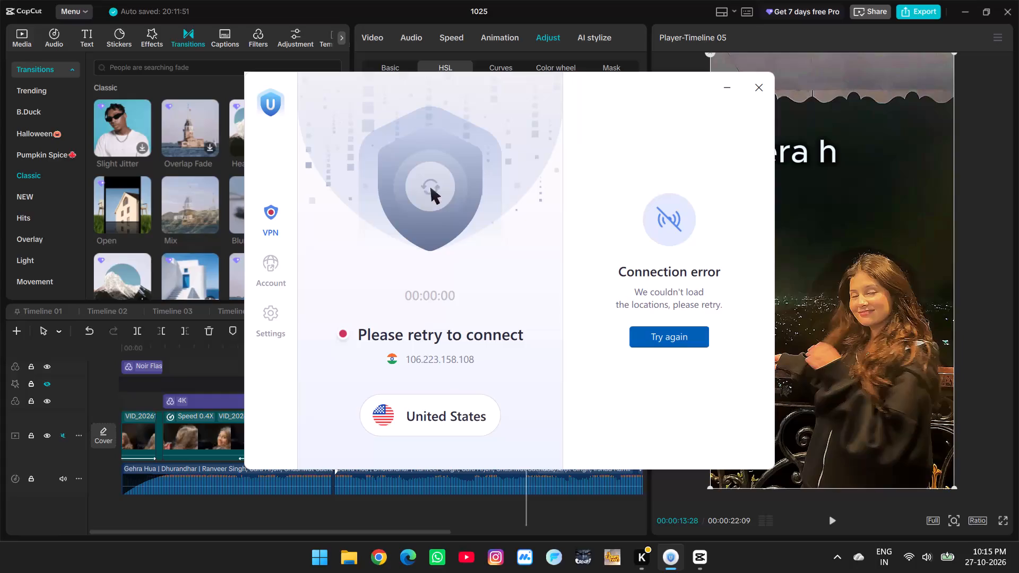
# Retry the VPN connection to the United States, postpone the update, and minimize the VPN window to return to CapCut.
pyautogui.click(661, 338)
pyautogui.click(448, 164)
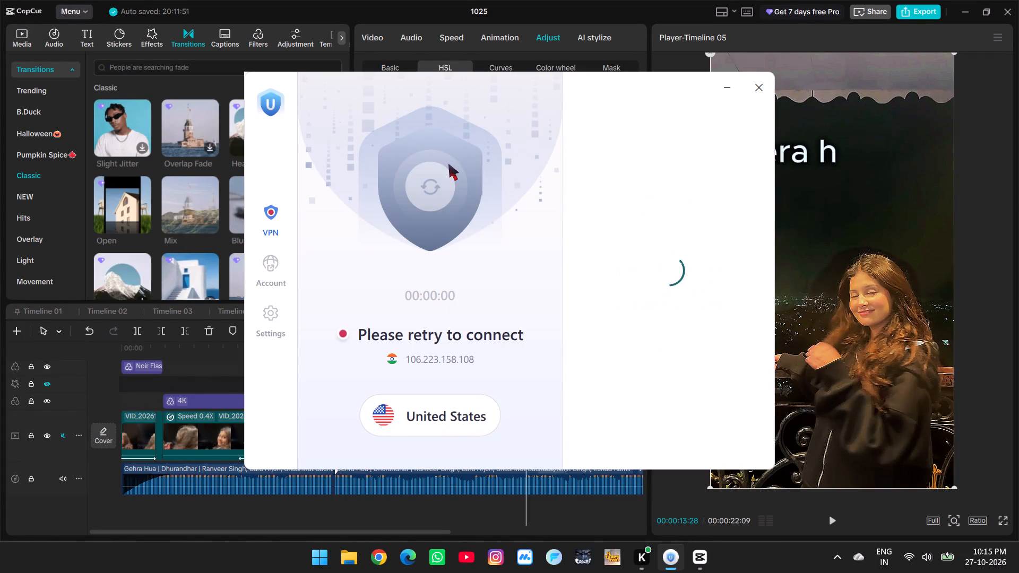
pyautogui.doubleClick(427, 185)
pyautogui.doubleClick(459, 405)
pyautogui.tripleClick(417, 346)
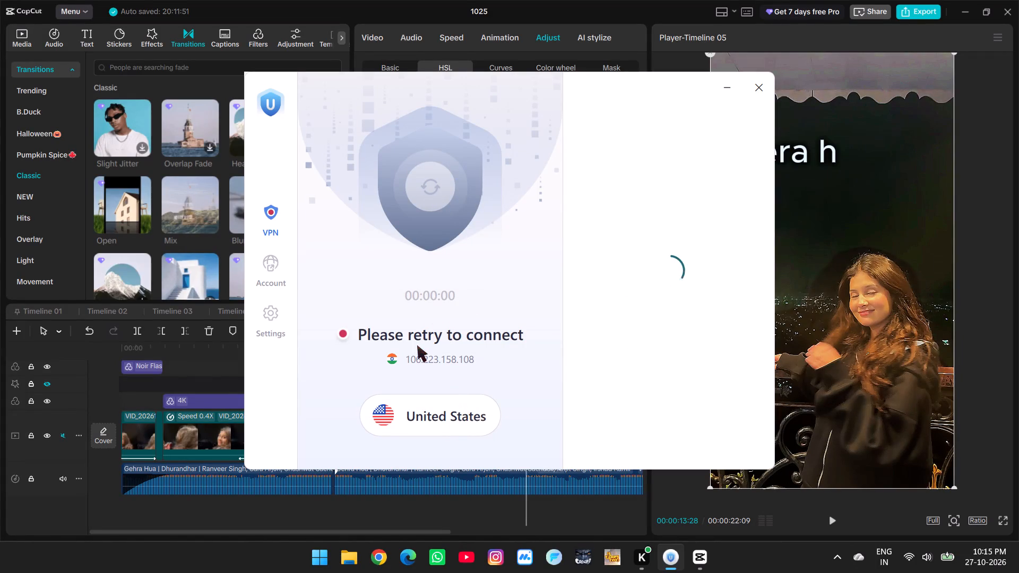
pyautogui.click(417, 345)
pyautogui.click(430, 177)
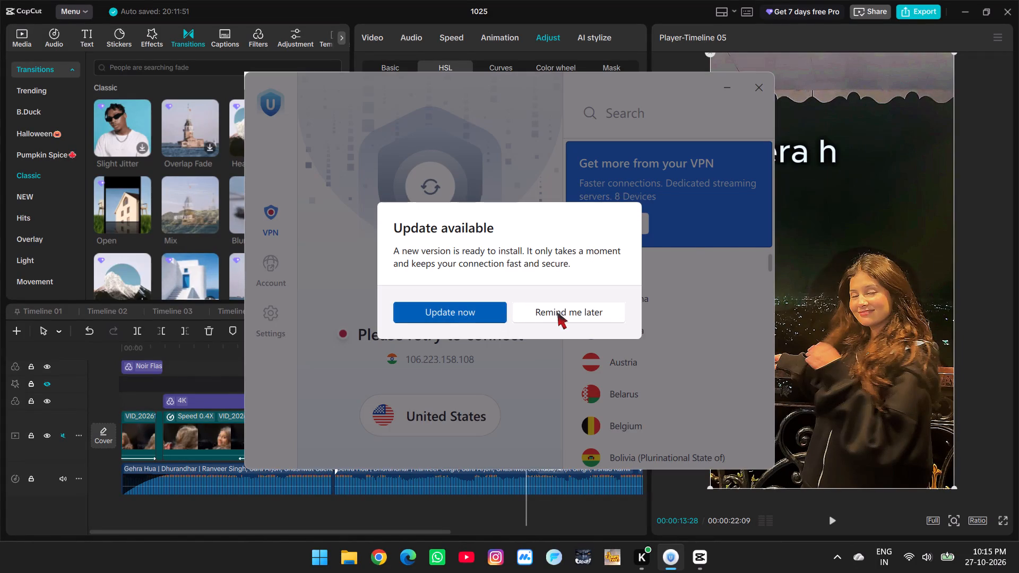
pyautogui.click(558, 312)
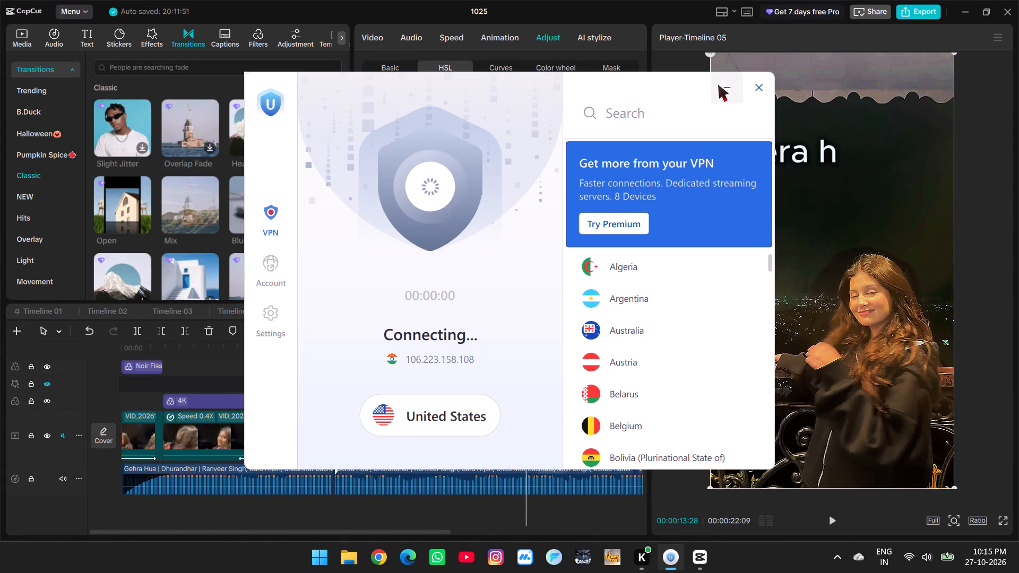
pyautogui.click(718, 85)
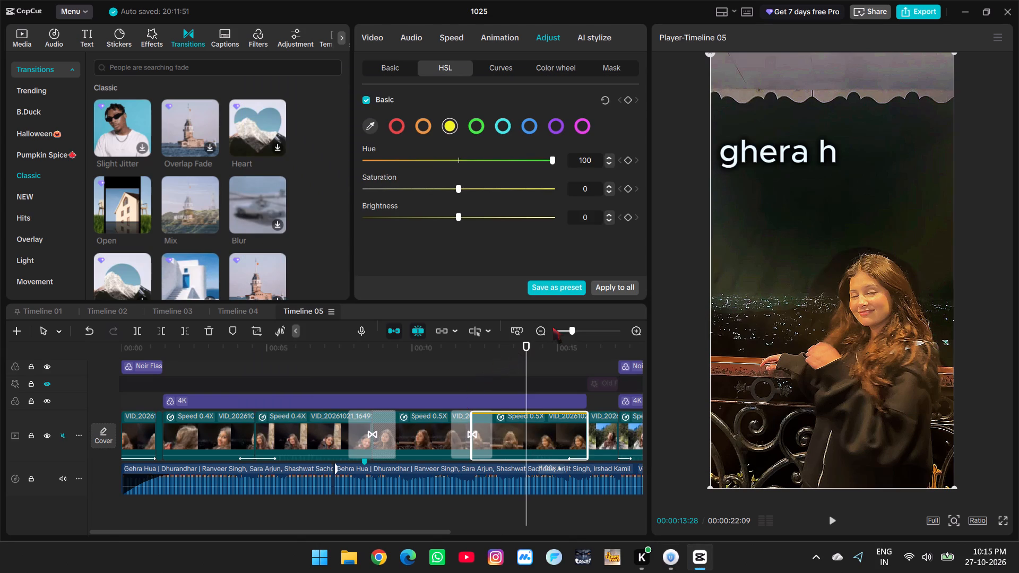
# Examine the Curves and Color wheel adjustments of the last video clip in Timeline 05.
pyautogui.click(546, 332)
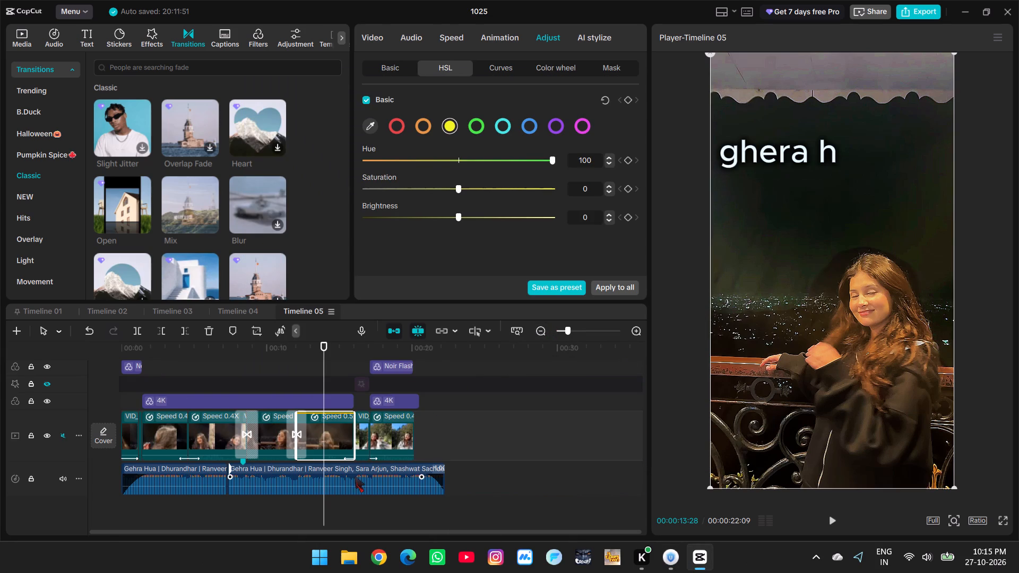
pyautogui.click(357, 509)
pyautogui.click(391, 451)
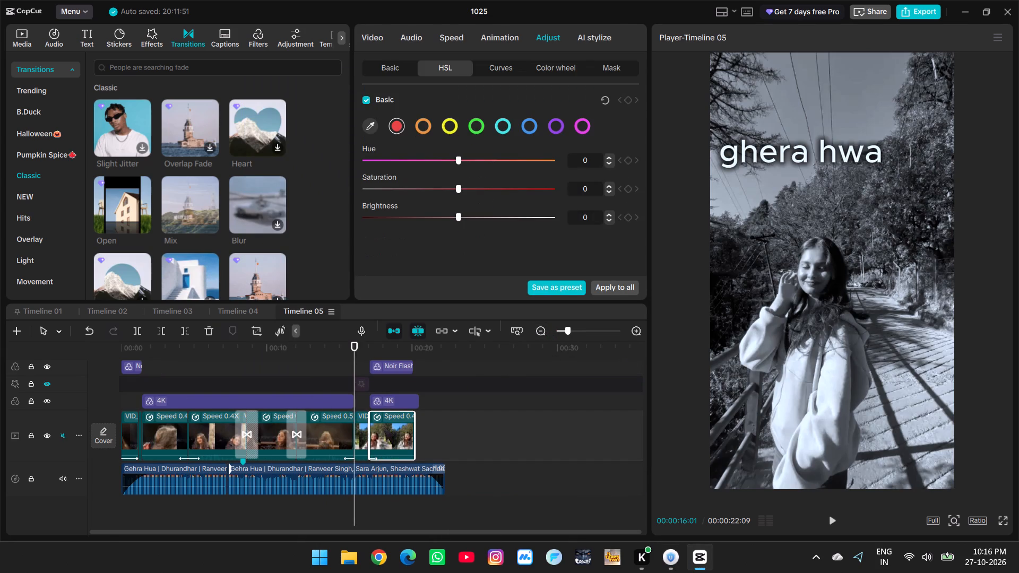
pyautogui.click(512, 61)
pyautogui.click(554, 68)
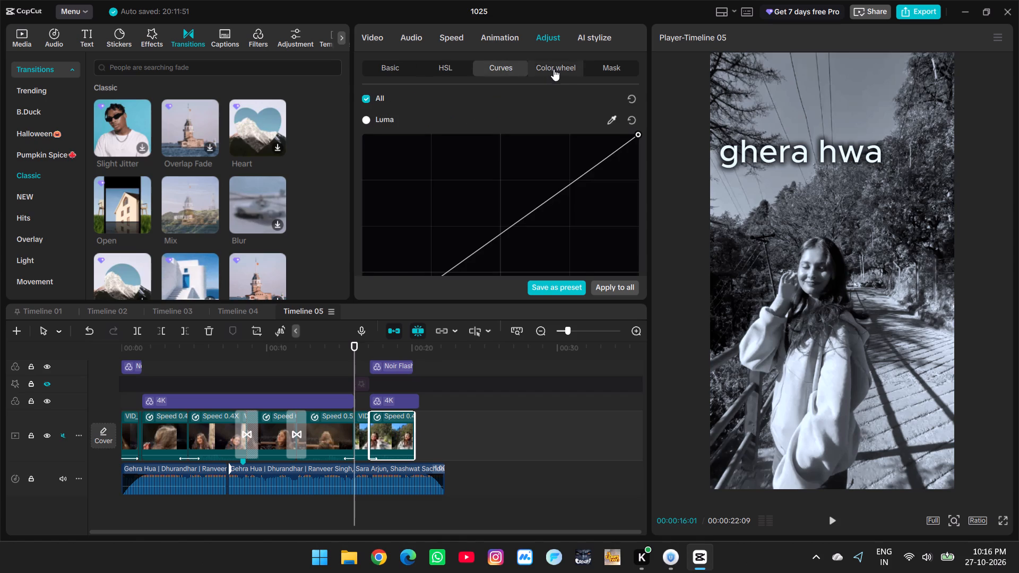
pyautogui.scroll(-1, 428, 140)
# Try to load the Slight Jitter and Overlap Fade transitions and the Into Stardust and Gold Rays video effects.
pyautogui.click(163, 131)
pyautogui.click(119, 129)
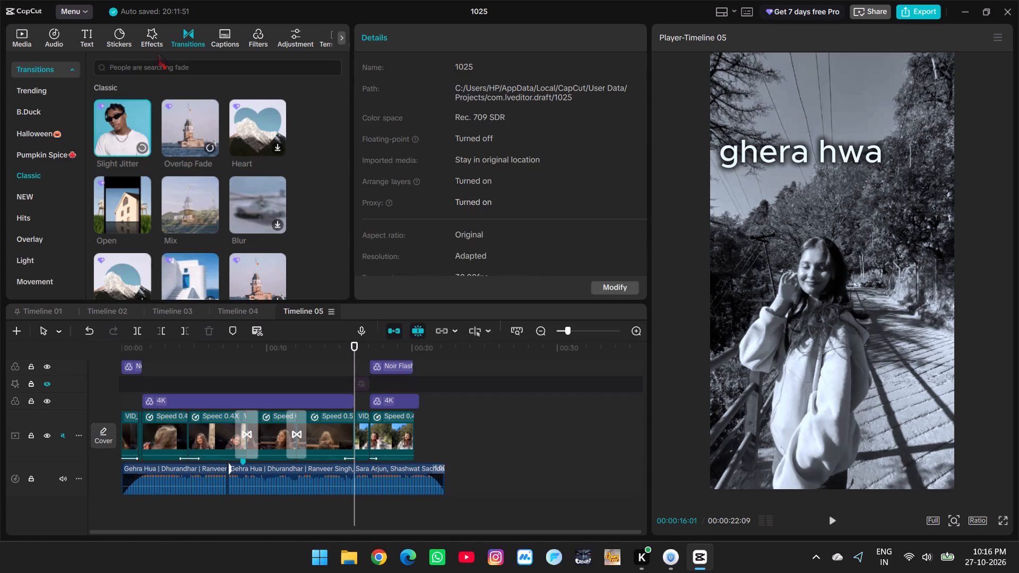
pyautogui.click(151, 41)
pyautogui.click(150, 110)
pyautogui.click(129, 186)
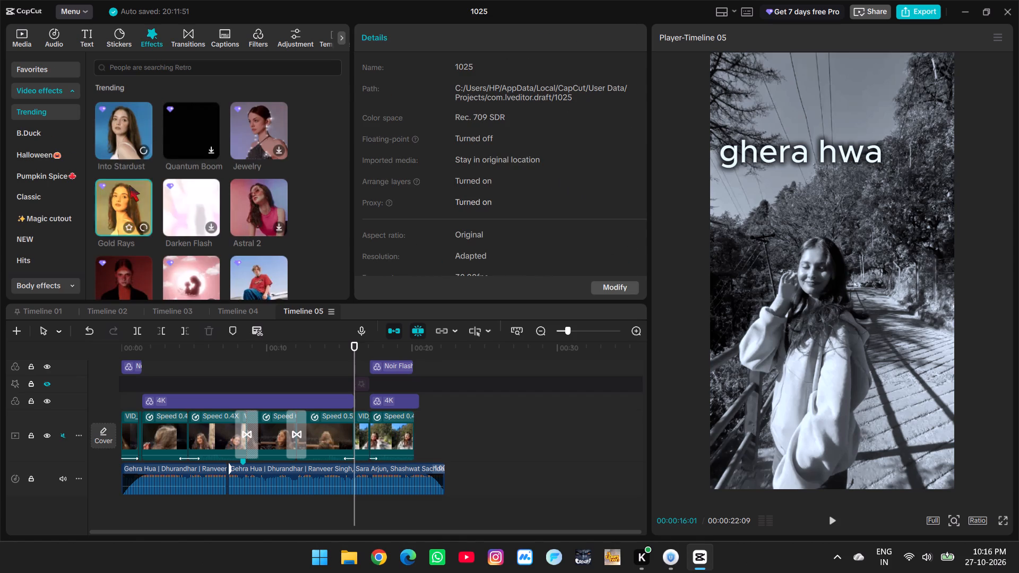
# Apply a Custom speed curve to the last video clip and lower the curve's first inner point below normal speed.
pyautogui.click(402, 431)
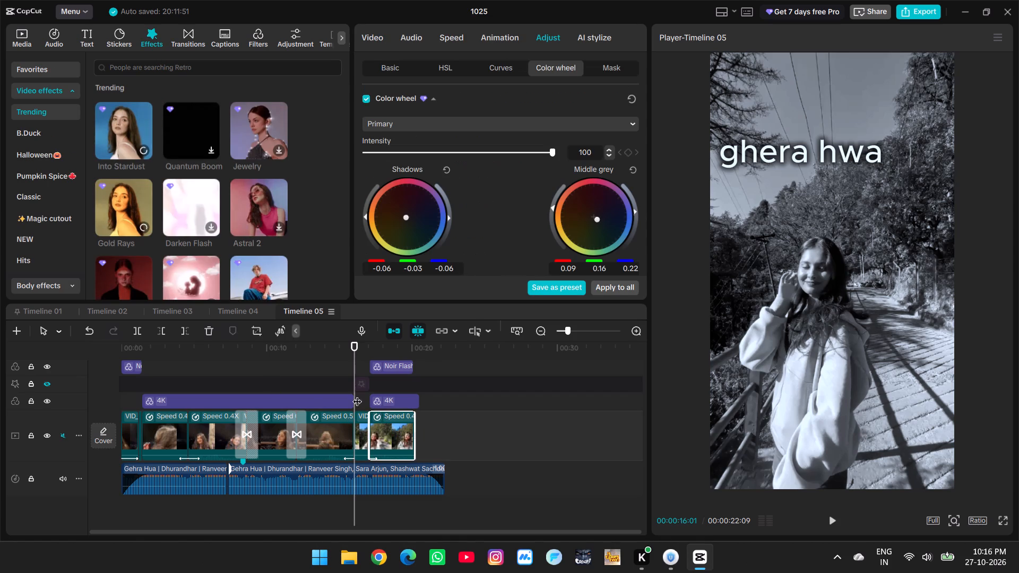
pyautogui.moveTo(354, 393); pyautogui.dragTo(387, 403)
pyautogui.doubleClick(400, 380)
pyautogui.click(396, 447)
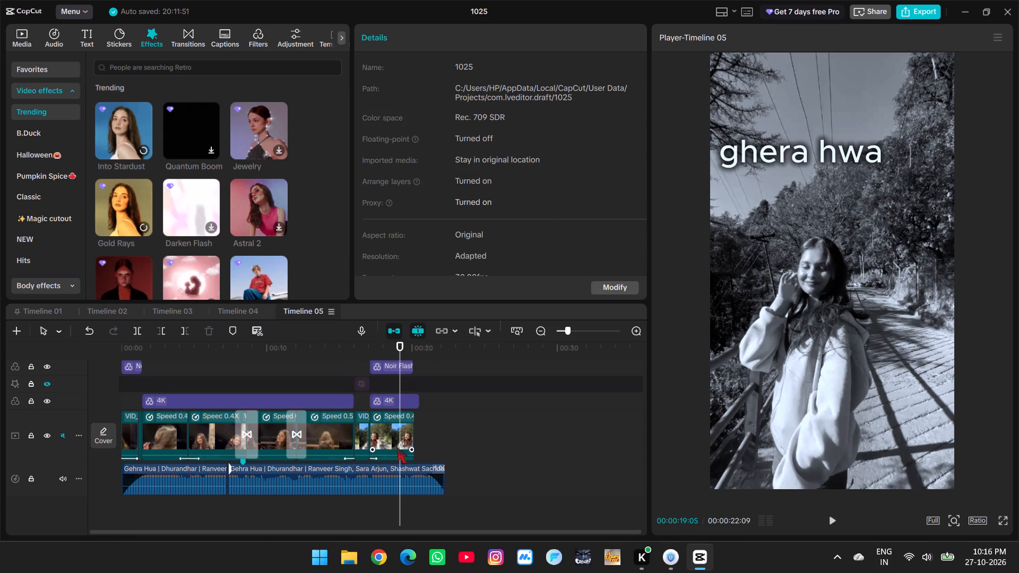
pyautogui.click(439, 32)
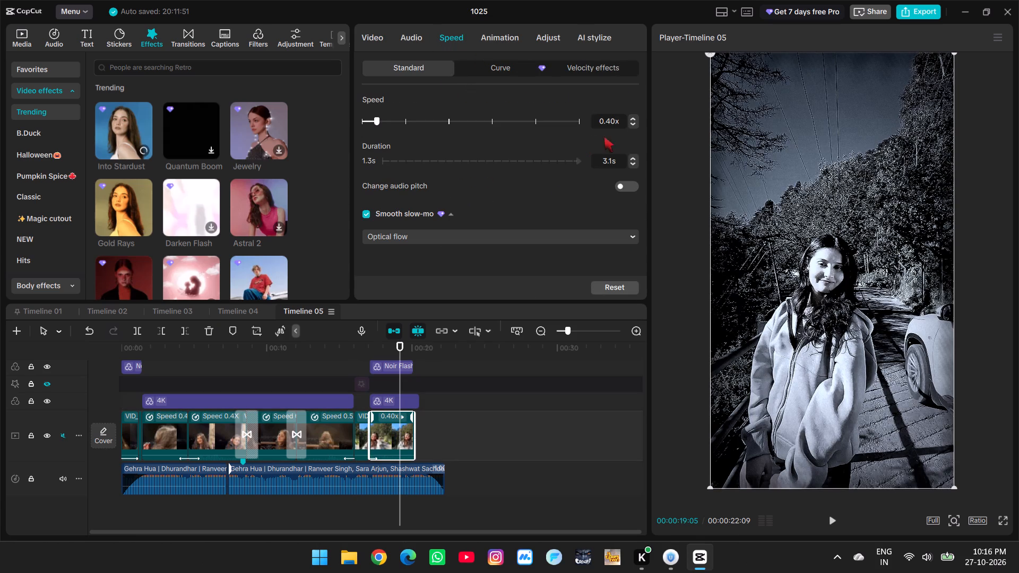
pyautogui.click(487, 61)
pyautogui.click(444, 112)
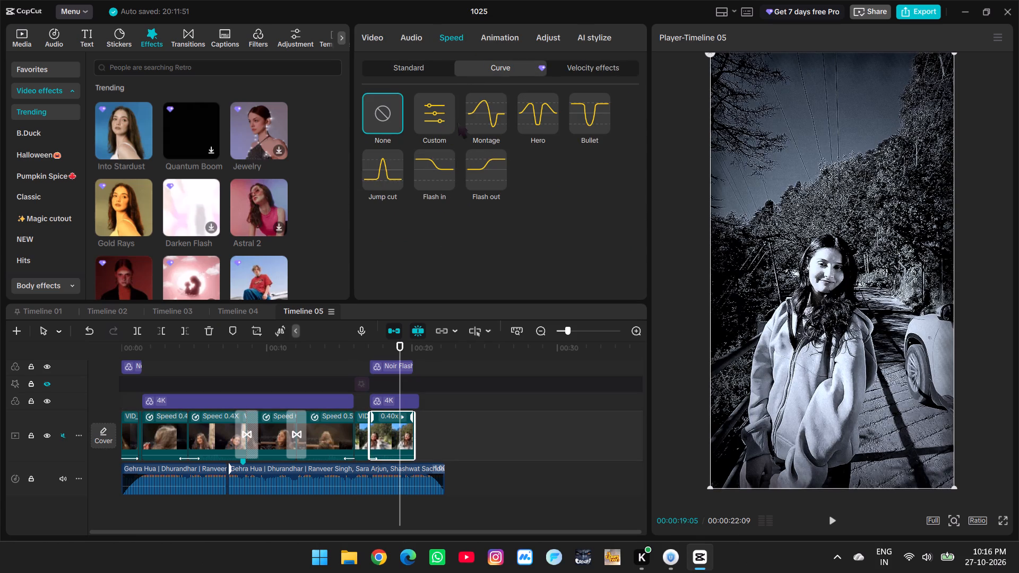
pyautogui.scroll(-1, 411, 254)
pyautogui.moveTo(428, 235); pyautogui.dragTo(433, 254)
pyautogui.moveTo(434, 237); pyautogui.dragTo(434, 258)
pyautogui.scroll(-1, 434, 258)
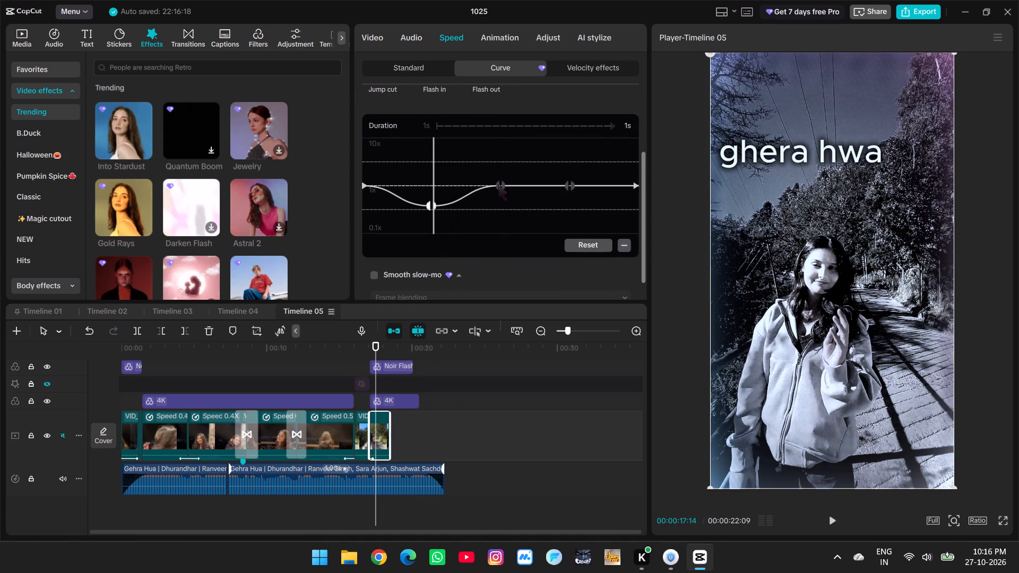
# Level the three inner points of the last clip's speed curve at about 0.62x.
pyautogui.moveTo(501, 183); pyautogui.dragTo(503, 210)
pyautogui.moveTo(430, 204); pyautogui.dragTo(434, 212)
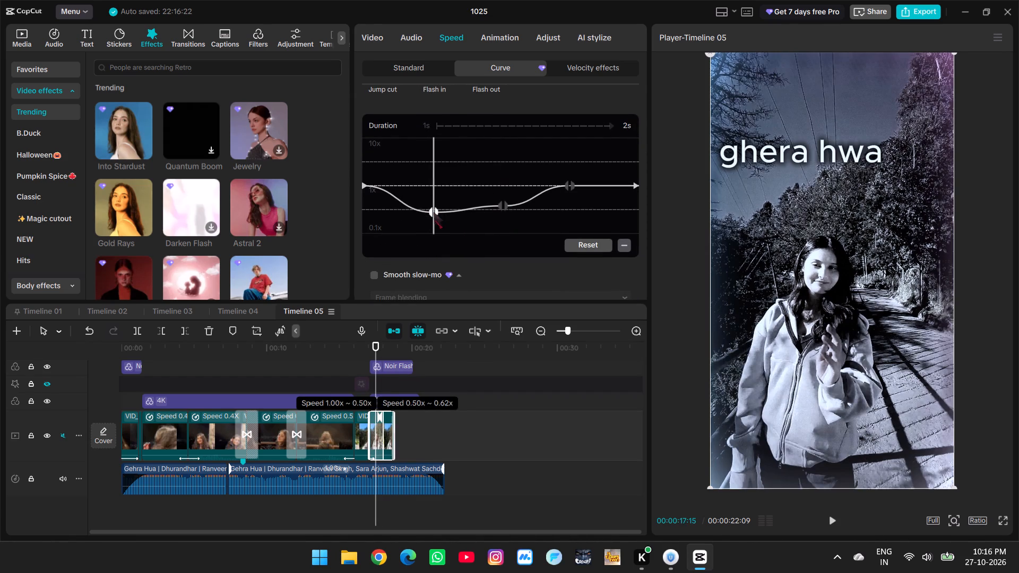
pyautogui.moveTo(434, 212); pyautogui.dragTo(432, 210)
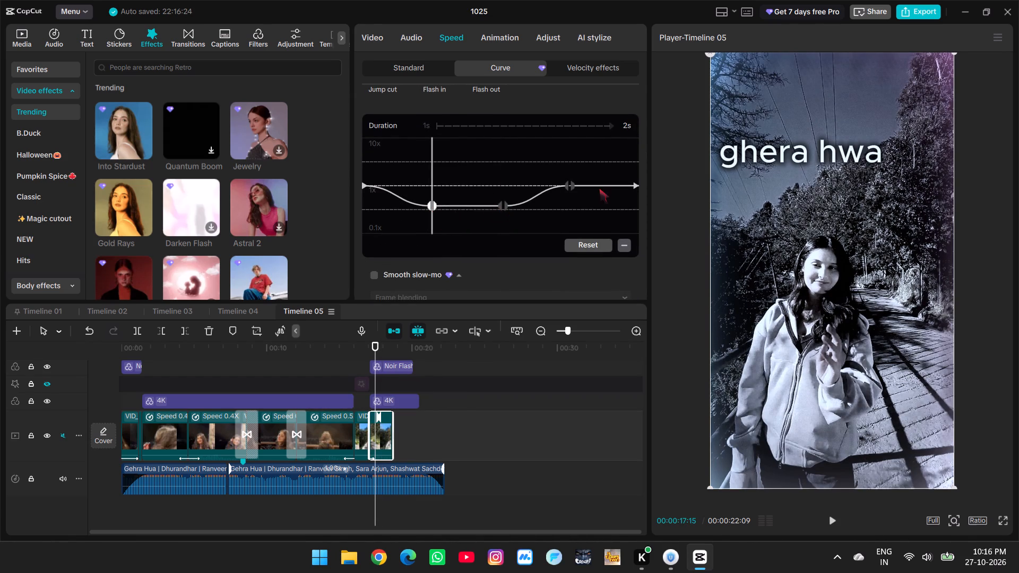
pyautogui.moveTo(569, 186); pyautogui.dragTo(572, 206)
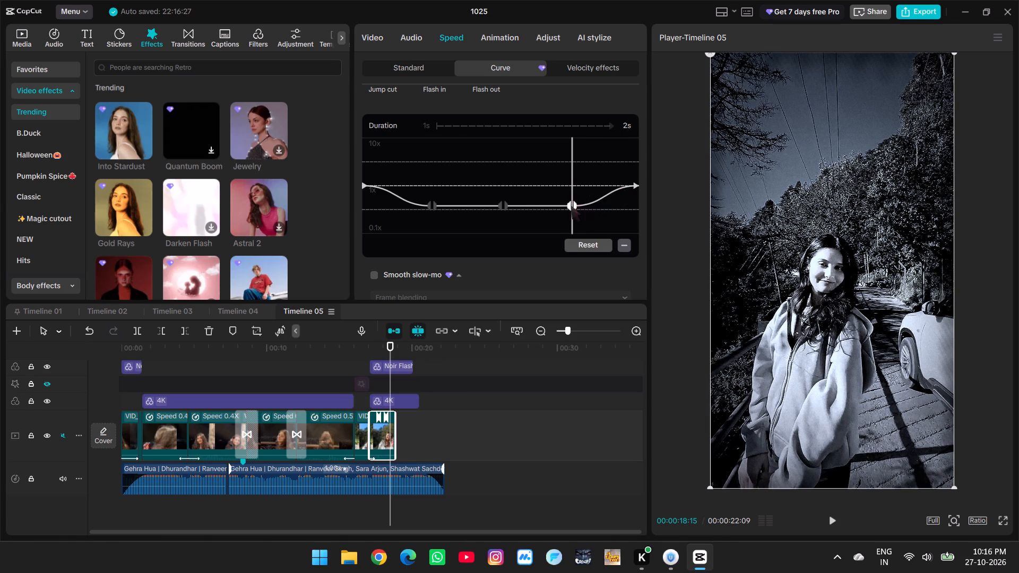
# Split the speed curve's third inner point so the speed jumps abruptly from the slow level up to about 1x.
pyautogui.moveTo(571, 206); pyautogui.dragTo(575, 196)
pyautogui.moveTo(574, 204); pyautogui.dragTo(578, 198)
pyautogui.moveTo(580, 198); pyautogui.dragTo(582, 196)
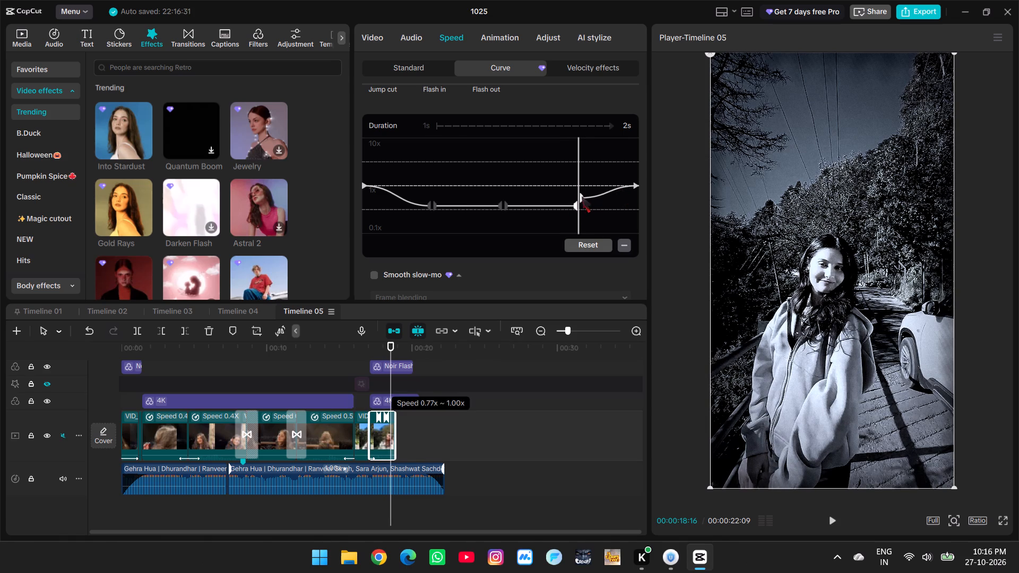
pyautogui.moveTo(582, 196); pyautogui.dragTo(586, 188)
pyautogui.moveTo(585, 189); pyautogui.dragTo(574, 205)
# Enable Smooth slow-mo with the Optical flow method for the last video clip.
pyautogui.click(372, 388)
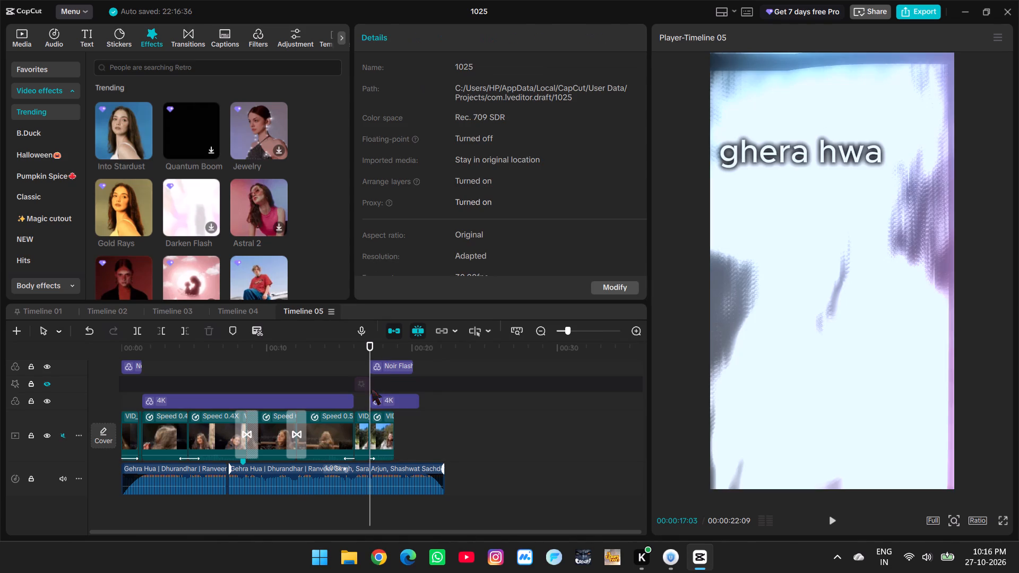
pyautogui.click(383, 430)
pyautogui.click(454, 29)
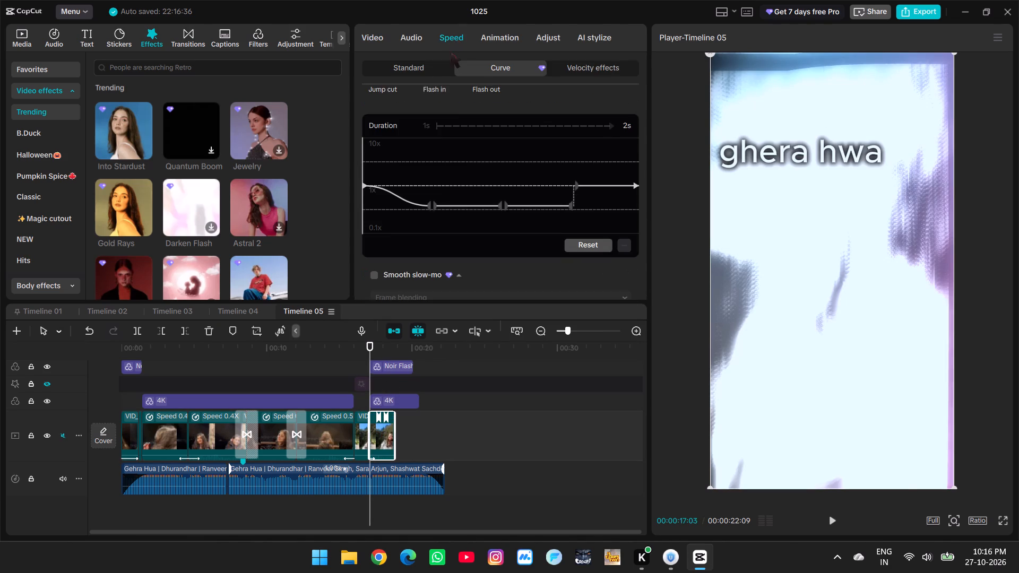
pyautogui.scroll(-1, 396, 253)
pyautogui.click(370, 251)
pyautogui.click(381, 272)
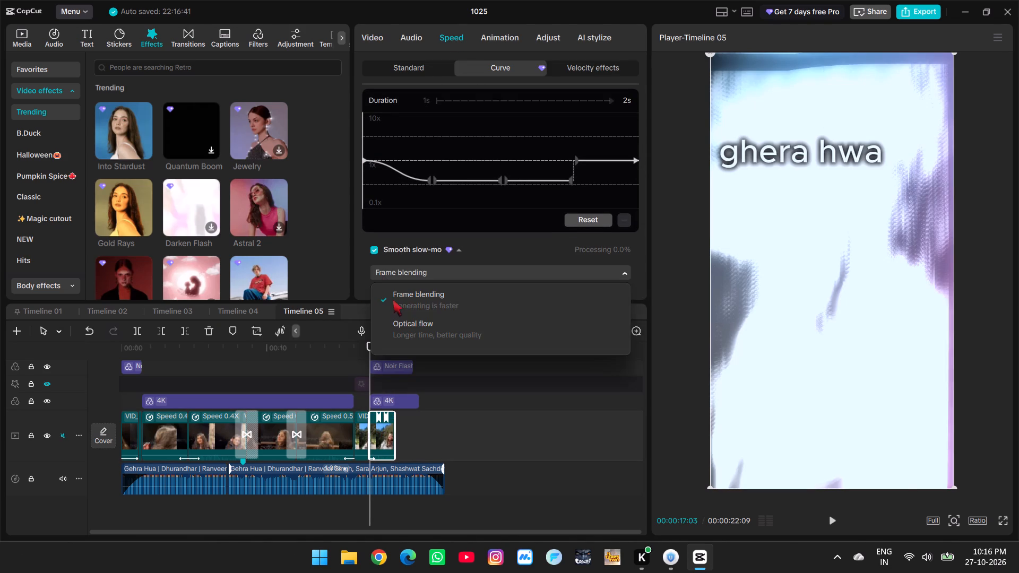
pyautogui.click(395, 317)
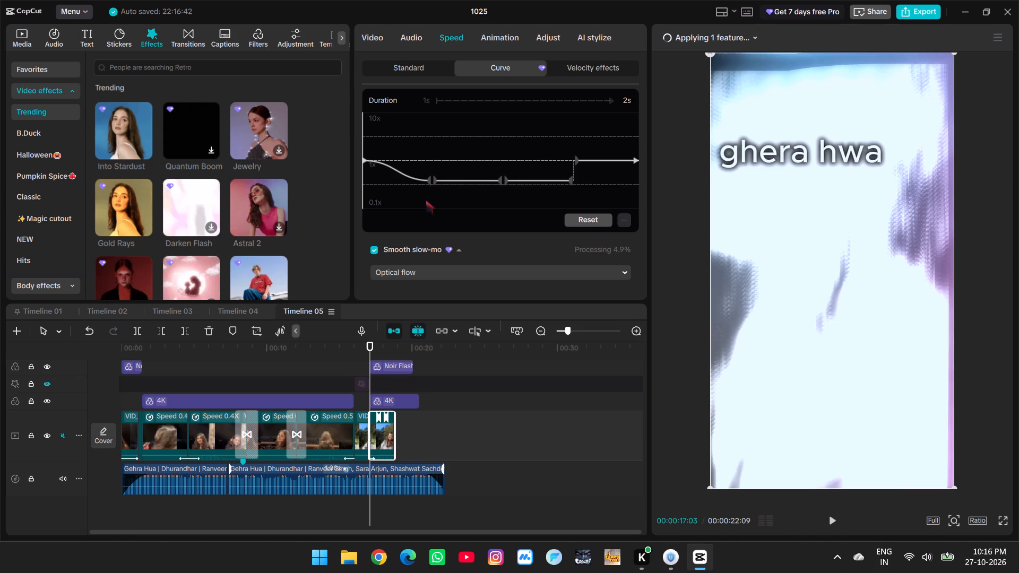
# Play the last clip from its start to check the slowed motion, and review its speed curve.
pyautogui.tripleClick(637, 335)
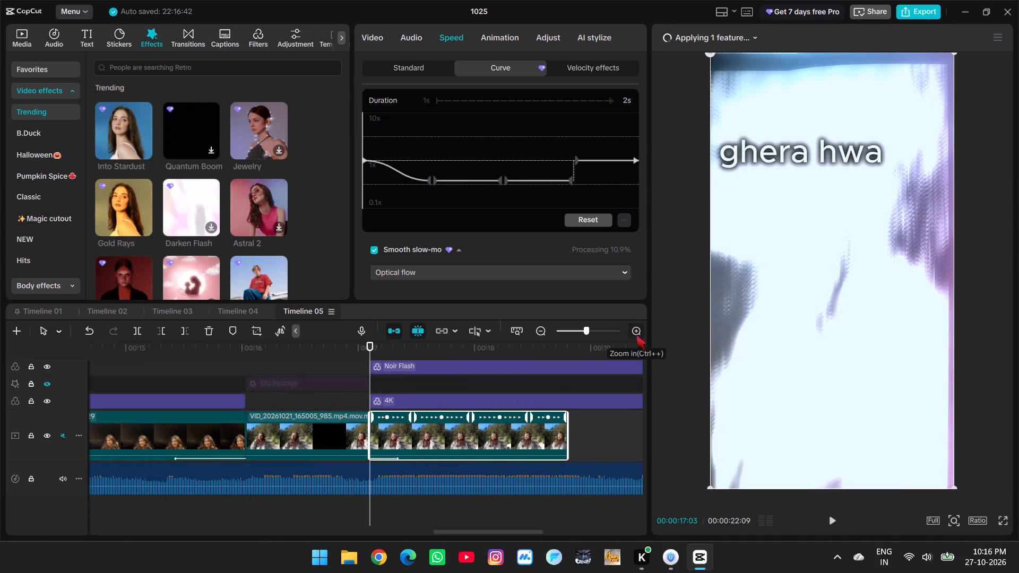
pyautogui.click(829, 522)
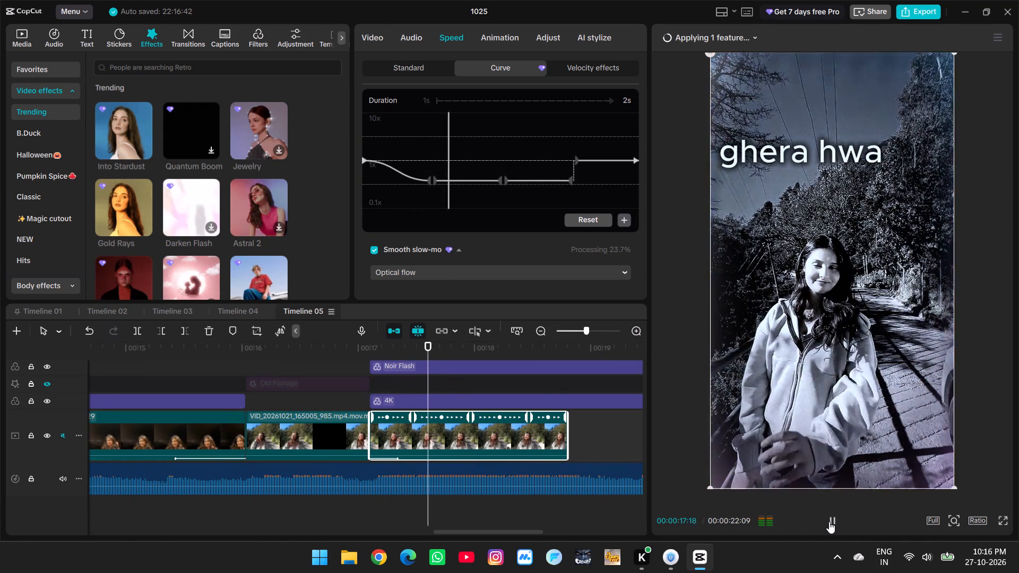
pyautogui.click(829, 522)
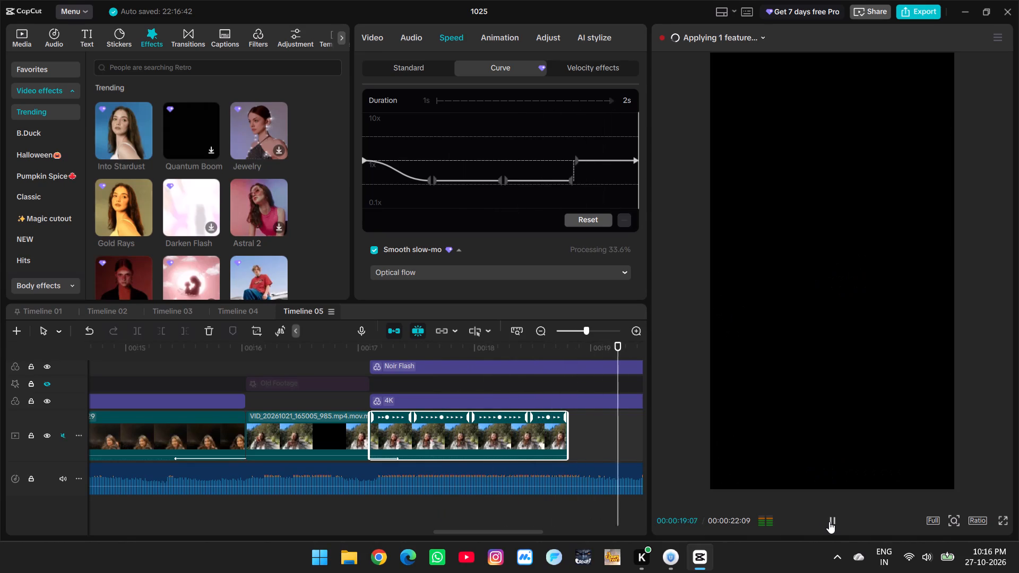
pyautogui.click(511, 386)
pyautogui.moveTo(511, 385); pyautogui.dragTo(461, 380)
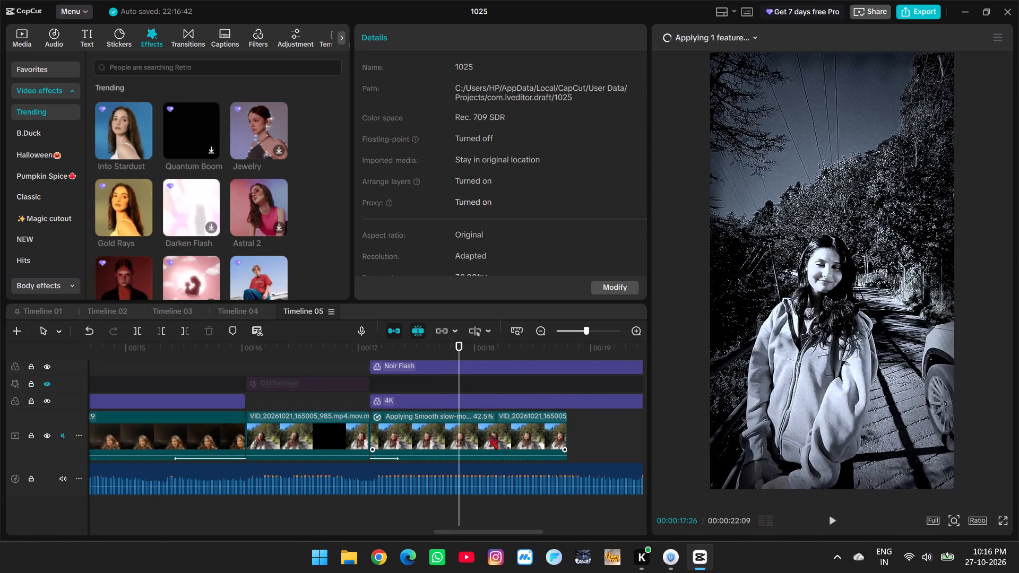
pyautogui.click(489, 433)
pyautogui.click(440, 32)
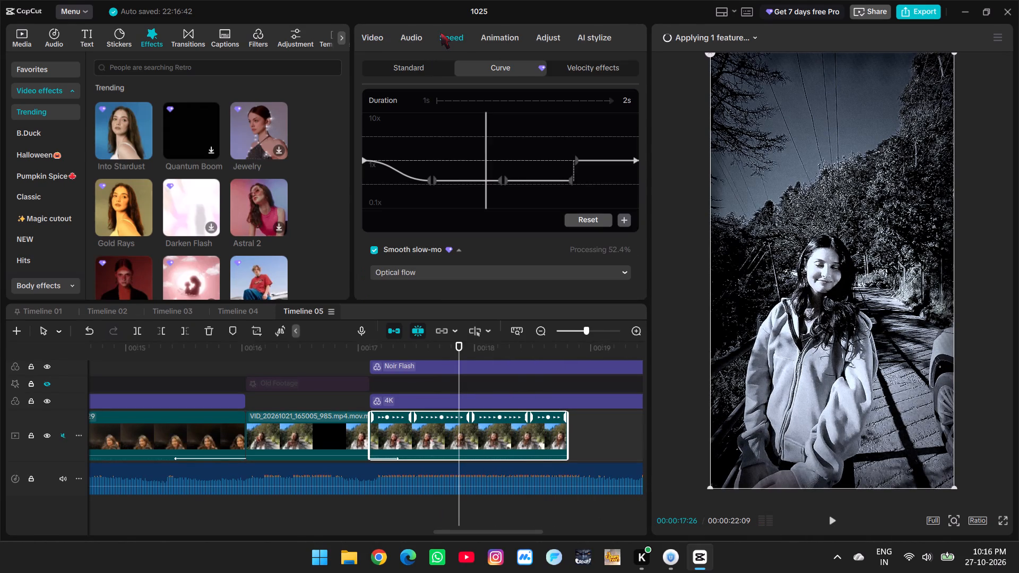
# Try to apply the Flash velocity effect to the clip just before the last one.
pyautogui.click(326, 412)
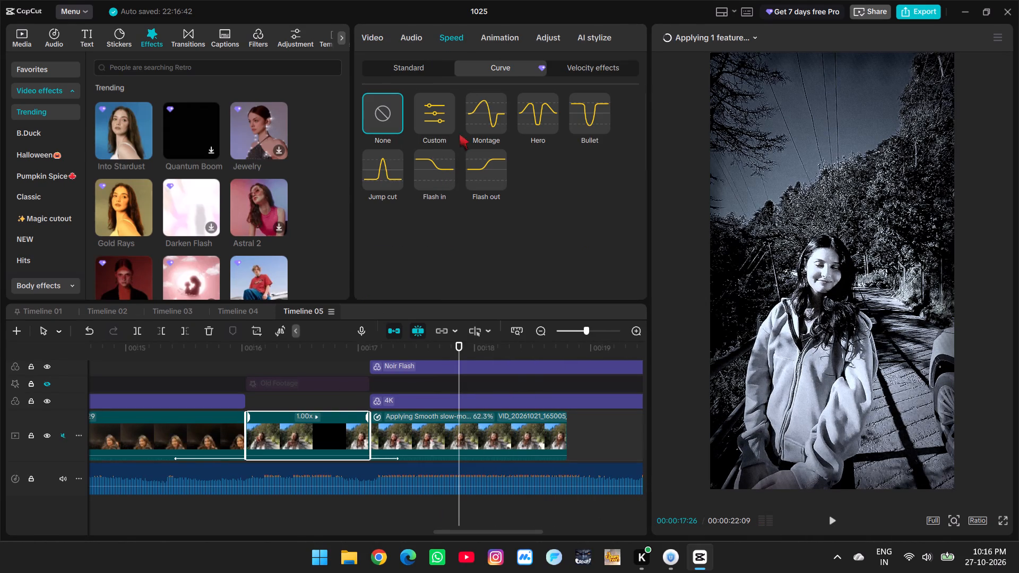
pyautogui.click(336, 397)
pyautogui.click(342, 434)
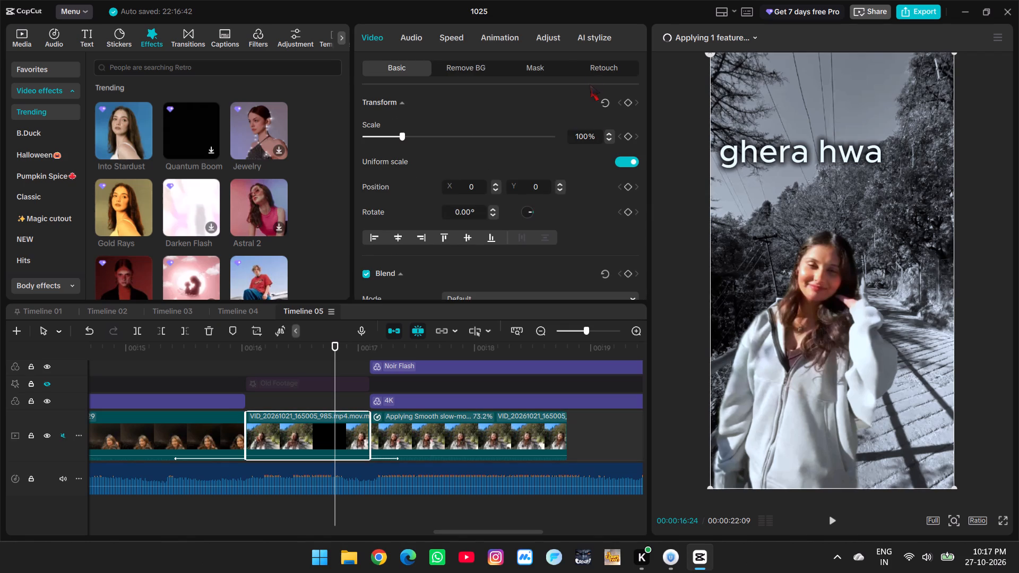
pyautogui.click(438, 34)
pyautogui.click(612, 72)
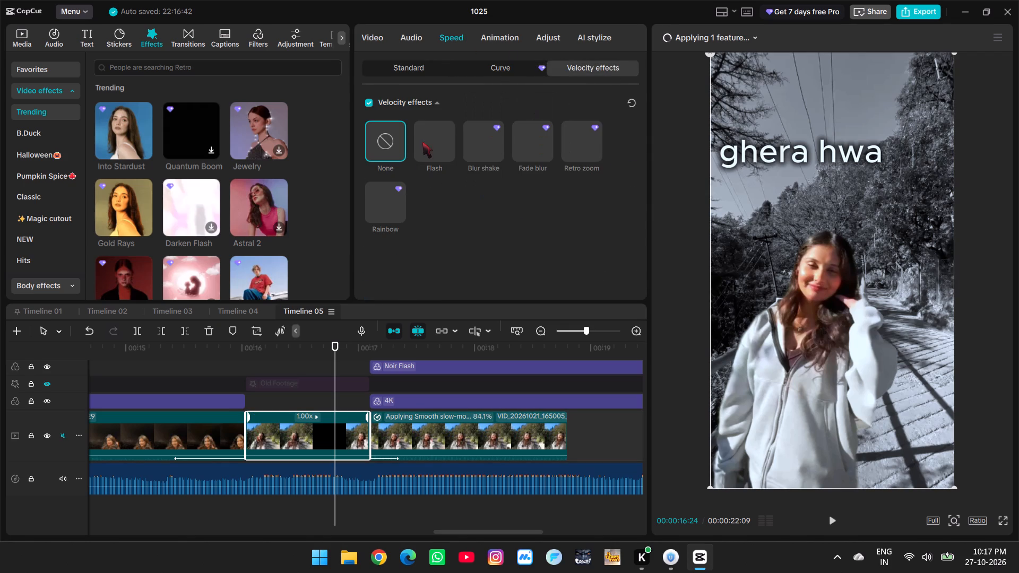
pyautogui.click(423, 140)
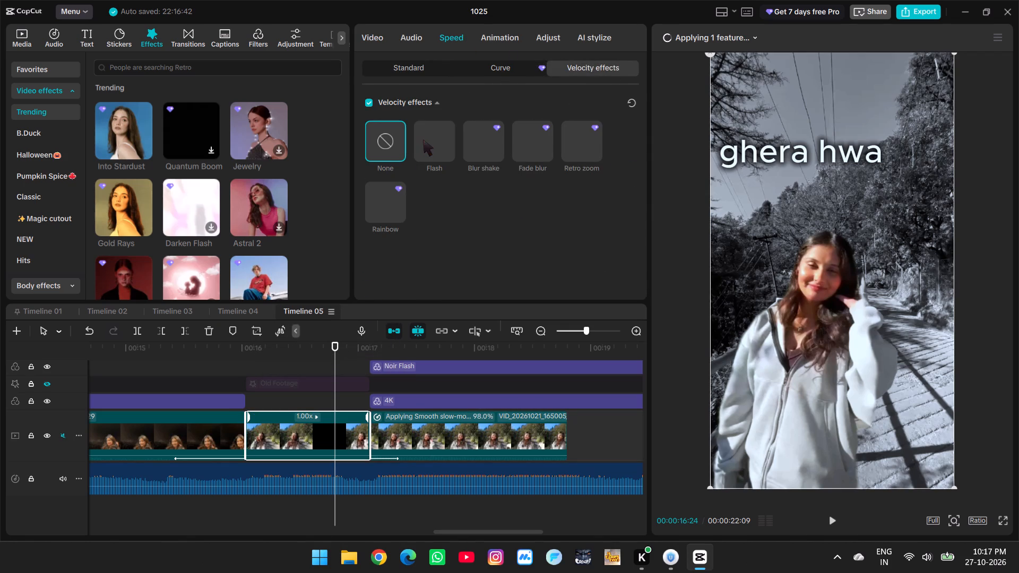
# Add the trending Astral 2 video effect to the timeline above the second-to-last clip, starting at about 16.2 s.
pyautogui.click(339, 473)
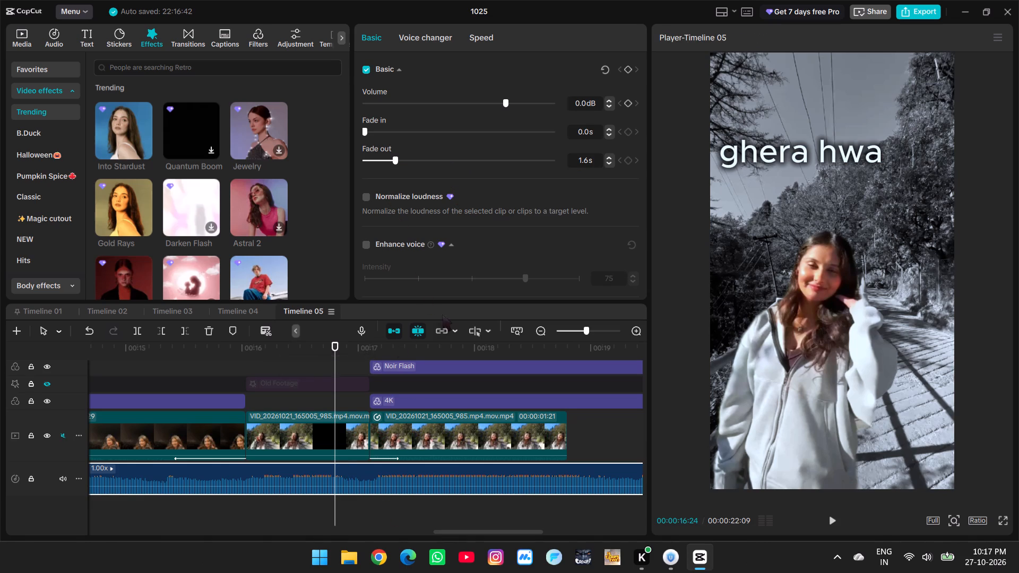
pyautogui.click(343, 439)
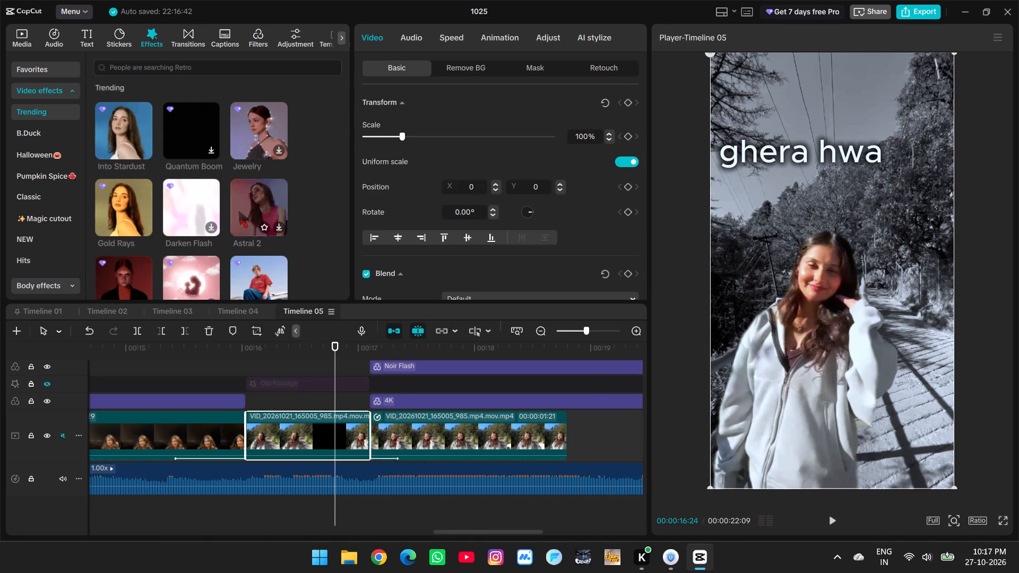
pyautogui.click(248, 196)
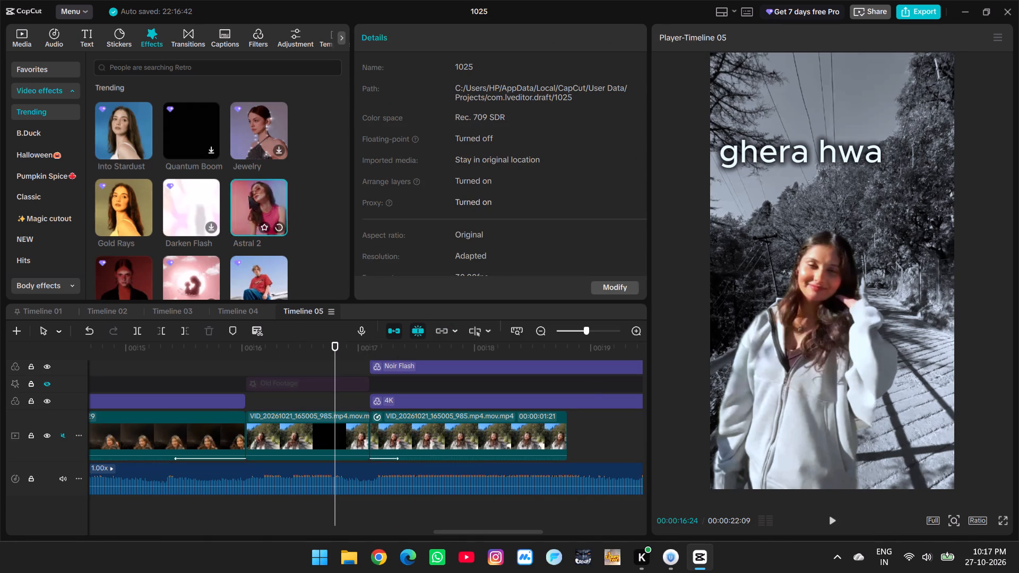
pyautogui.scroll(-1, 248, 196)
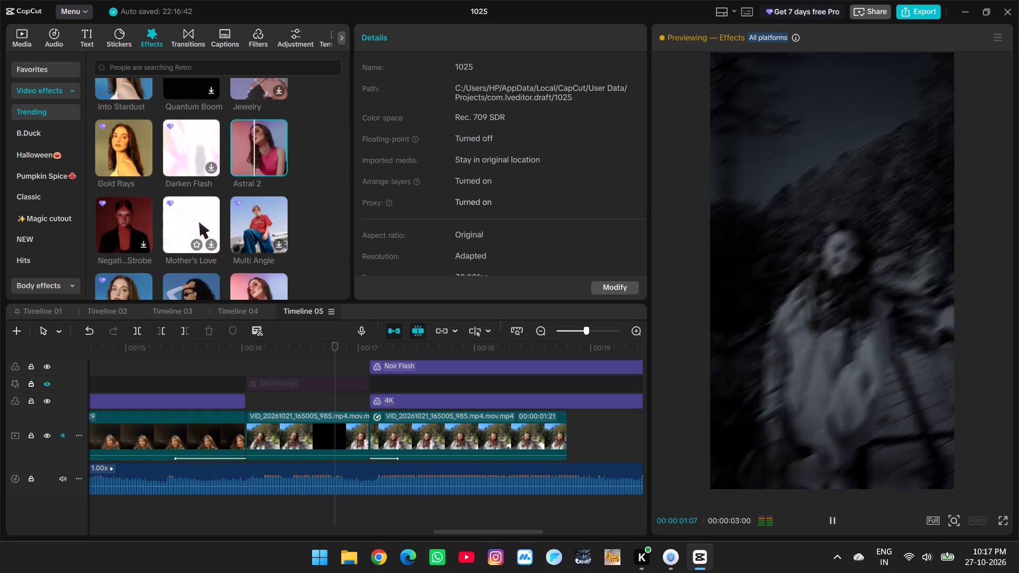
pyautogui.moveTo(260, 148); pyautogui.dragTo(272, 355)
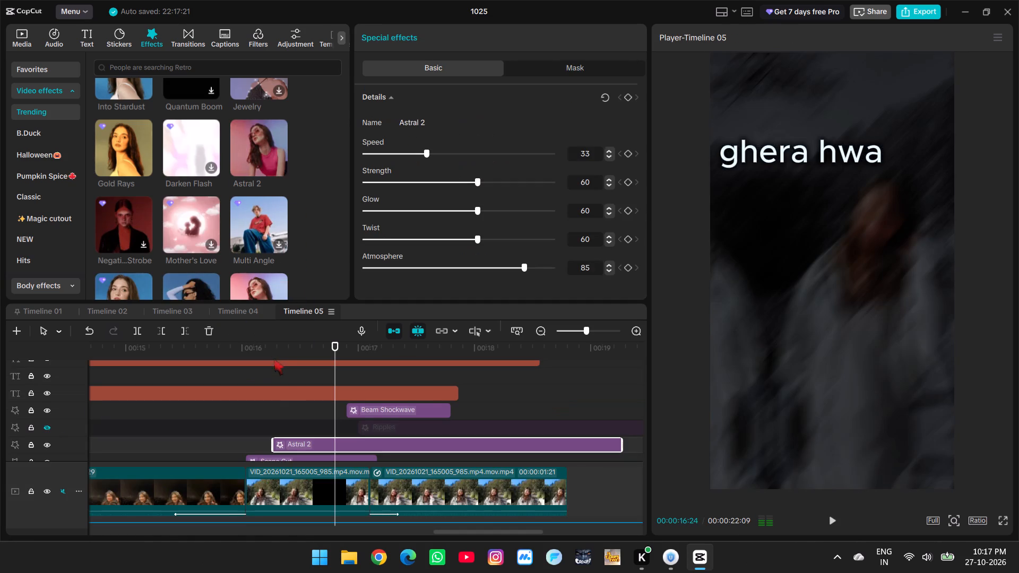
# Set the Astral 2 effect to Speed 27, Strength 37, Glow 27, Twist 45 and Atmosphere 92, and scrub to check it.
pyautogui.click(283, 427)
pyautogui.moveTo(283, 427); pyautogui.dragTo(298, 429)
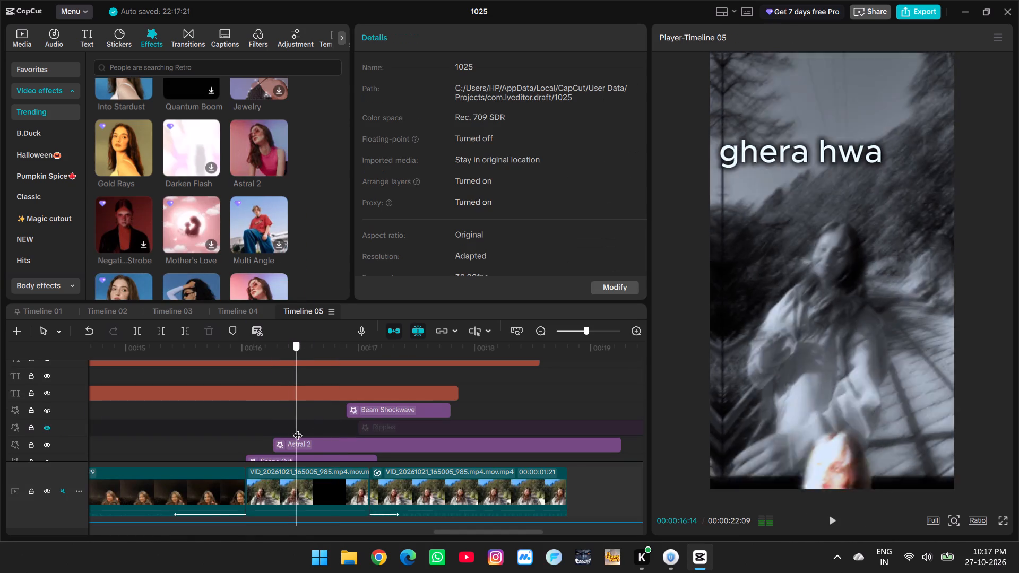
pyautogui.moveTo(298, 429); pyautogui.dragTo(315, 429)
pyautogui.click(327, 455)
pyautogui.click(324, 446)
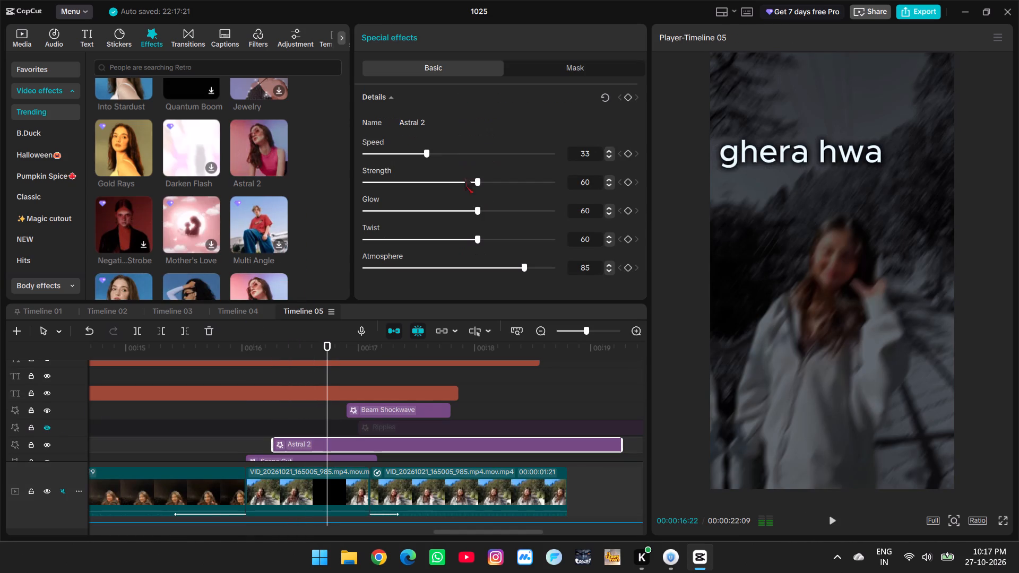
pyautogui.moveTo(432, 152); pyautogui.dragTo(417, 152)
pyautogui.moveTo(417, 152); pyautogui.dragTo(416, 152)
pyautogui.moveTo(472, 177); pyautogui.dragTo(434, 181)
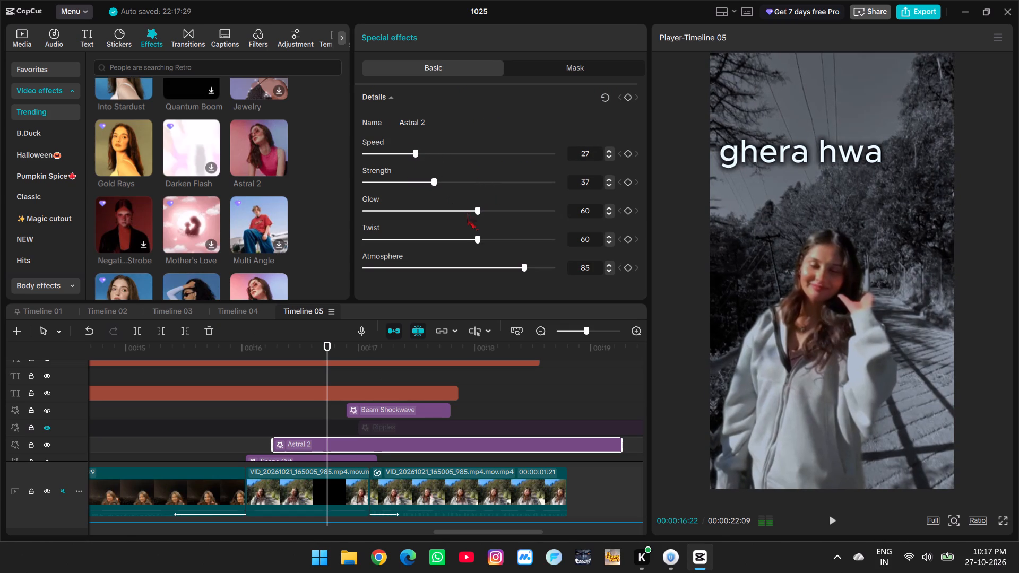
pyautogui.moveTo(478, 210); pyautogui.dragTo(416, 204)
pyautogui.moveTo(479, 236); pyautogui.dragTo(451, 247)
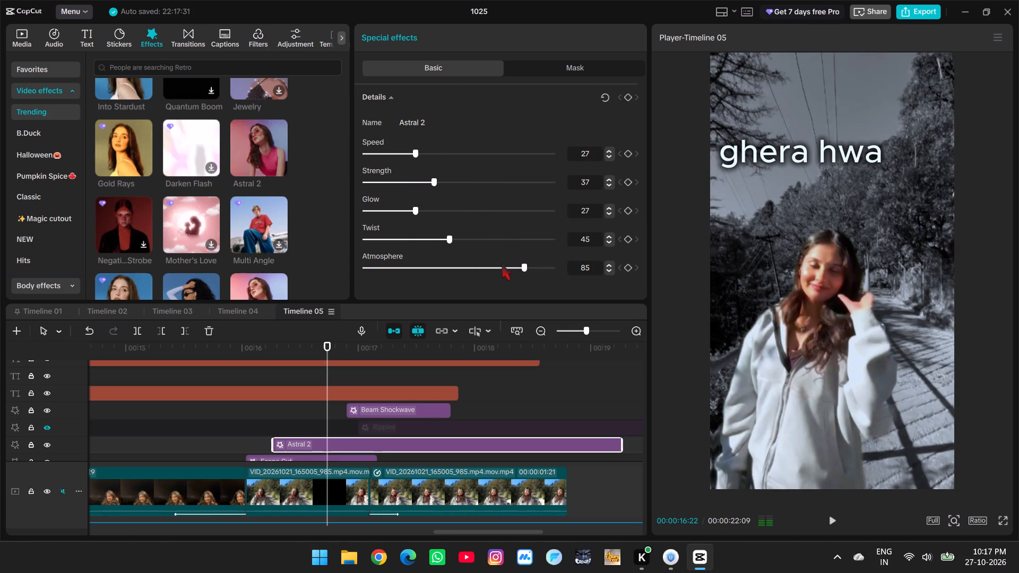
pyautogui.moveTo(532, 268); pyautogui.dragTo(538, 270)
pyautogui.moveTo(329, 368); pyautogui.dragTo(456, 390)
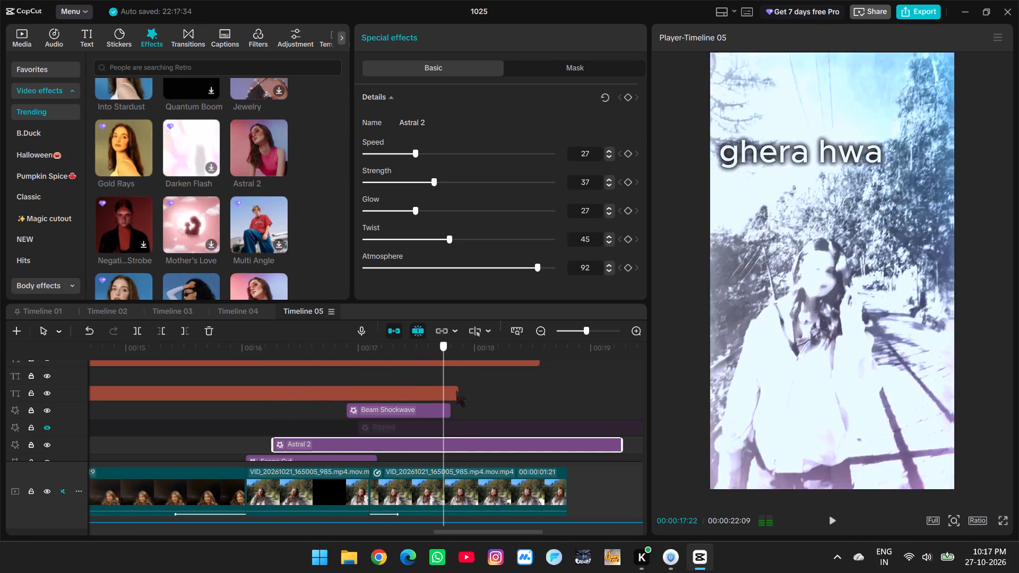
pyautogui.moveTo(456, 390); pyautogui.dragTo(145, 409)
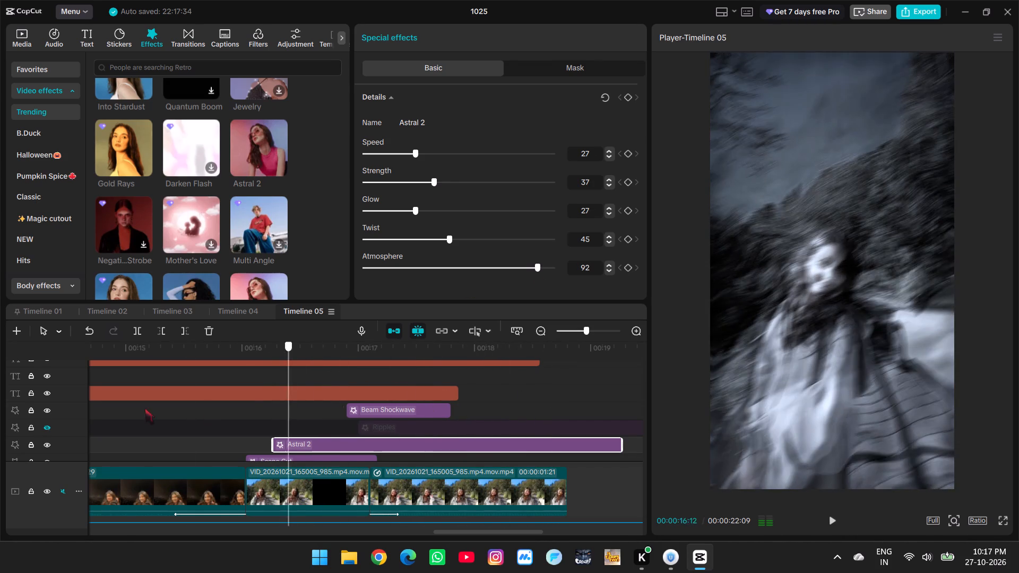
# Turn off Custom removal, after setting its brush size to 30, for the 0.4x clip starting at about 4.6 s.
pyautogui.moveTo(145, 409); pyautogui.dragTo(244, 406)
pyautogui.click(315, 496)
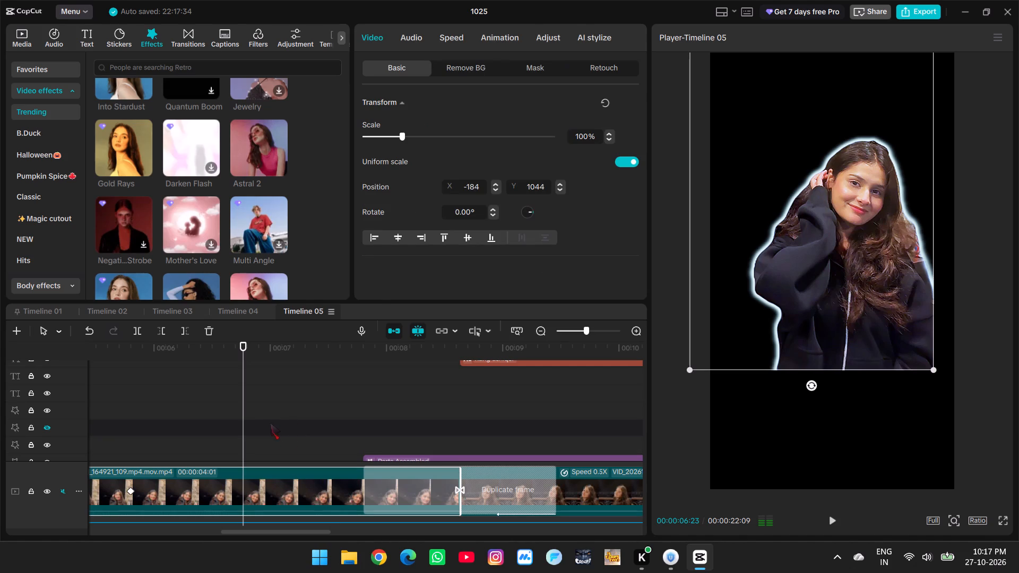
pyautogui.moveTo(243, 429); pyautogui.dragTo(445, 470)
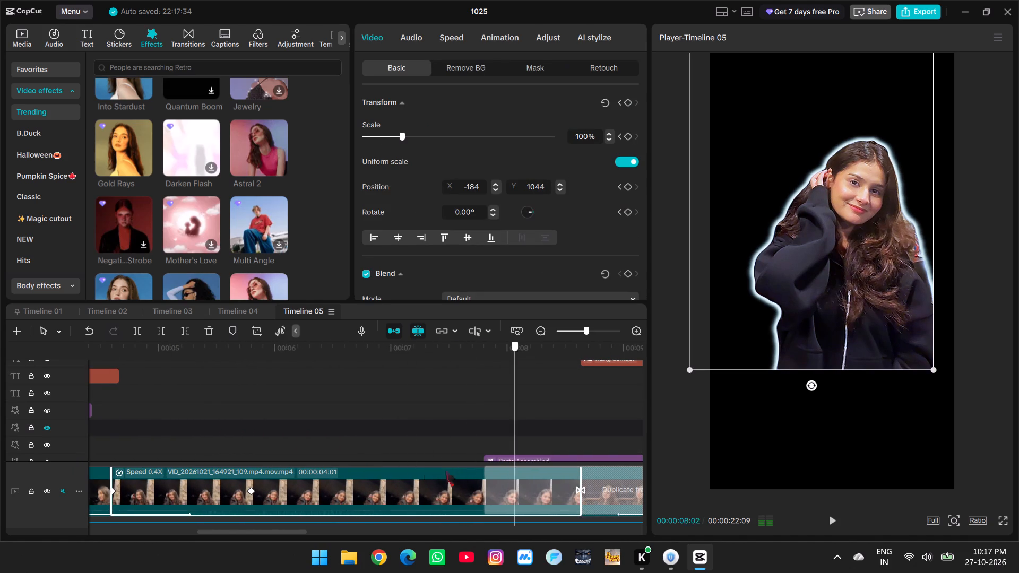
pyautogui.moveTo(445, 470); pyautogui.dragTo(407, 468)
pyautogui.click(403, 491)
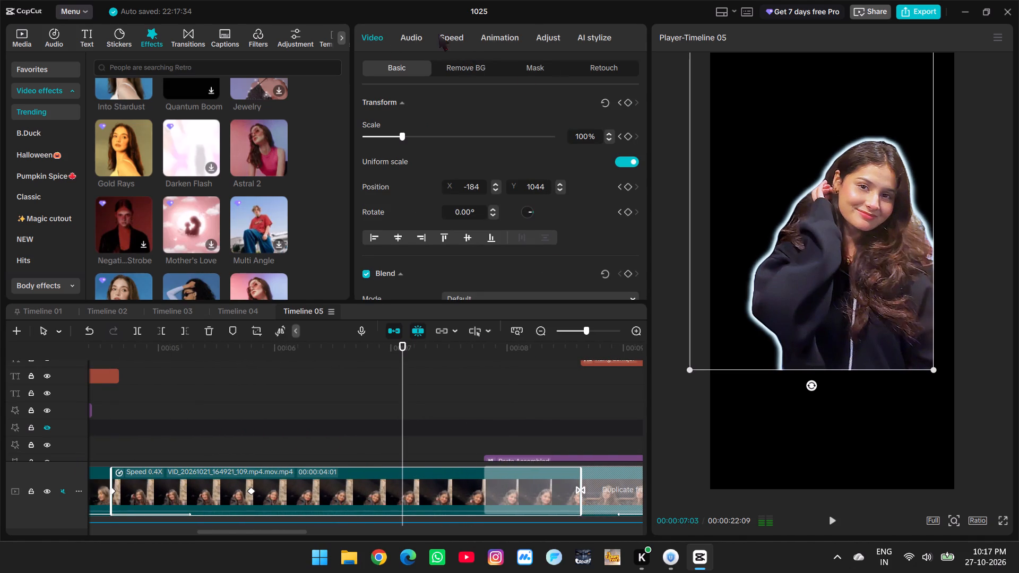
pyautogui.click(500, 31)
pyautogui.click(421, 39)
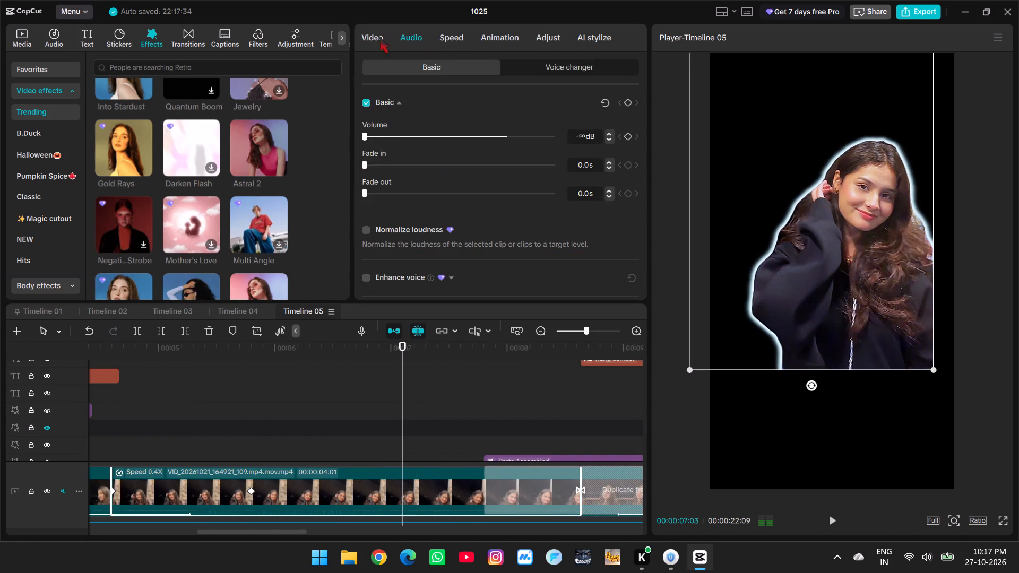
pyautogui.click(375, 35)
pyautogui.click(457, 74)
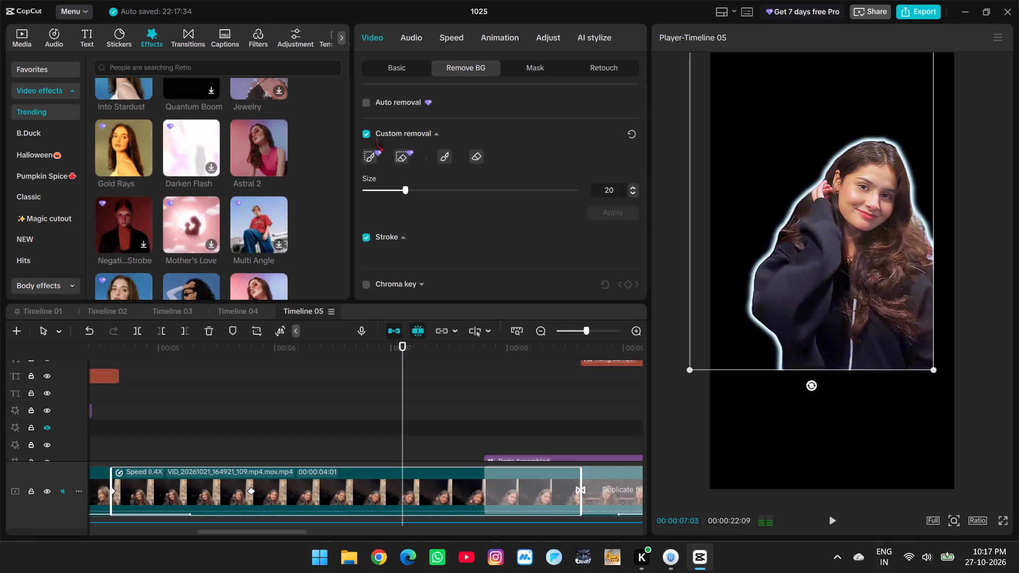
pyautogui.moveTo(407, 192); pyautogui.dragTo(426, 196)
pyautogui.moveTo(426, 196); pyautogui.dragTo(429, 202)
pyautogui.click(367, 133)
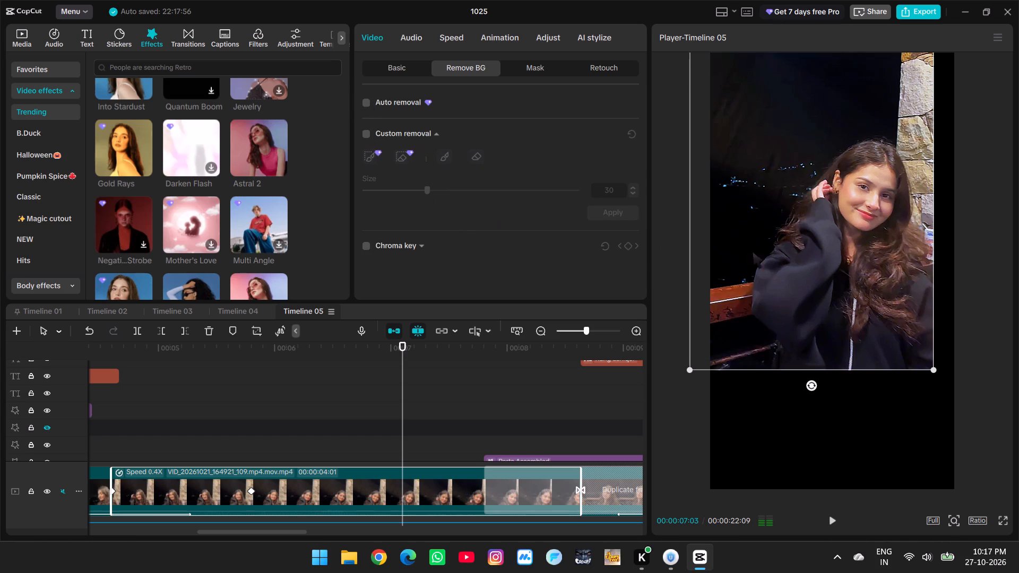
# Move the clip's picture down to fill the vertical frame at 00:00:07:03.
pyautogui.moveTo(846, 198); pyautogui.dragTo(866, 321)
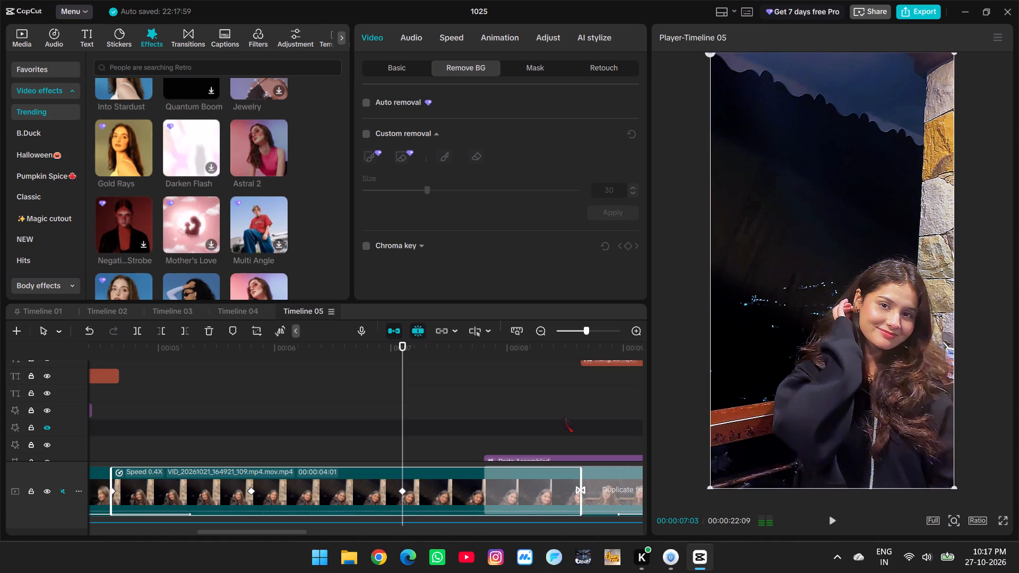
# Delete the clip's keyframes at its start, 00:00:04:18, and at 00:00:07:03.
pyautogui.click(113, 494)
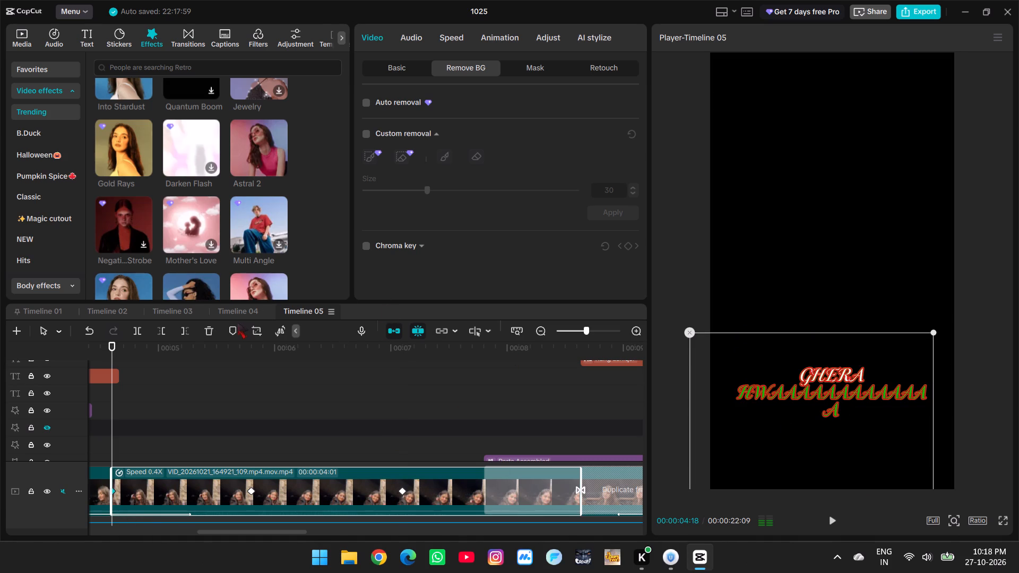
pyautogui.click(209, 330)
pyautogui.click(401, 489)
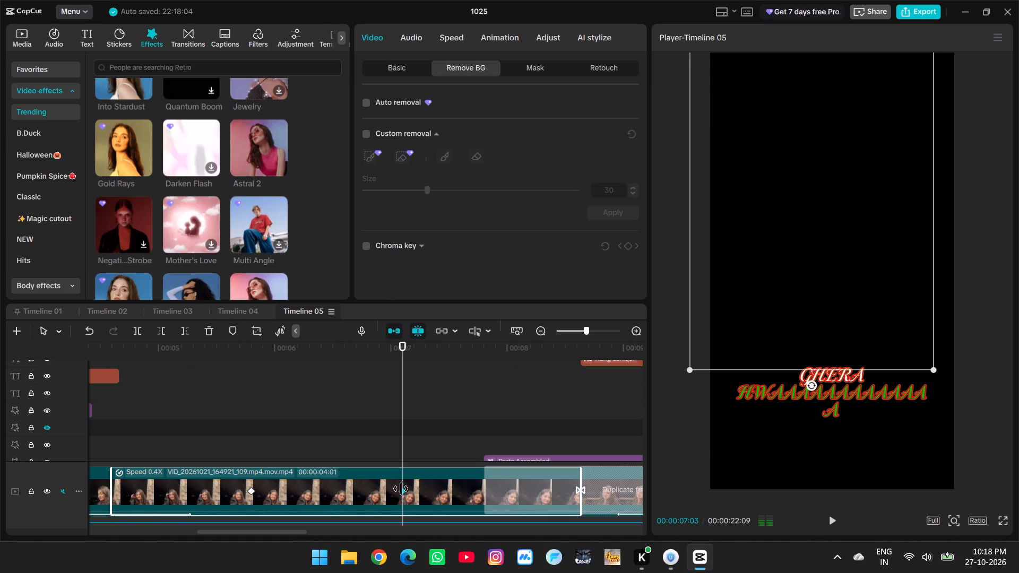
pyautogui.click(207, 334)
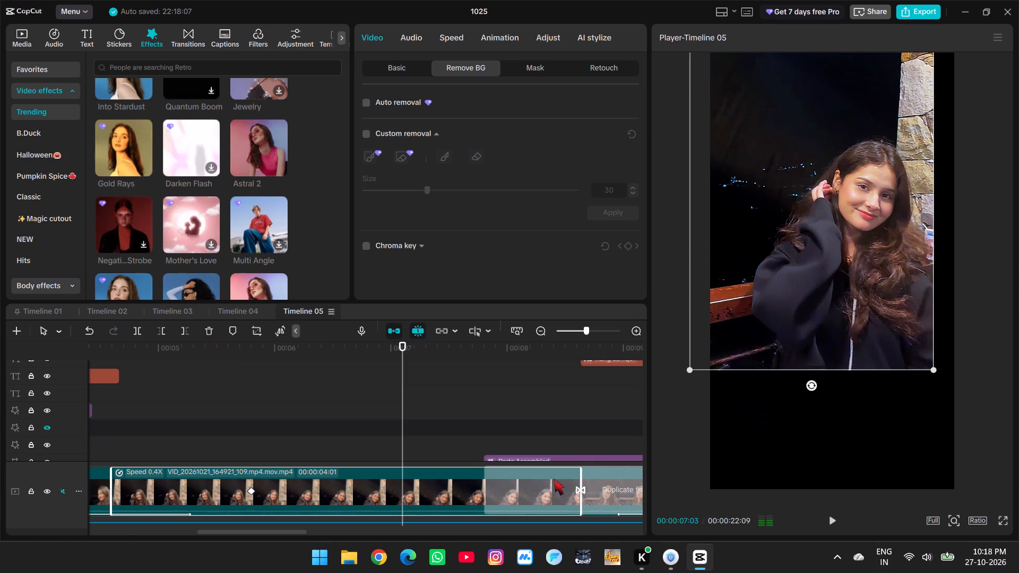
# Move the same clip's picture down at 00:00:06:27 so it fills the vertical frame.
pyautogui.click(555, 483)
pyautogui.click(287, 445)
pyautogui.moveTo(287, 445); pyautogui.dragTo(143, 455)
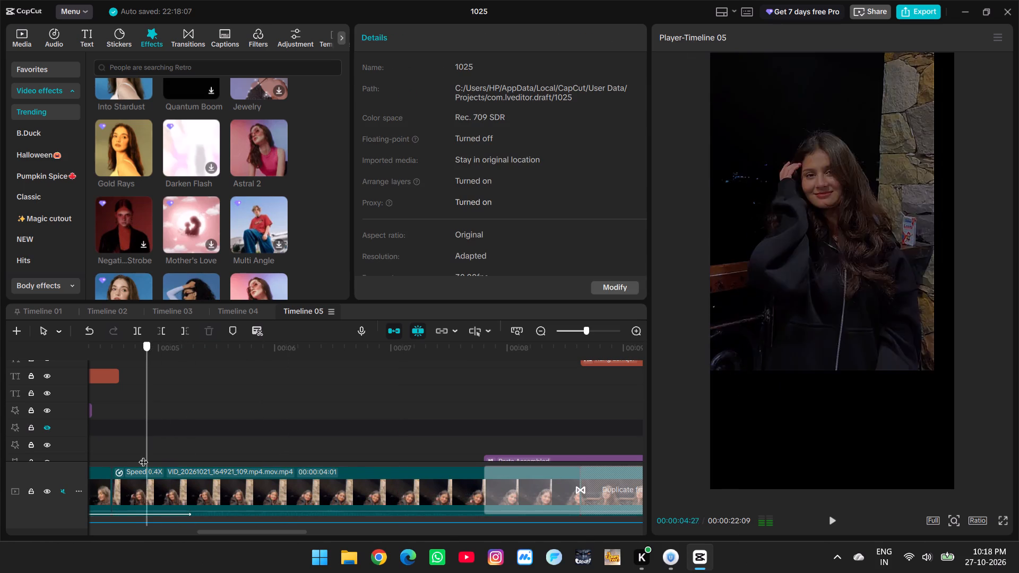
pyautogui.moveTo(143, 455); pyautogui.dragTo(410, 478)
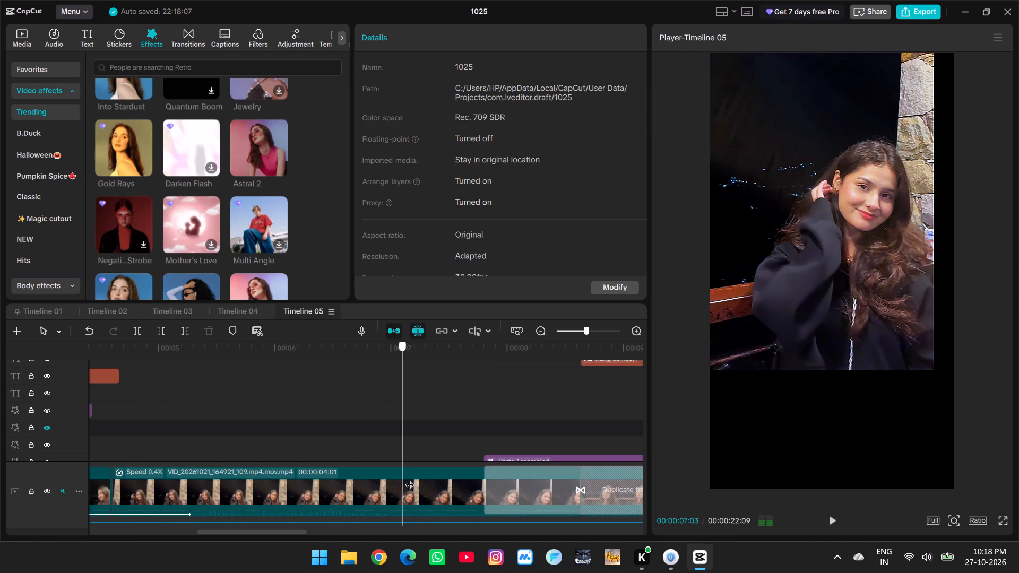
pyautogui.moveTo(410, 478); pyautogui.dragTo(433, 487)
pyautogui.click(377, 517)
pyautogui.click(385, 503)
pyautogui.moveTo(873, 219); pyautogui.dragTo(878, 264)
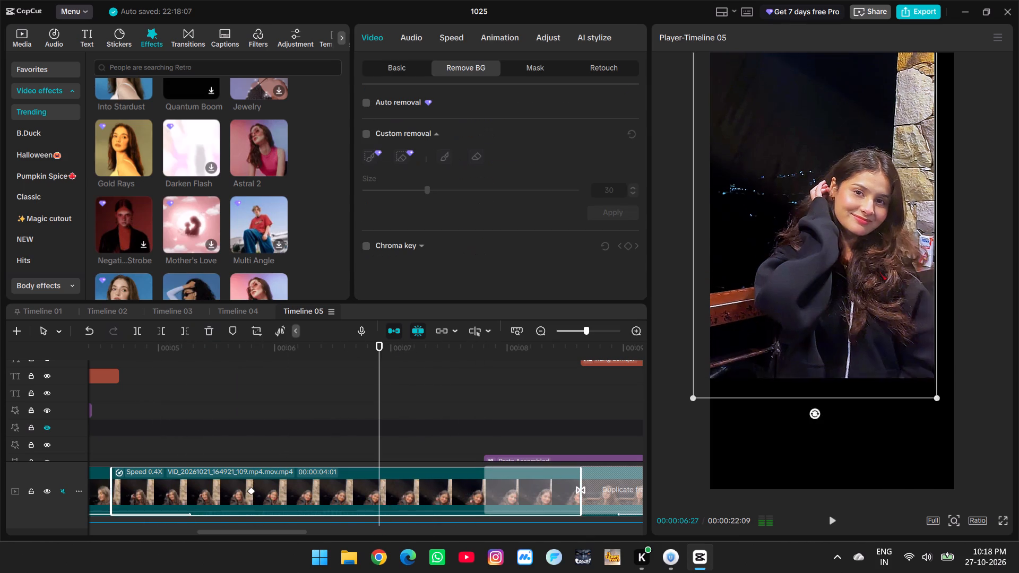
pyautogui.moveTo(878, 264); pyautogui.dragTo(892, 337)
# Scrub through the repositioned clip and its start to check how the picture is framed over time.
pyautogui.click(112, 450)
pyautogui.click(124, 445)
pyautogui.moveTo(124, 445); pyautogui.dragTo(161, 445)
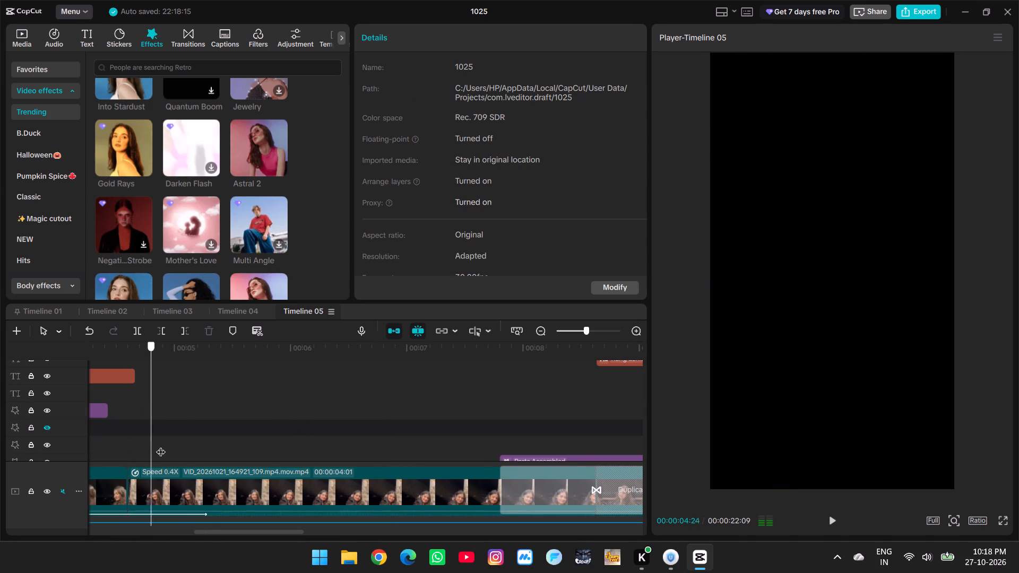
pyautogui.moveTo(161, 445); pyautogui.dragTo(413, 461)
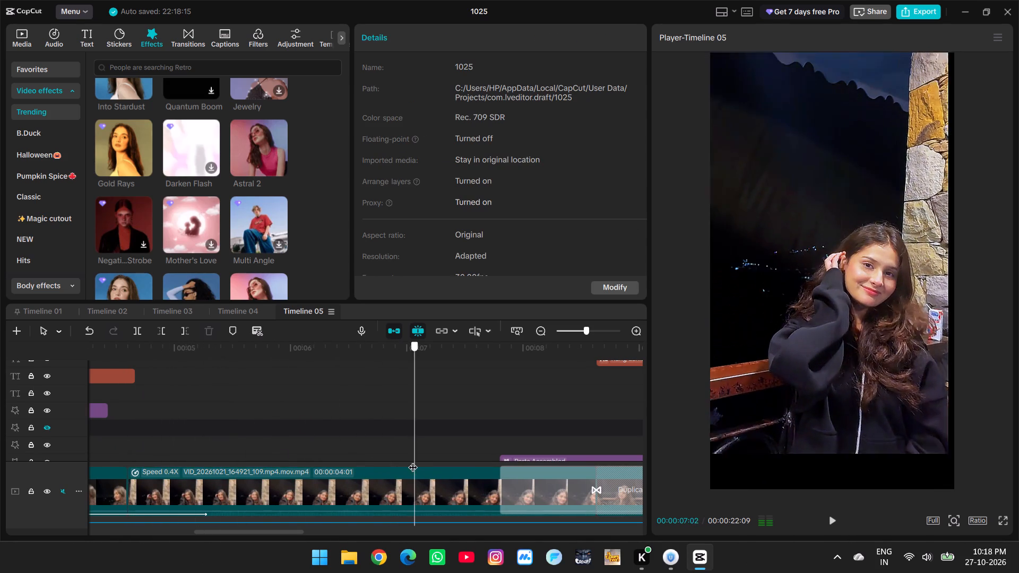
pyautogui.moveTo(413, 461); pyautogui.dragTo(164, 463)
pyautogui.click(172, 484)
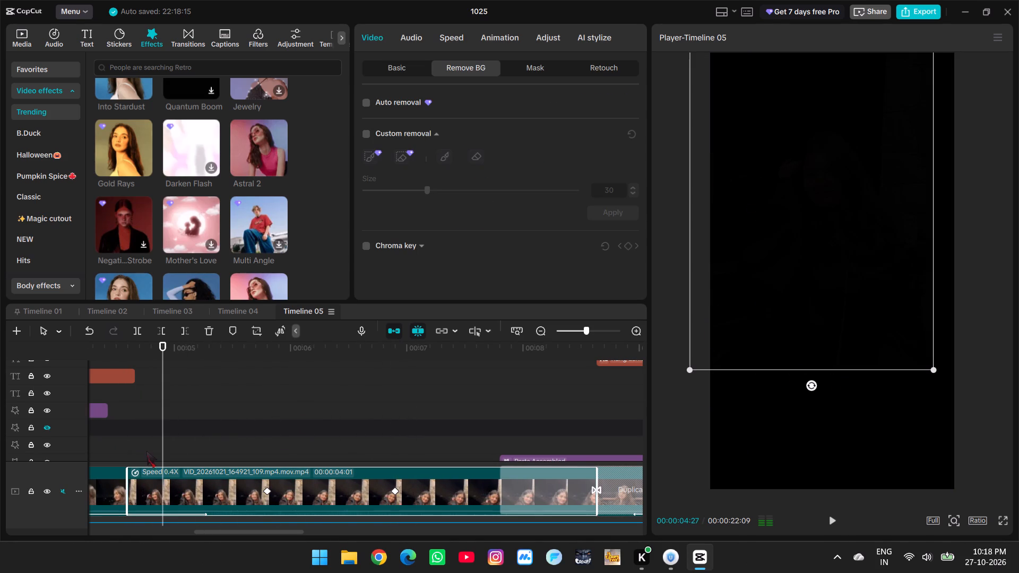
pyautogui.click(147, 450)
pyautogui.moveTo(145, 450); pyautogui.dragTo(277, 455)
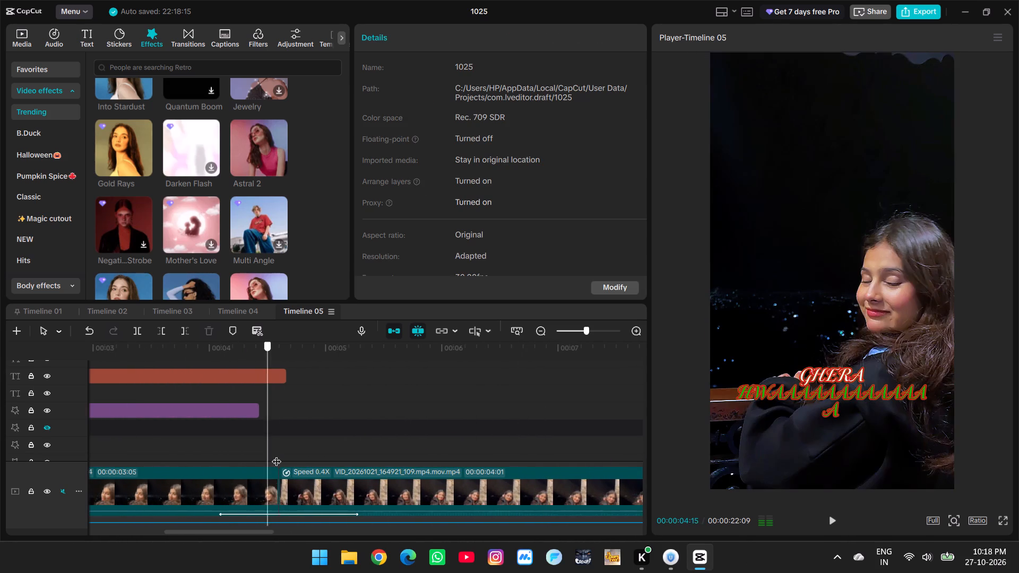
pyautogui.moveTo(277, 455); pyautogui.dragTo(290, 455)
# Delete the clip's keyframe at 00:00:05:24 and scrub its opening part to check the framing.
pyautogui.click(349, 480)
pyautogui.click(546, 324)
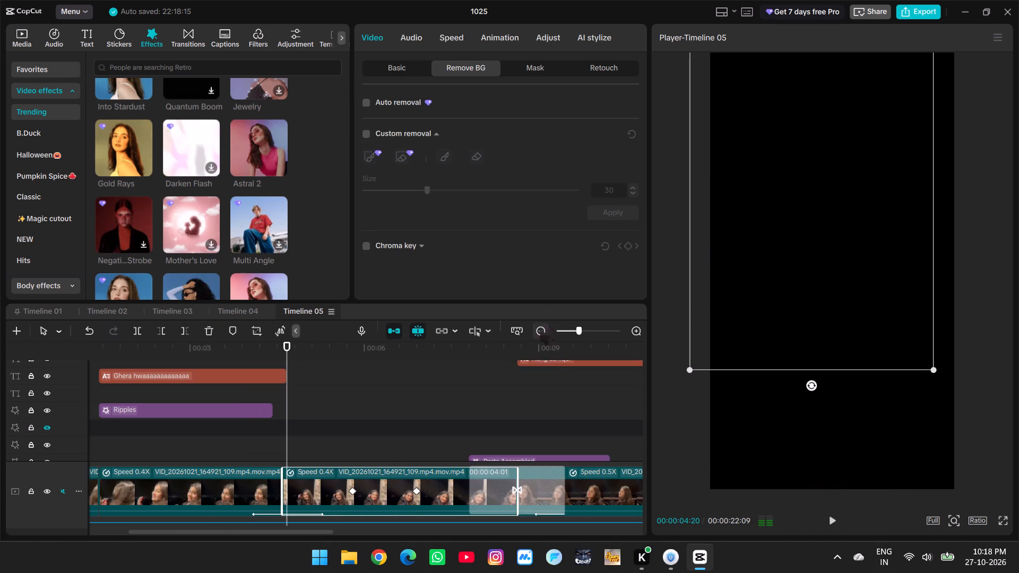
pyautogui.click(350, 491)
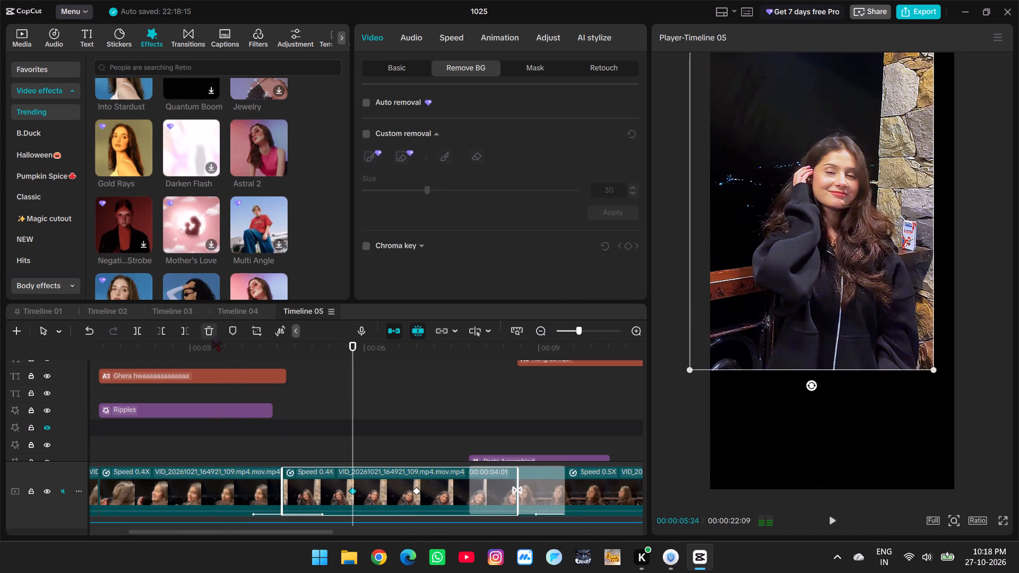
pyautogui.click(212, 335)
pyautogui.click(320, 452)
pyautogui.moveTo(320, 452); pyautogui.dragTo(348, 458)
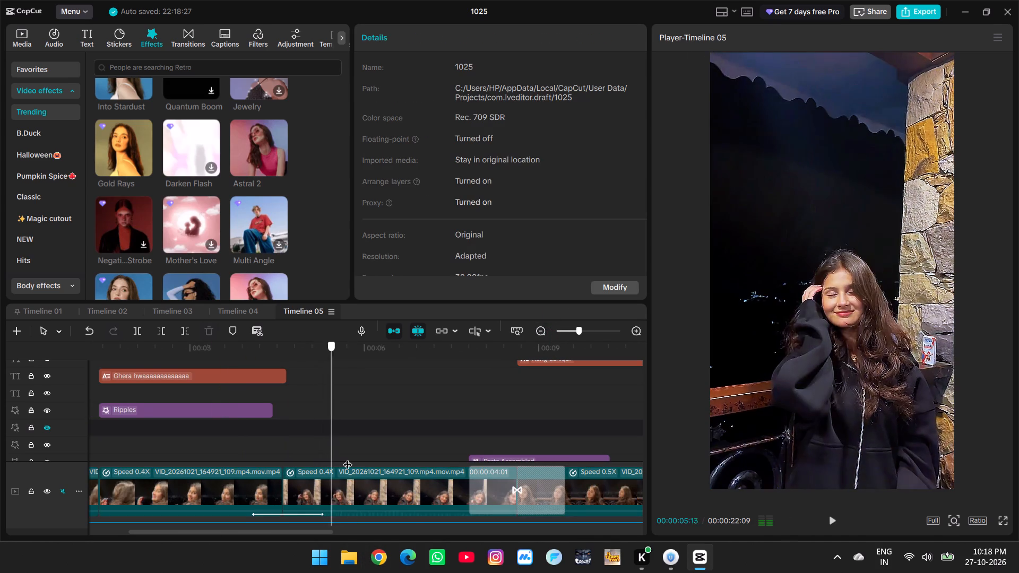
# Delete the 0.4X clip's keyframe at 00:00:06:27.
pyautogui.moveTo(348, 458); pyautogui.dragTo(412, 470)
pyautogui.click(435, 496)
pyautogui.click(418, 492)
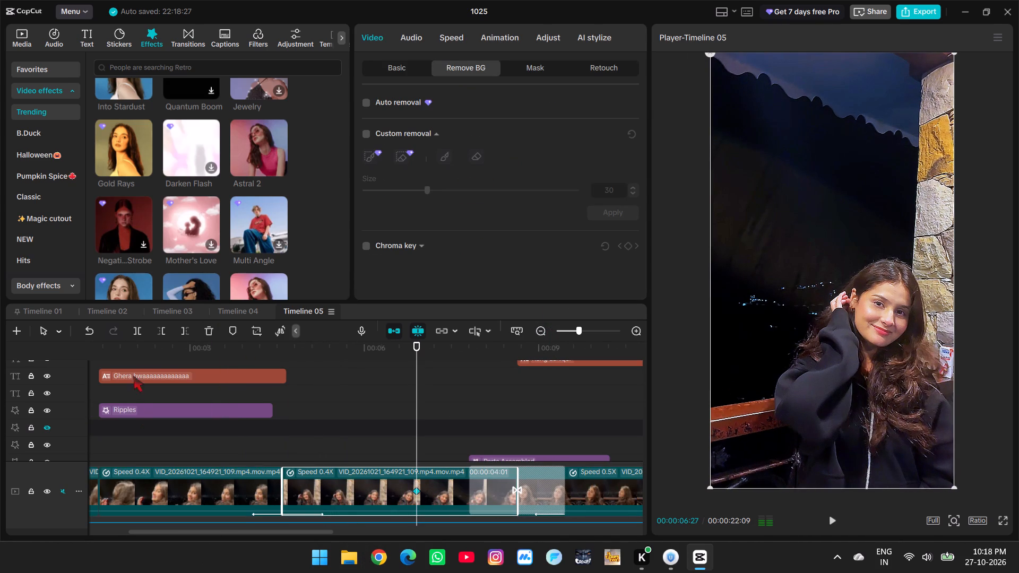
pyautogui.click(209, 332)
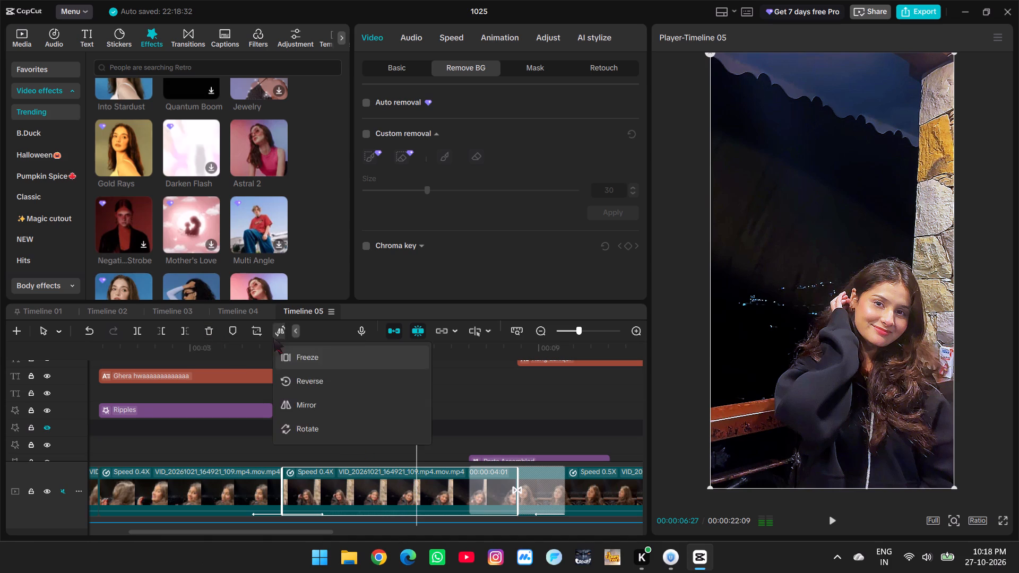
# Stabilize the same clip with the level set to Most stable, leaving Enhance quality off.
pyautogui.scroll(-2, 211, 257)
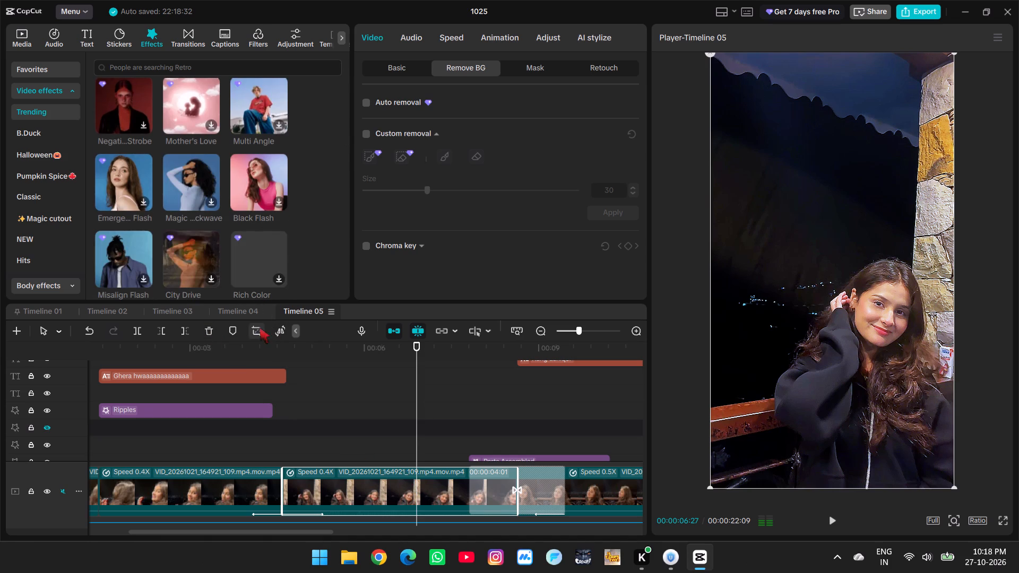
pyautogui.click(296, 333)
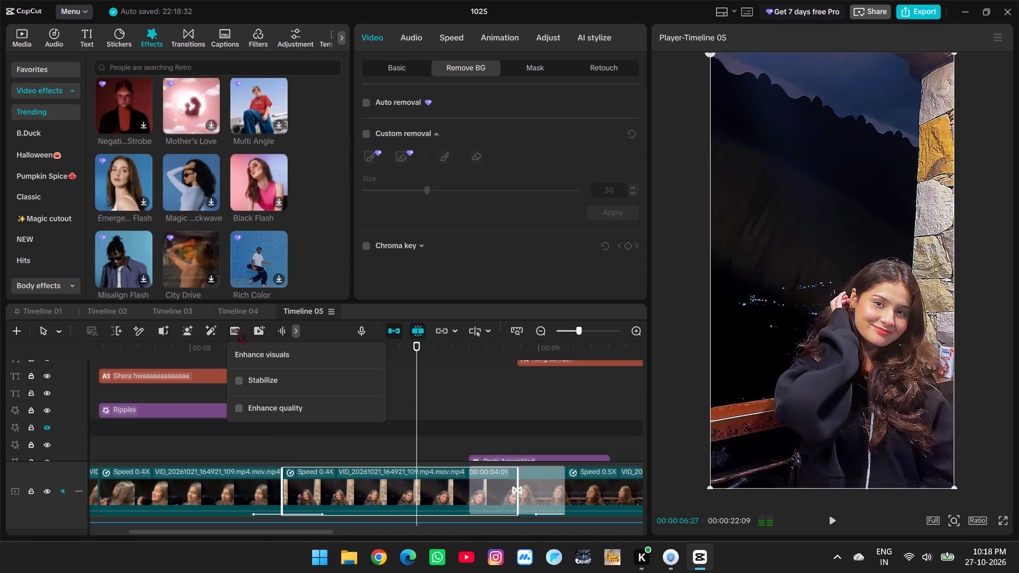
pyautogui.click(239, 328)
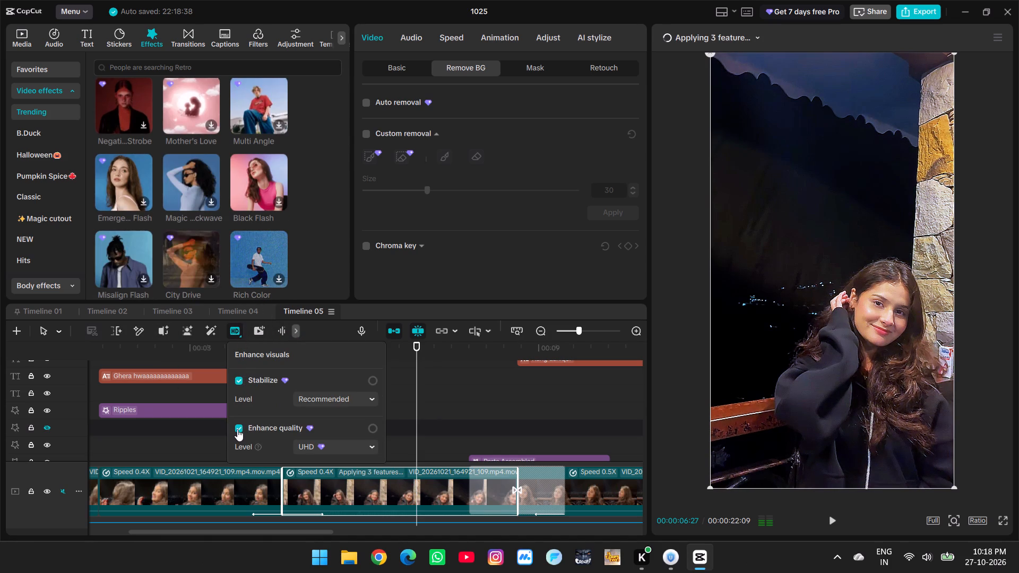
pyautogui.click(237, 429)
pyautogui.click(315, 400)
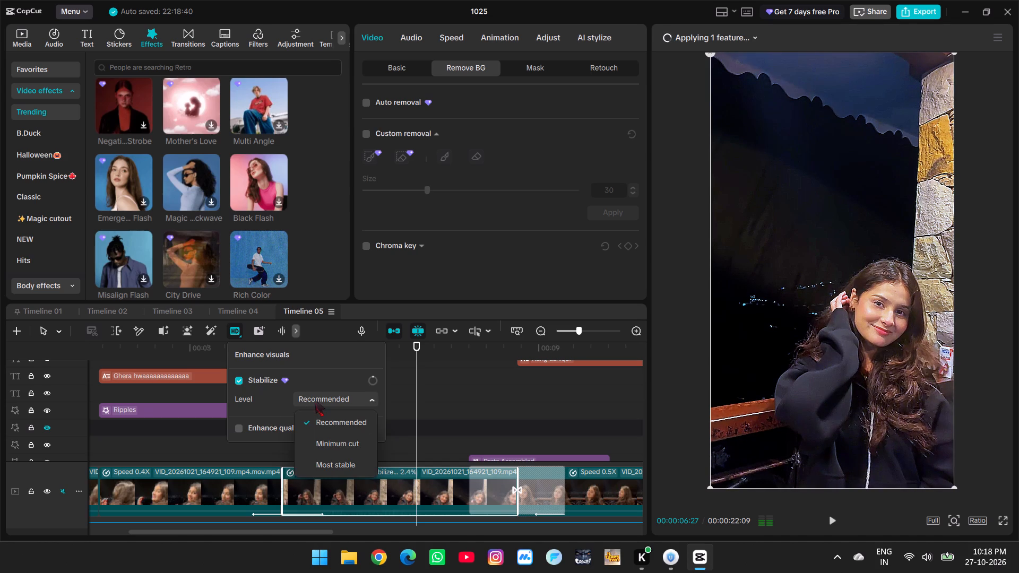
pyautogui.click(326, 462)
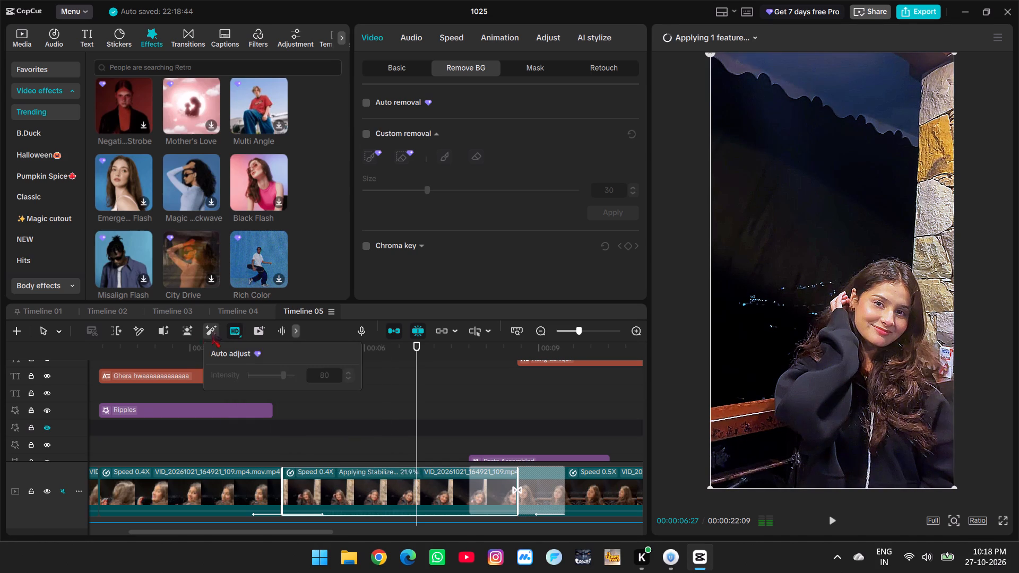
pyautogui.click(226, 436)
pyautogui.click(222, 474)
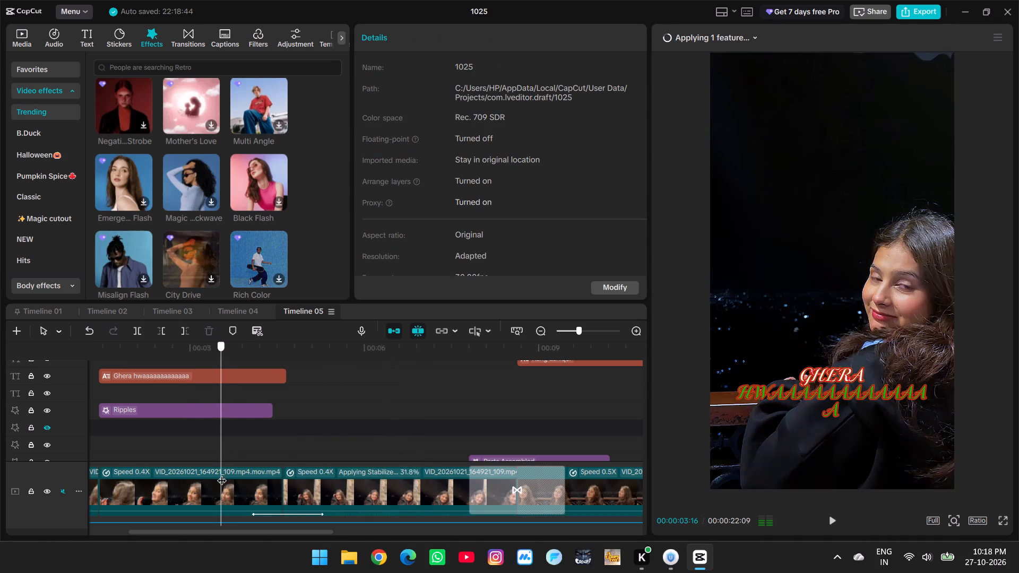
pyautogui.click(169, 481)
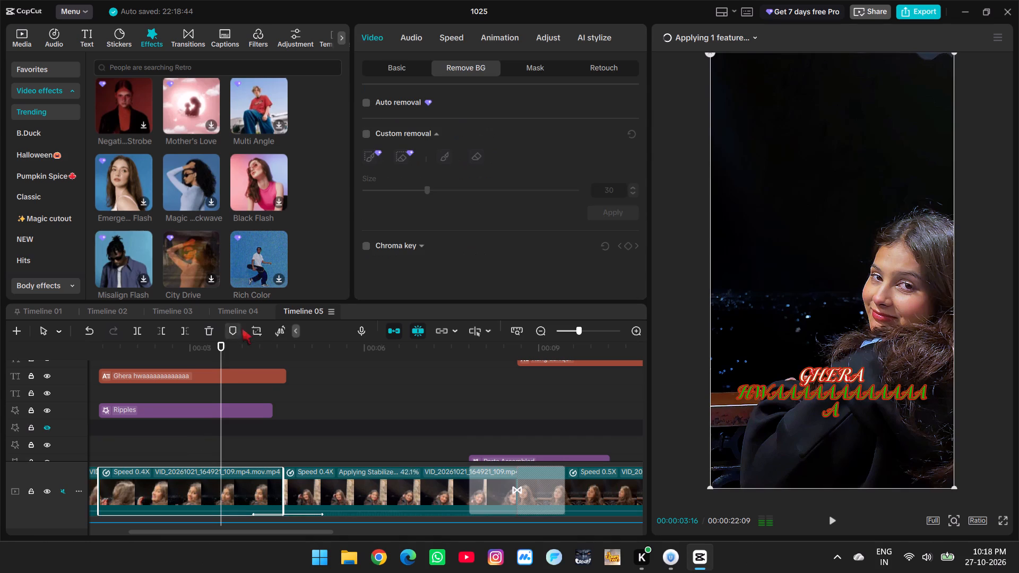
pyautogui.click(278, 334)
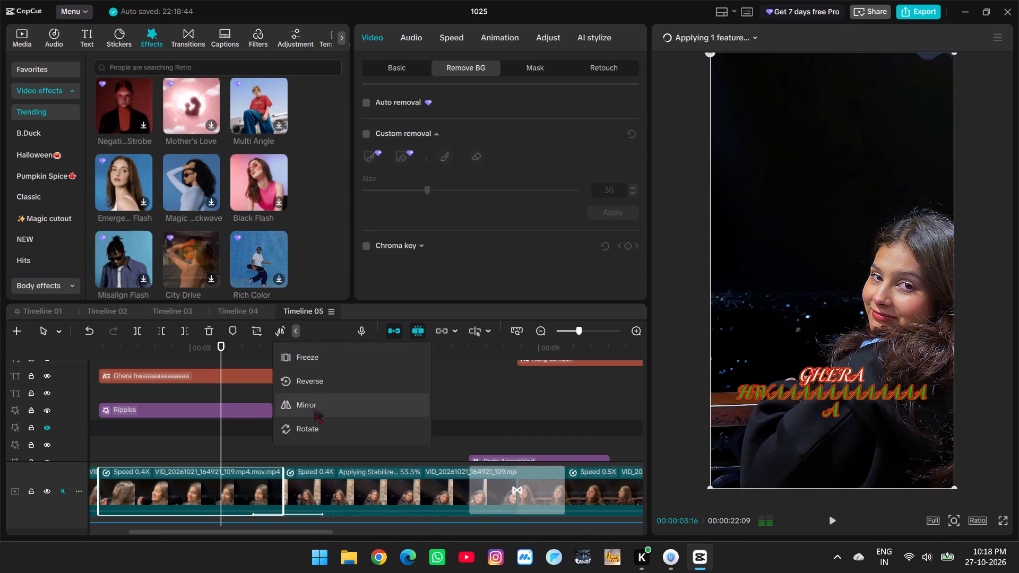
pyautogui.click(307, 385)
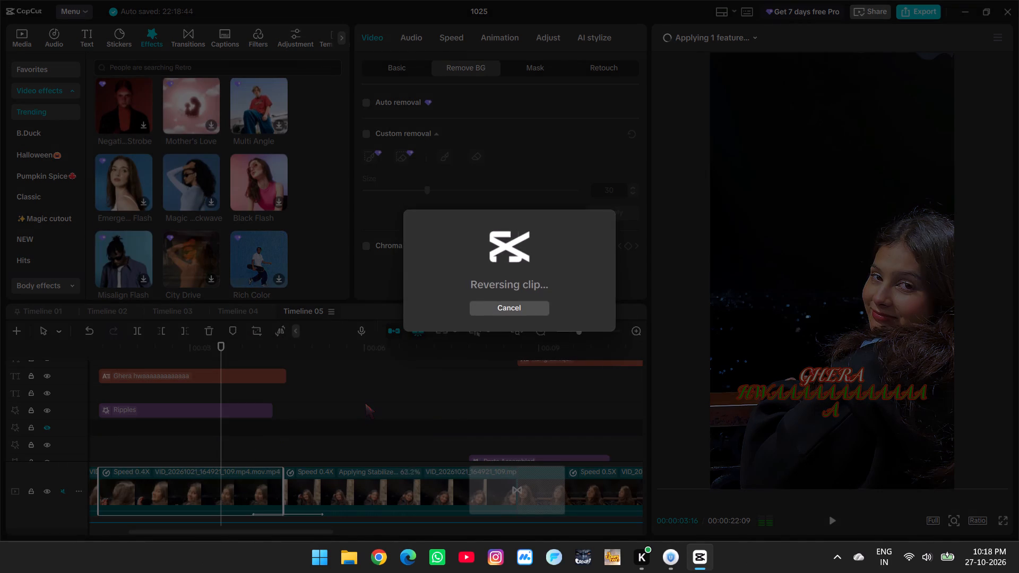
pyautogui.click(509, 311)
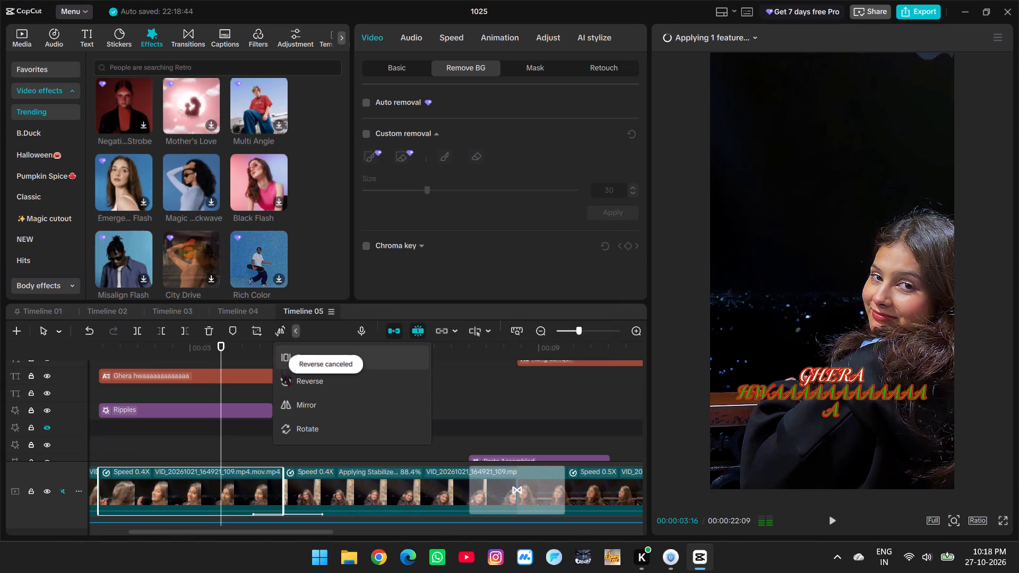
# Insert a three-second freeze frame early in the 0.4X clip beneath the Ghera hwaaaaaaaaaaaaa title.
pyautogui.click(278, 361)
pyautogui.click(158, 439)
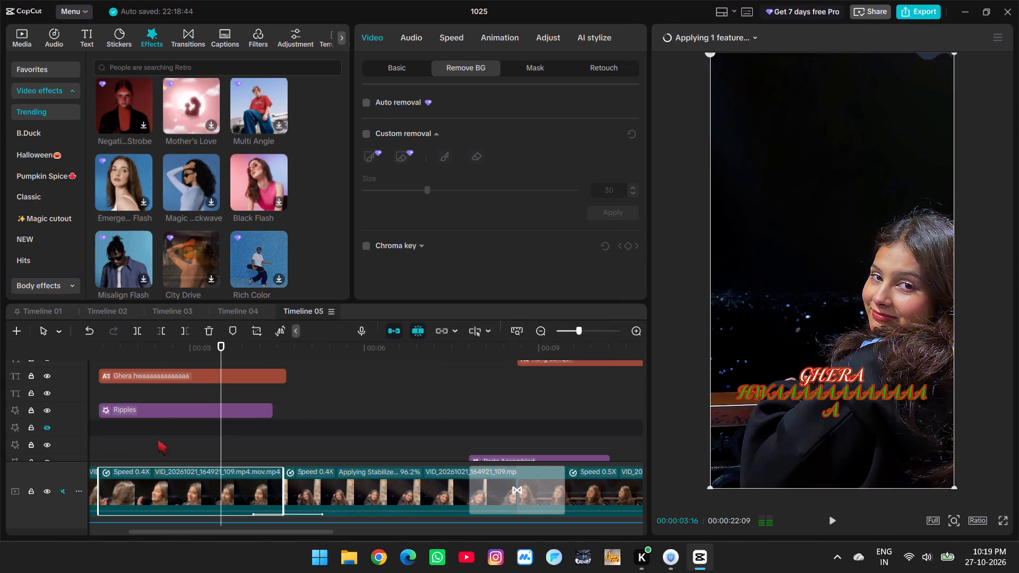
pyautogui.click(179, 464)
pyautogui.click(182, 447)
pyautogui.moveTo(182, 447); pyautogui.dragTo(220, 465)
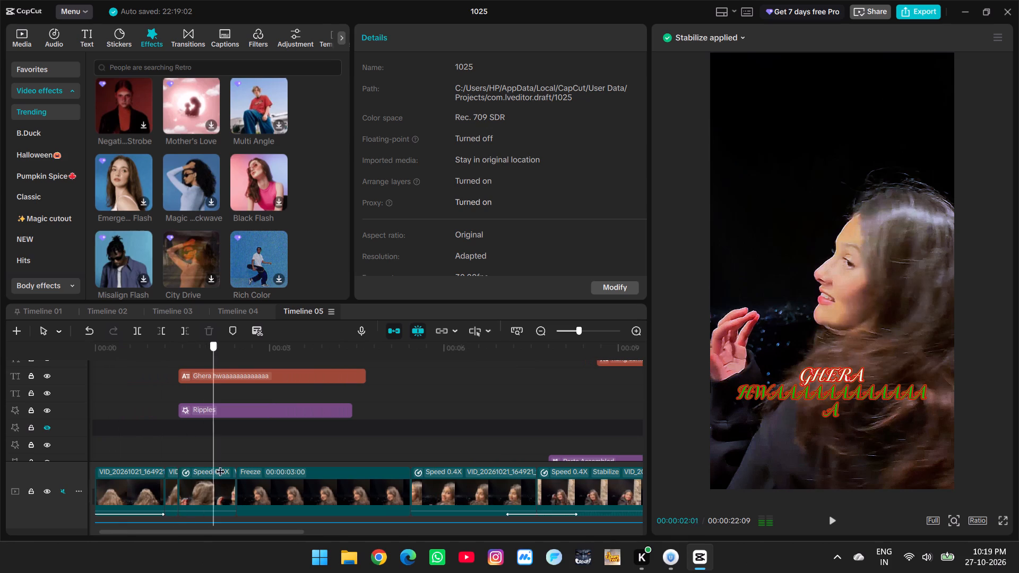
# Mirror the three-second Freeze clip horizontally.
pyautogui.moveTo(220, 465); pyautogui.dragTo(264, 471)
pyautogui.click(299, 500)
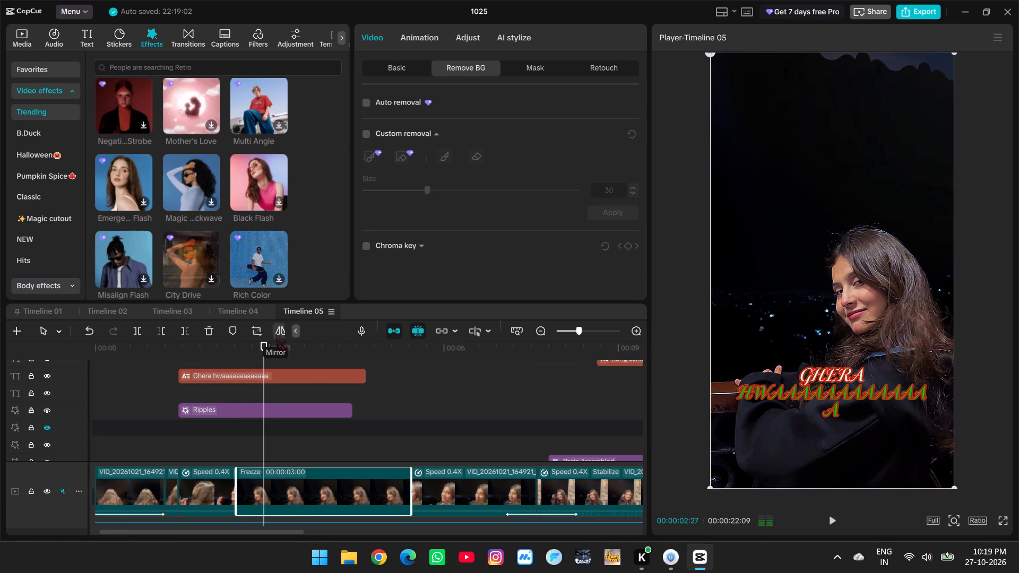
pyautogui.click(276, 334)
pyautogui.click(276, 334)
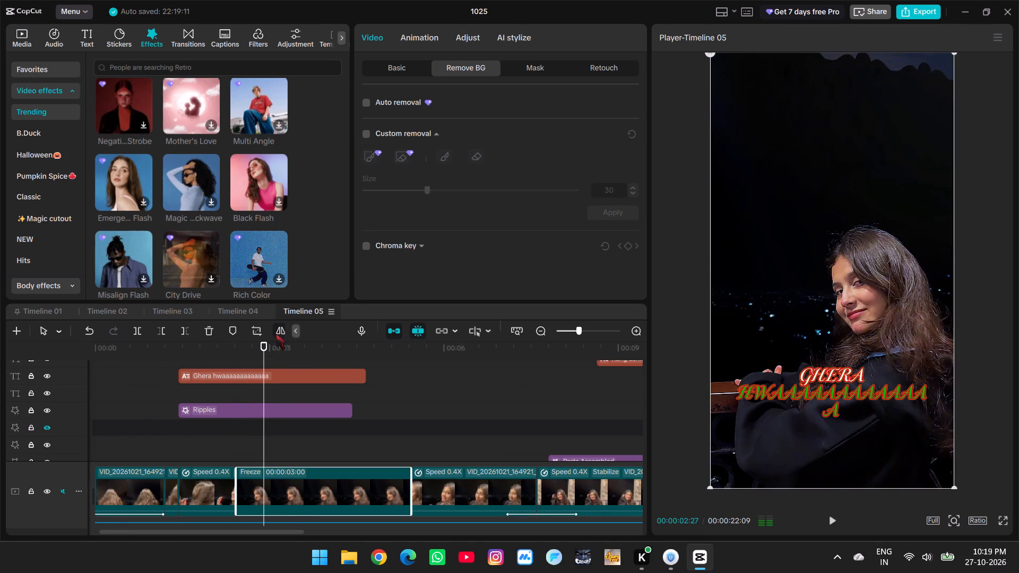
pyautogui.click(276, 334)
# Add a Heart mask to the stabilized 0.4X clip.
pyautogui.click(262, 446)
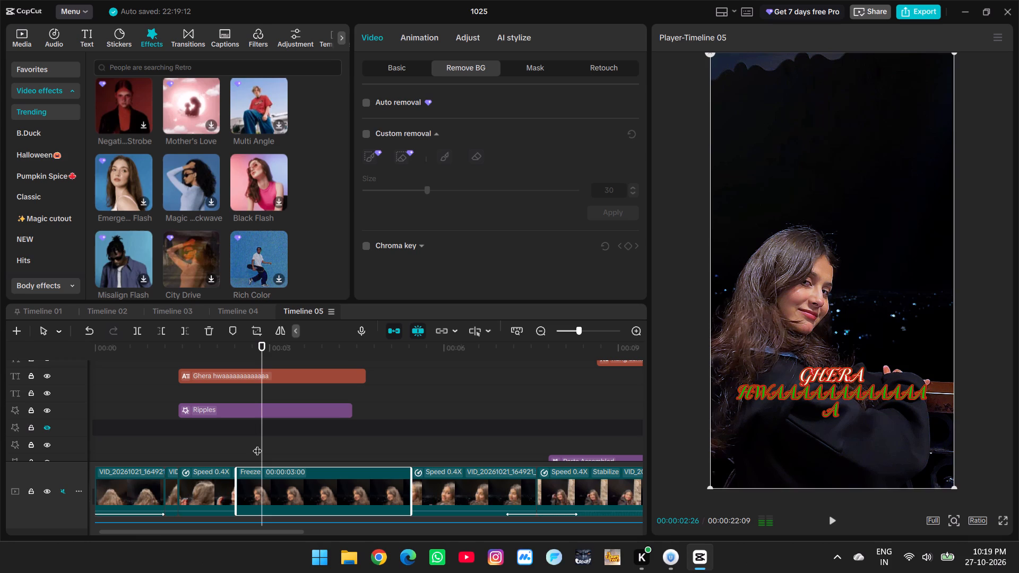
pyautogui.click(257, 444)
pyautogui.moveTo(257, 444); pyautogui.dragTo(523, 465)
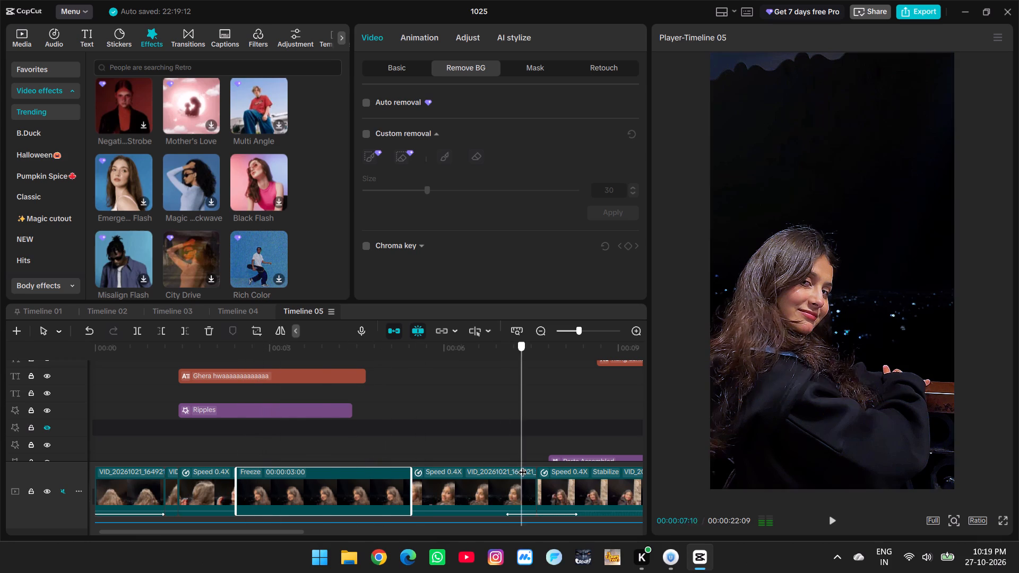
pyautogui.moveTo(523, 465); pyautogui.dragTo(333, 480)
pyautogui.click(335, 483)
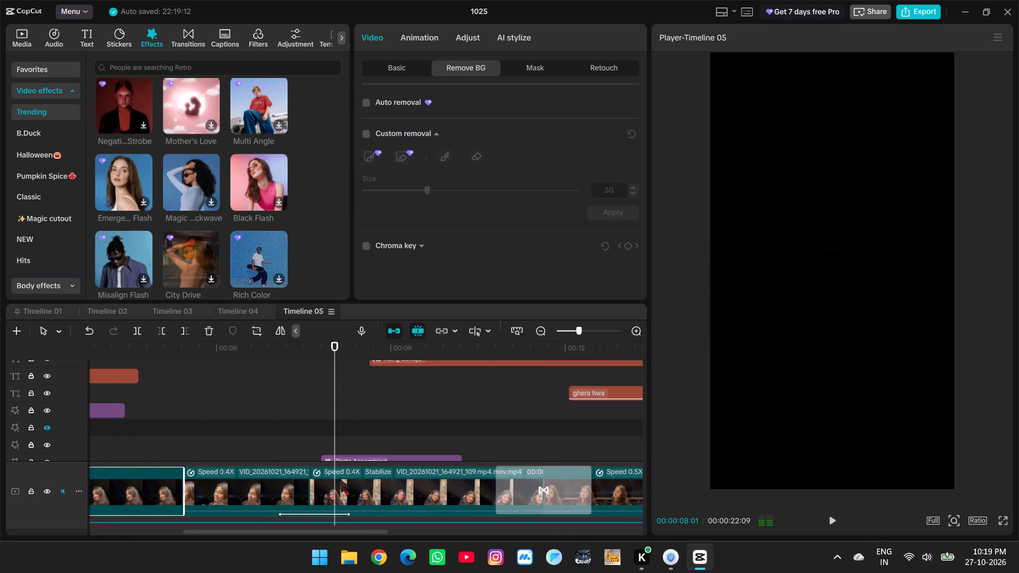
pyautogui.click(364, 485)
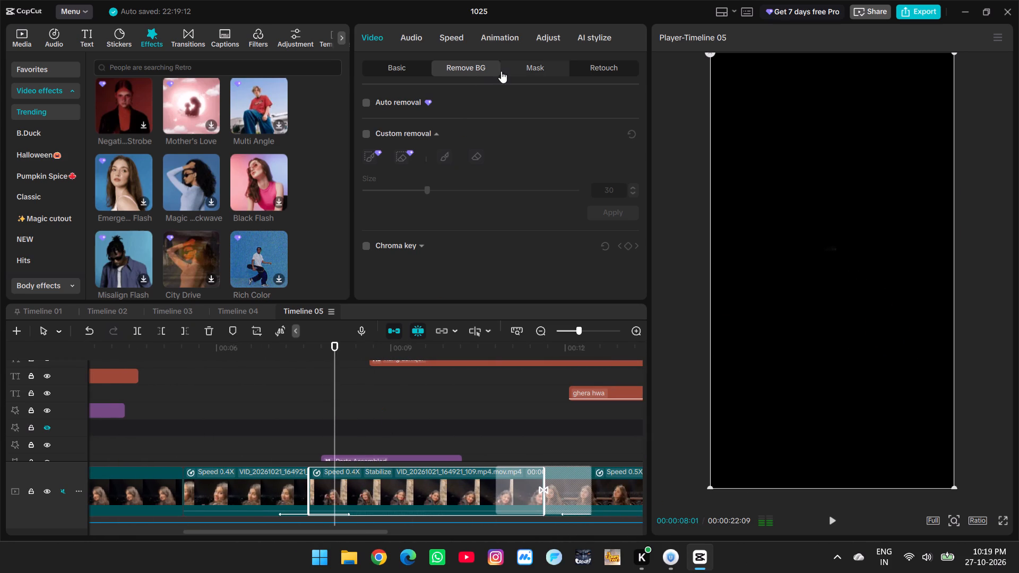
pyautogui.click(526, 67)
pyautogui.click(385, 123)
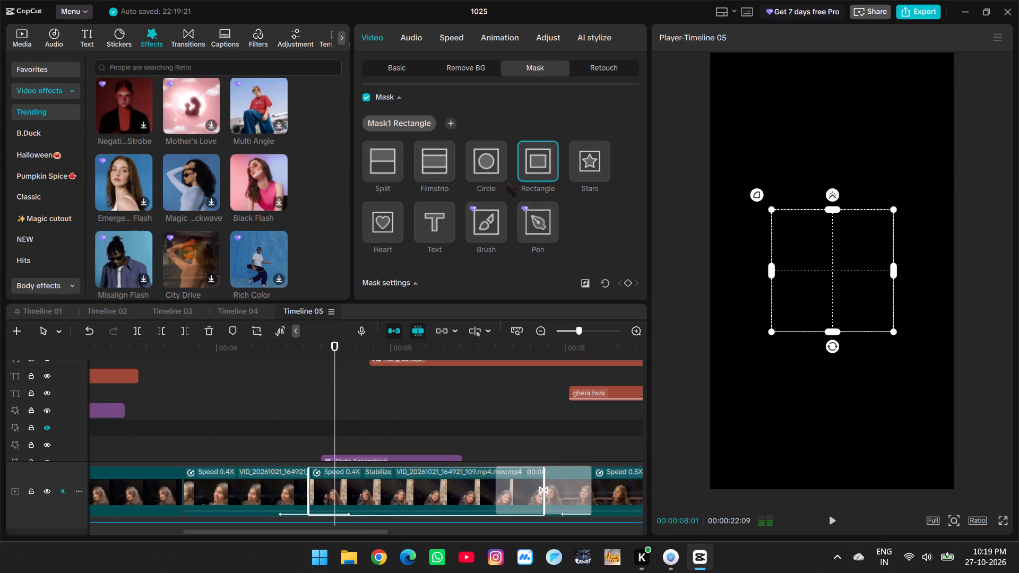
pyautogui.click(361, 227)
pyautogui.click(389, 228)
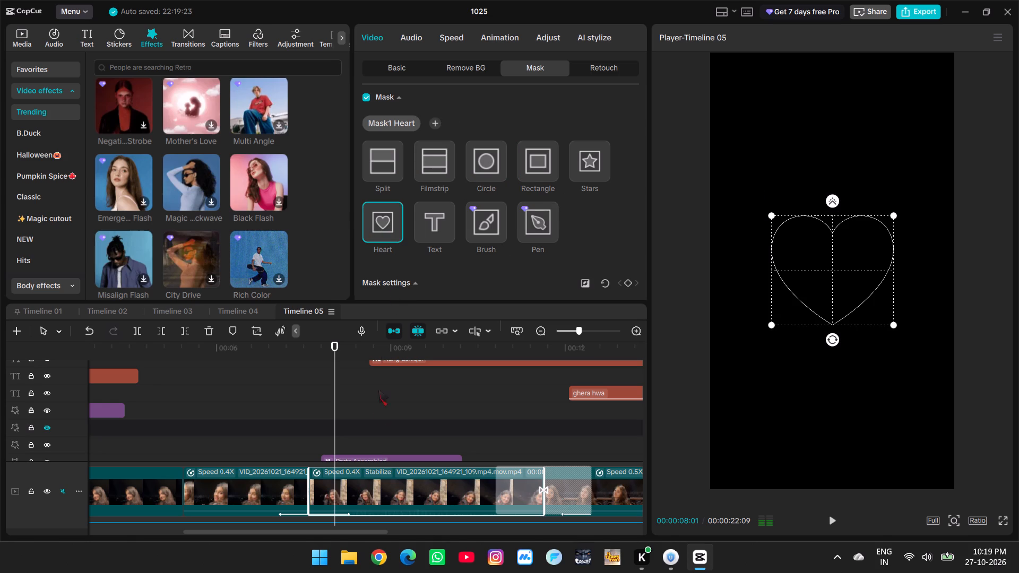
# Move the Parts Assembled effect earlier so it ends just before the stabilized clip begins.
pyautogui.moveTo(336, 438); pyautogui.dragTo(353, 444)
pyautogui.scroll(-8, 453, 400)
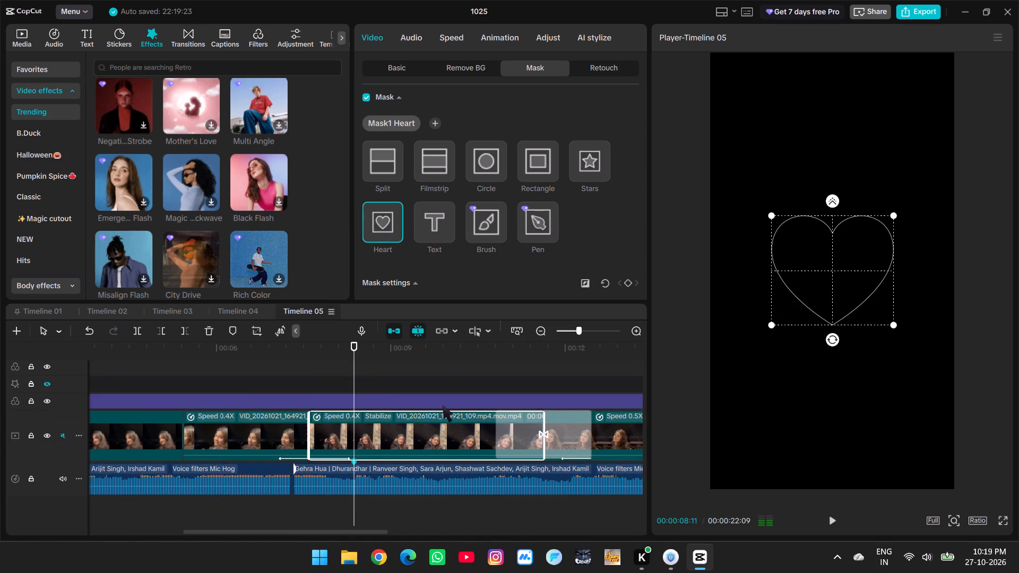
pyautogui.scroll(3, 391, 409)
pyautogui.click(379, 400)
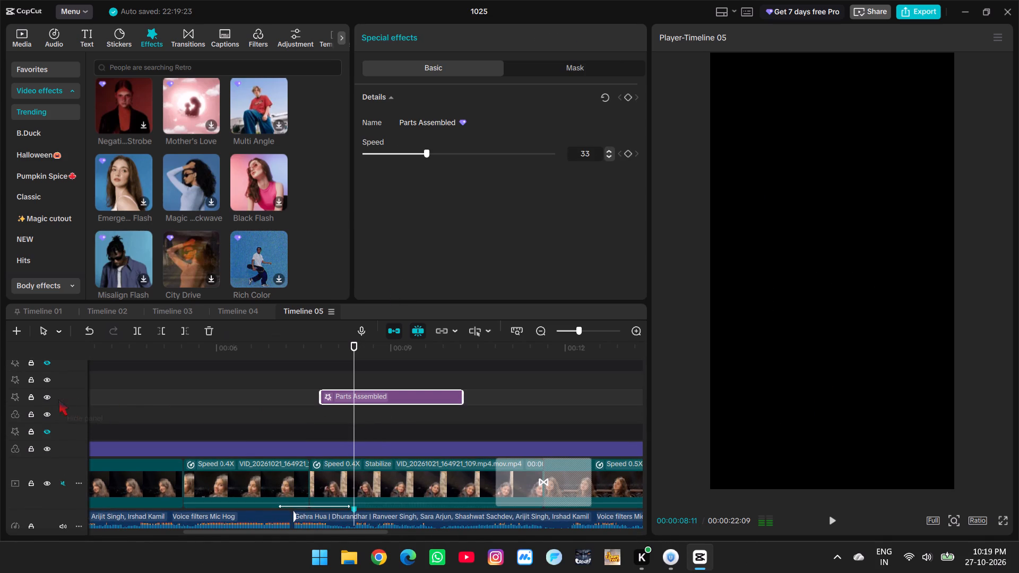
pyautogui.moveTo(356, 395); pyautogui.dragTo(208, 401)
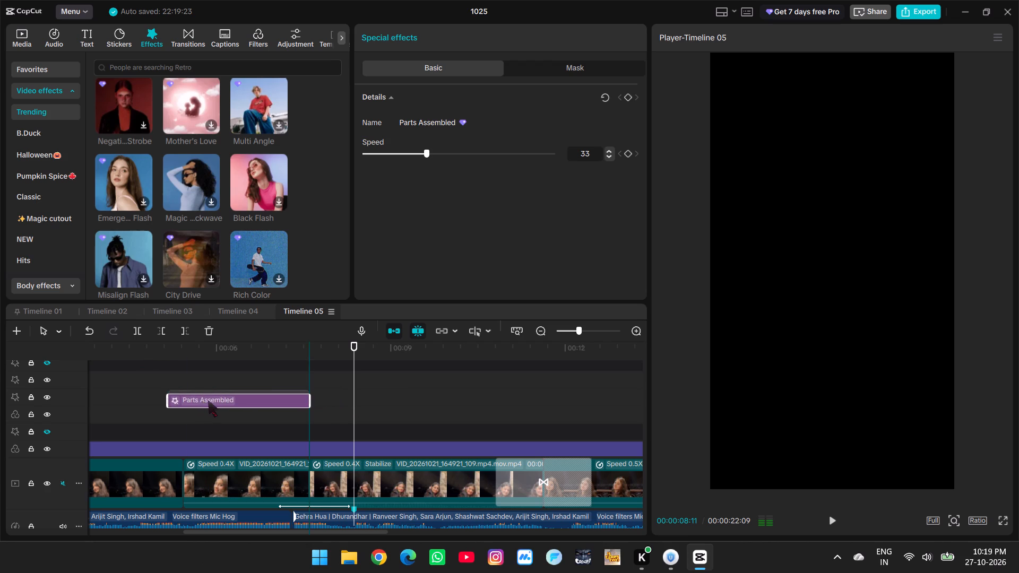
pyautogui.moveTo(208, 401); pyautogui.dragTo(198, 403)
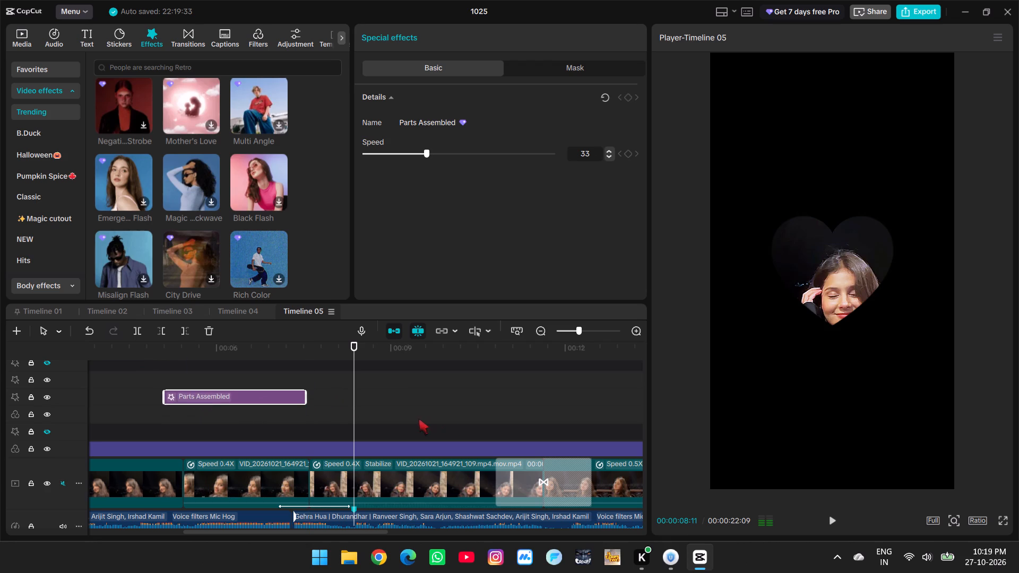
# Set a keyframe for the stabilized clip's heart mask settings at 00:00:08:11.
pyautogui.click(361, 489)
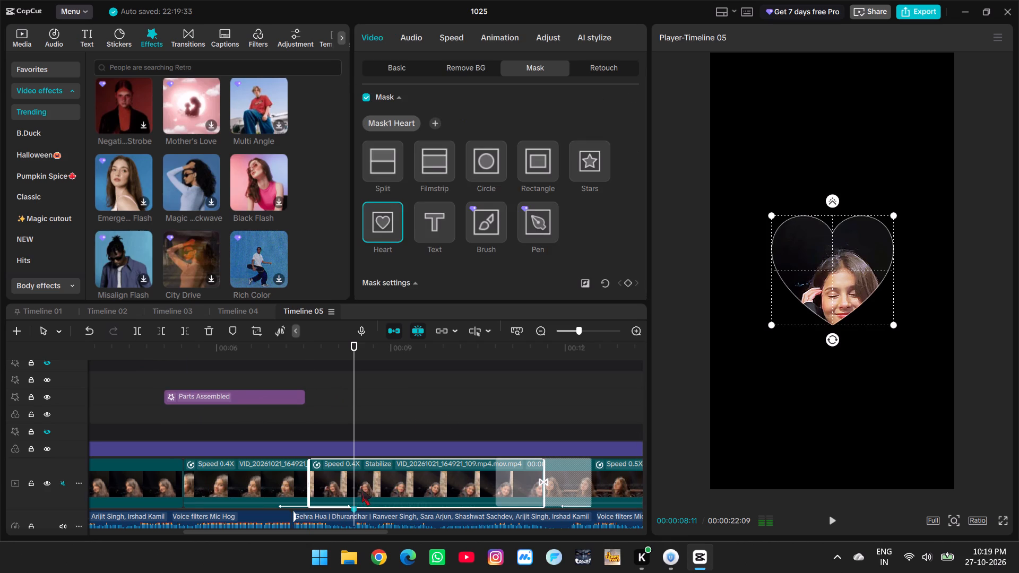
pyautogui.click(631, 284)
# Enlarge the heart mask at 00:00:10:24 to about 1617 by 1622 so it extends past the frame's sides.
pyautogui.moveTo(355, 426); pyautogui.dragTo(521, 436)
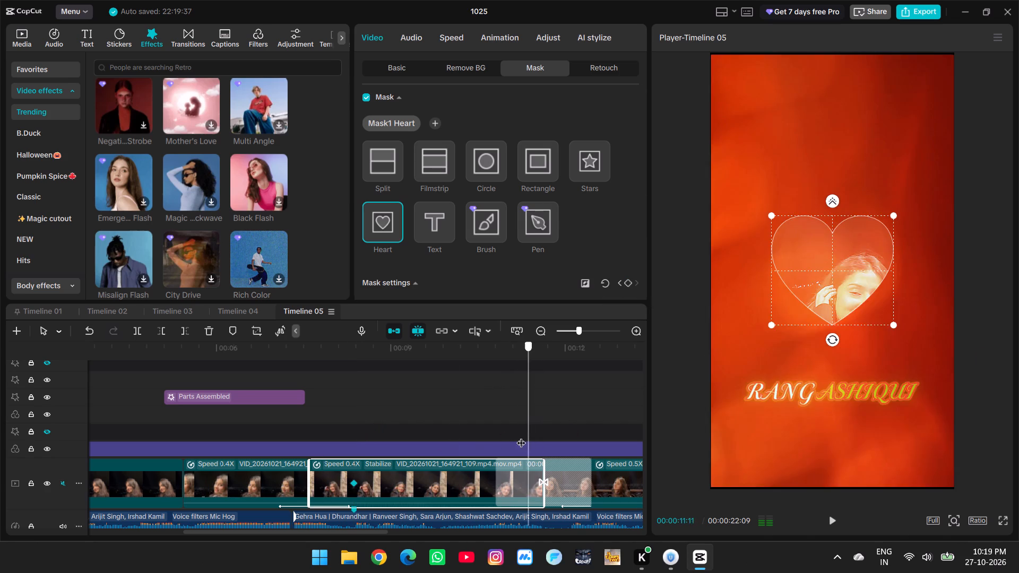
pyautogui.moveTo(521, 436); pyautogui.dragTo(513, 435)
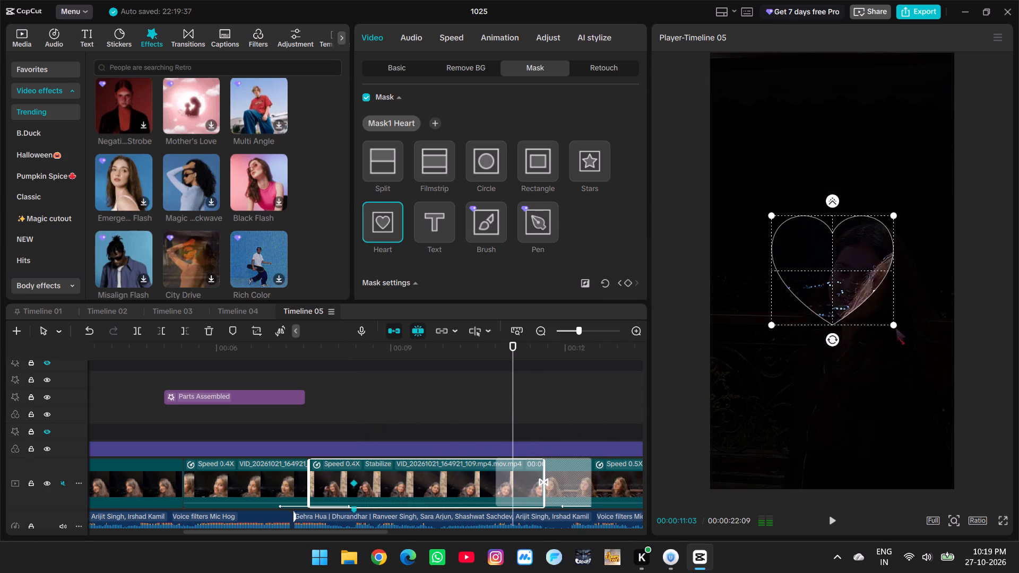
pyautogui.moveTo(514, 436); pyautogui.dragTo(491, 437)
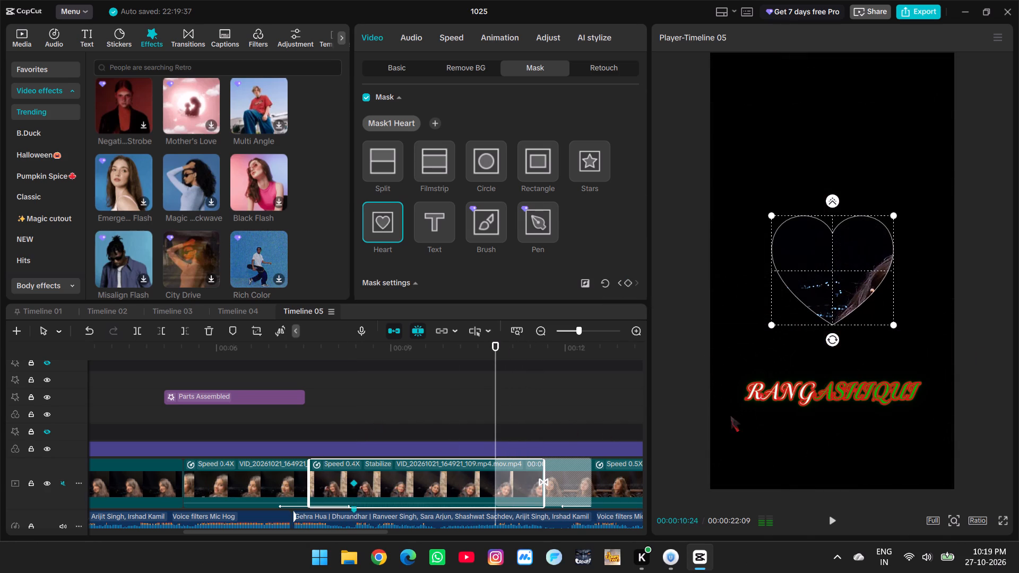
pyautogui.moveTo(895, 324); pyautogui.dragTo(1018, 572)
# Add a Feather keyframe to the heart mask at 00:00:10:24 with the feather at 0.
pyautogui.scroll(-2, 909, 350)
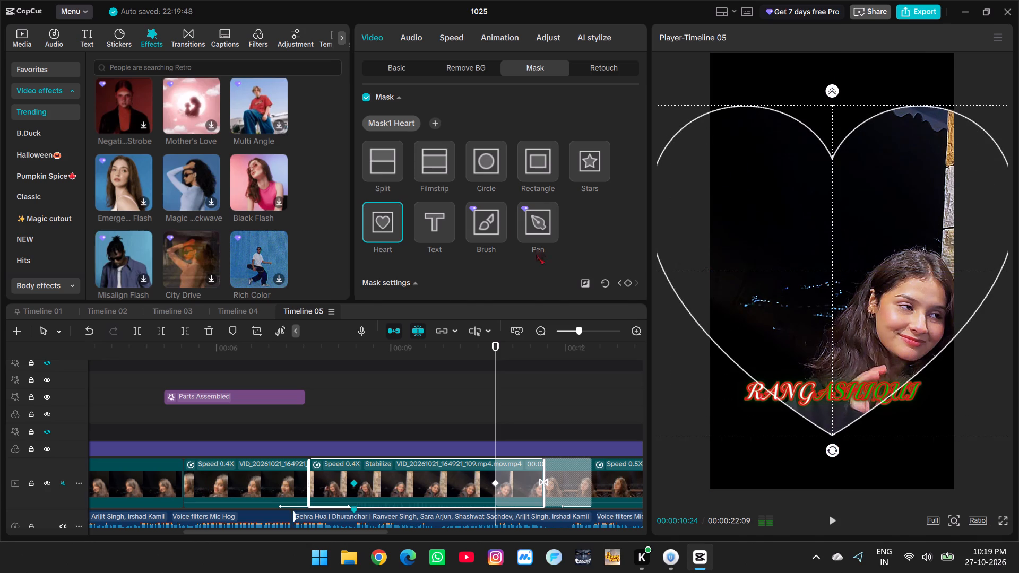
pyautogui.scroll(-3, 441, 176)
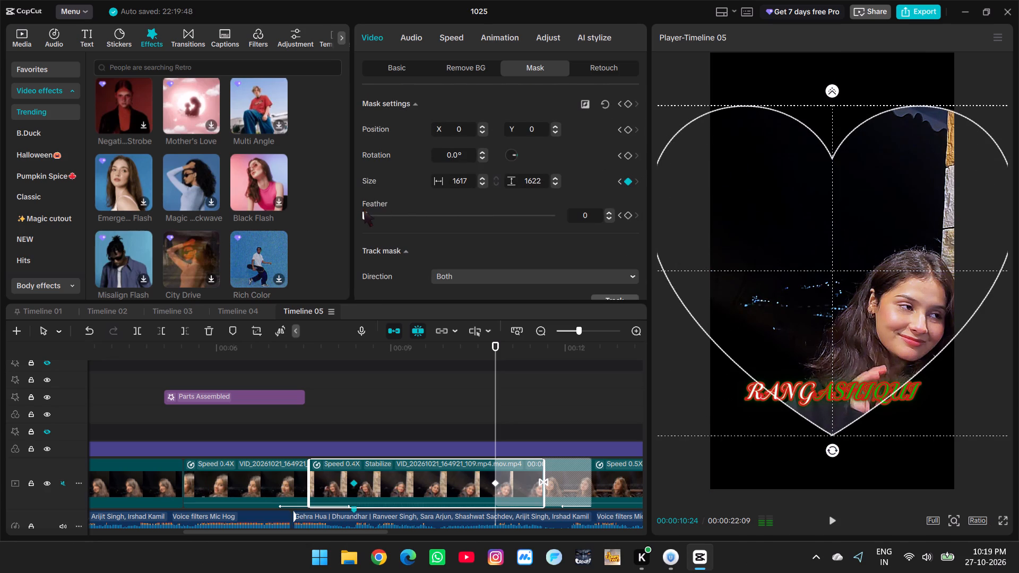
pyautogui.moveTo(365, 211); pyautogui.dragTo(358, 216)
pyautogui.scroll(-3, 405, 213)
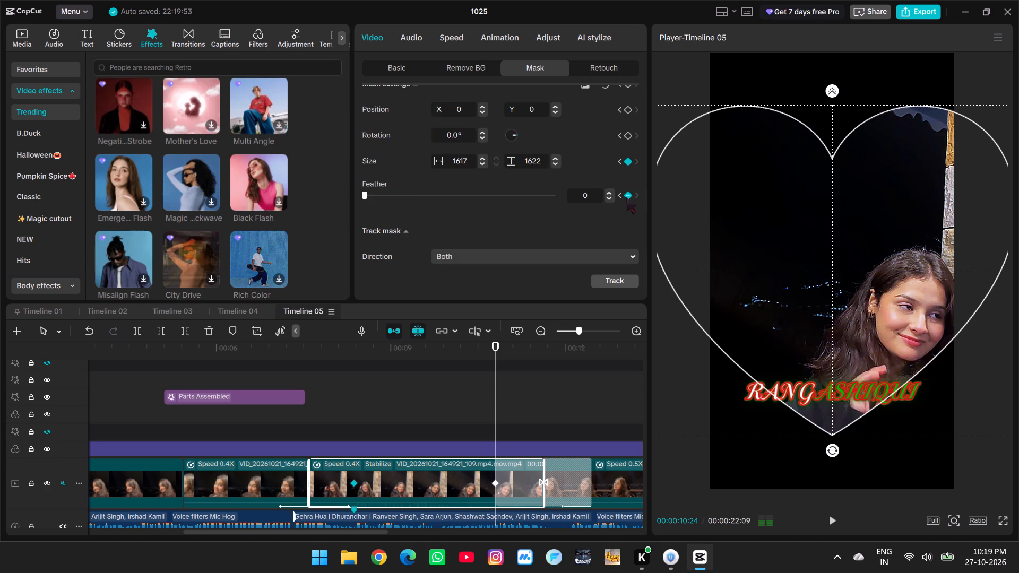
# Remove the Feather and Size keyframes from the stabilized clip's heart mask at 00:00:10:24.
pyautogui.click(626, 197)
pyautogui.click(627, 164)
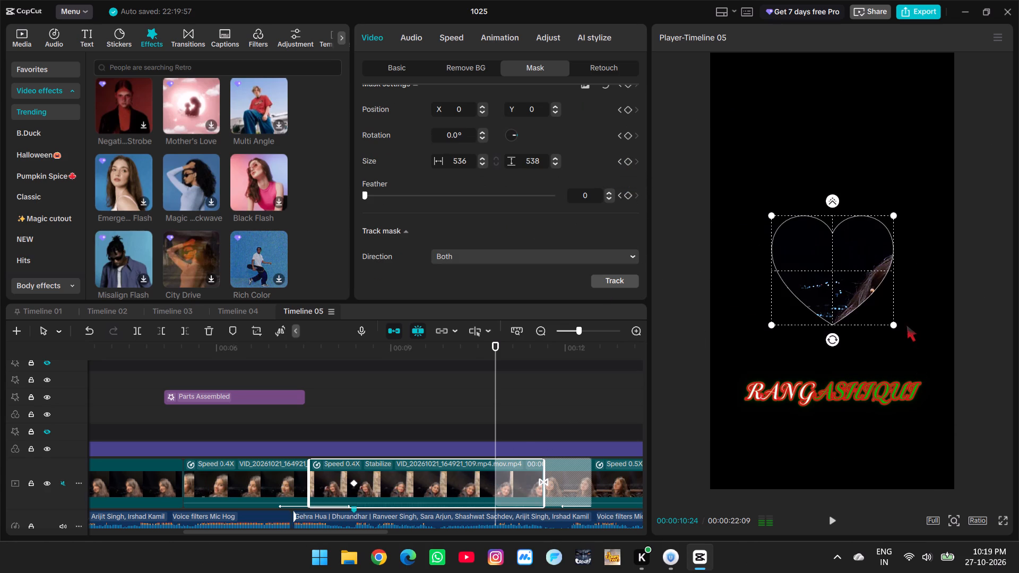
# Enlarge the heart mask at 00:00:10:24 to about 3062 by 3071 so the whole frame lies well inside it.
pyautogui.moveTo(894, 321); pyautogui.dragTo(957, 438)
pyautogui.moveTo(891, 324); pyautogui.dragTo(958, 472)
pyautogui.keyDown('ctrl'); pyautogui.scroll(-5, 943, 380); pyautogui.keyUp('ctrl')
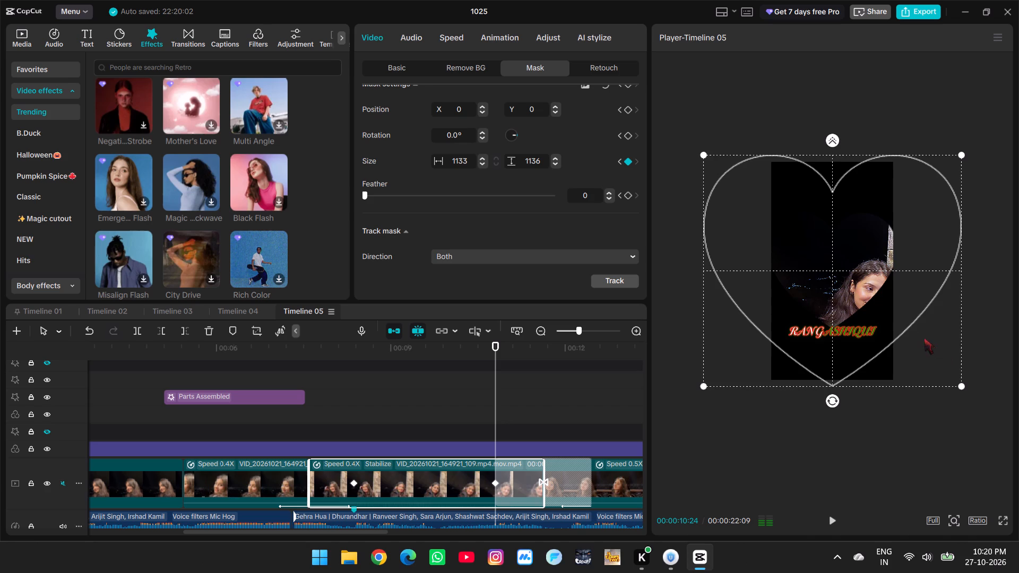
pyautogui.moveTo(897, 327); pyautogui.dragTo(1013, 572)
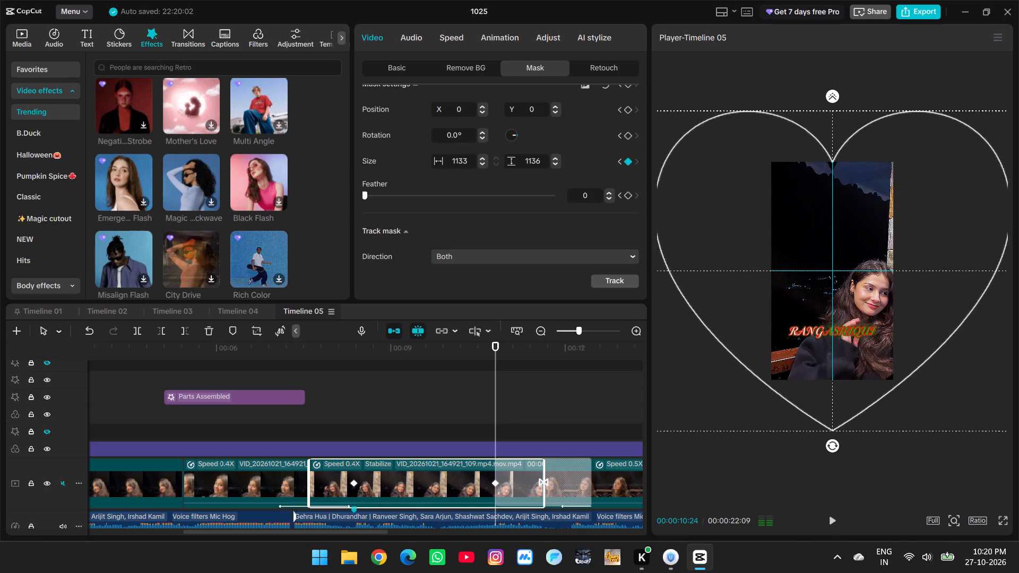
pyautogui.moveTo(1013, 572); pyautogui.dragTo(1007, 572)
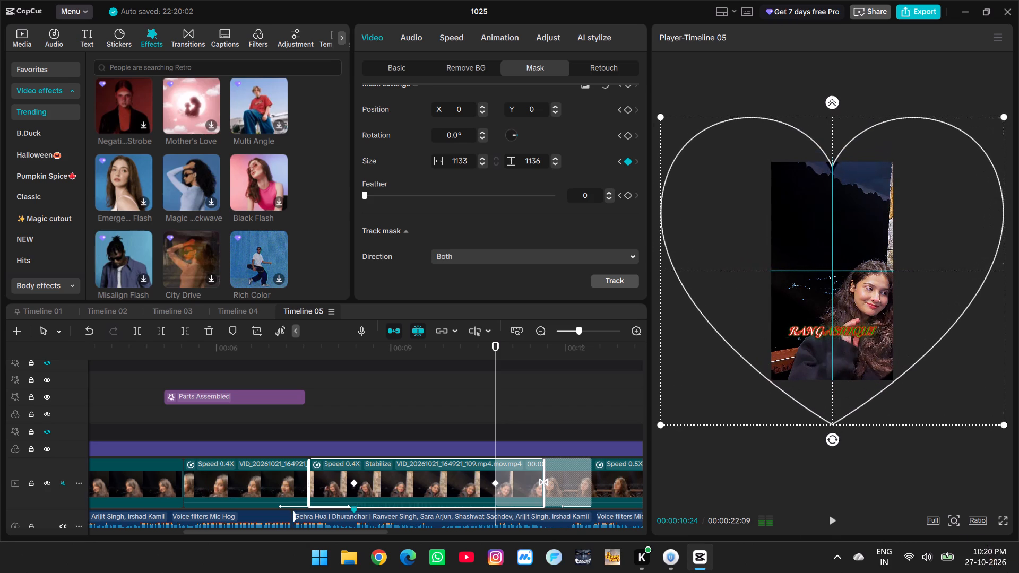
pyautogui.moveTo(1007, 572); pyautogui.dragTo(1007, 572)
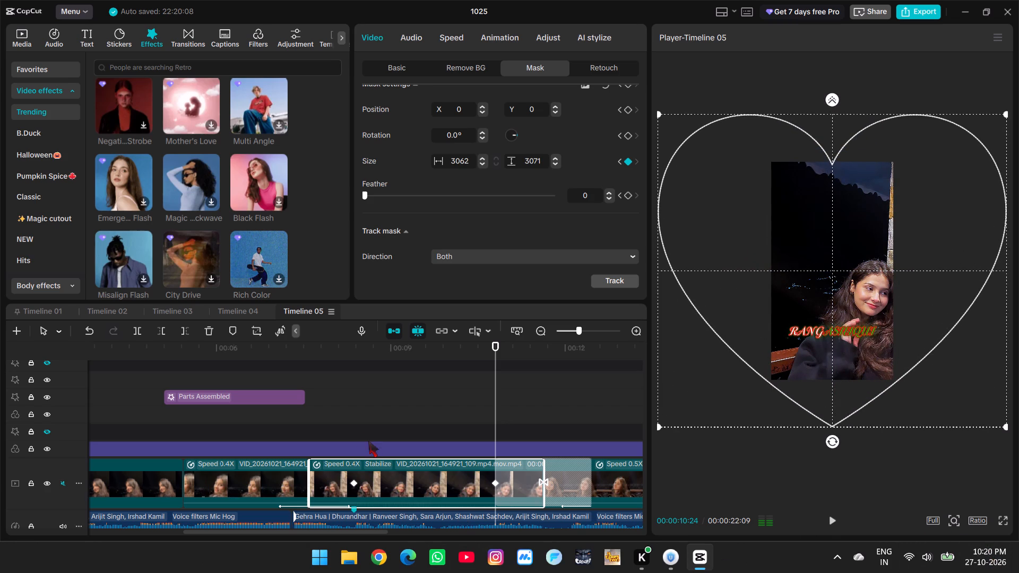
# Play back the end of the heart mask animation and the transition into the following 0.5X clip.
pyautogui.click(349, 428)
pyautogui.press('space')
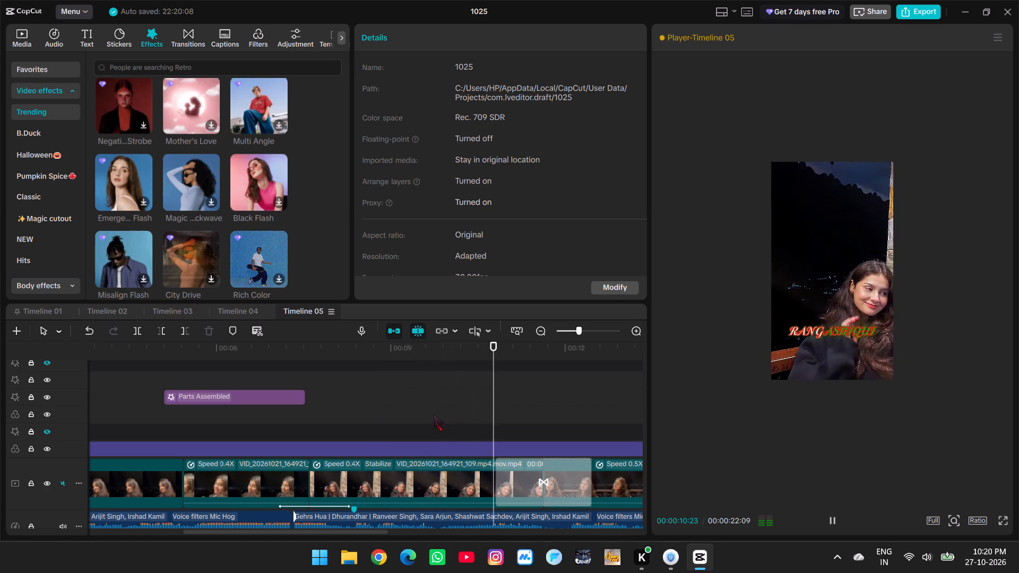
pyautogui.press('space')
pyautogui.press('space')
pyautogui.press('space')
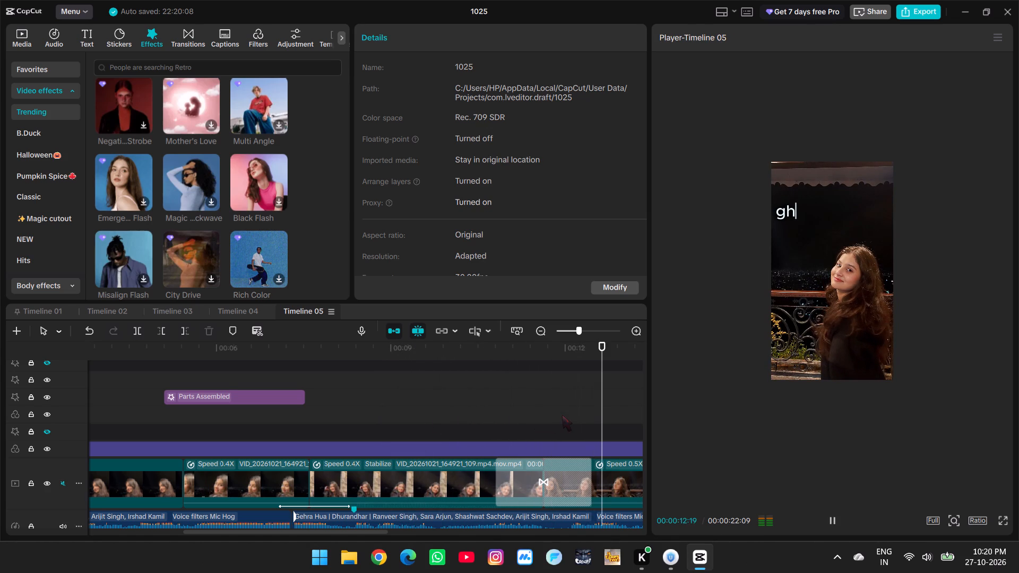
pyautogui.scroll(-13, 565, 415)
pyautogui.click(488, 402)
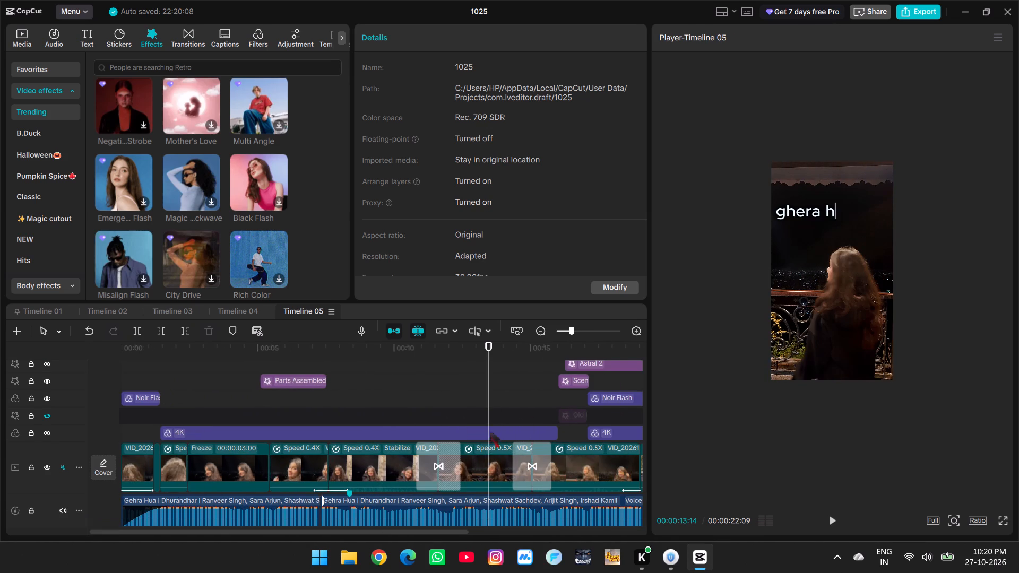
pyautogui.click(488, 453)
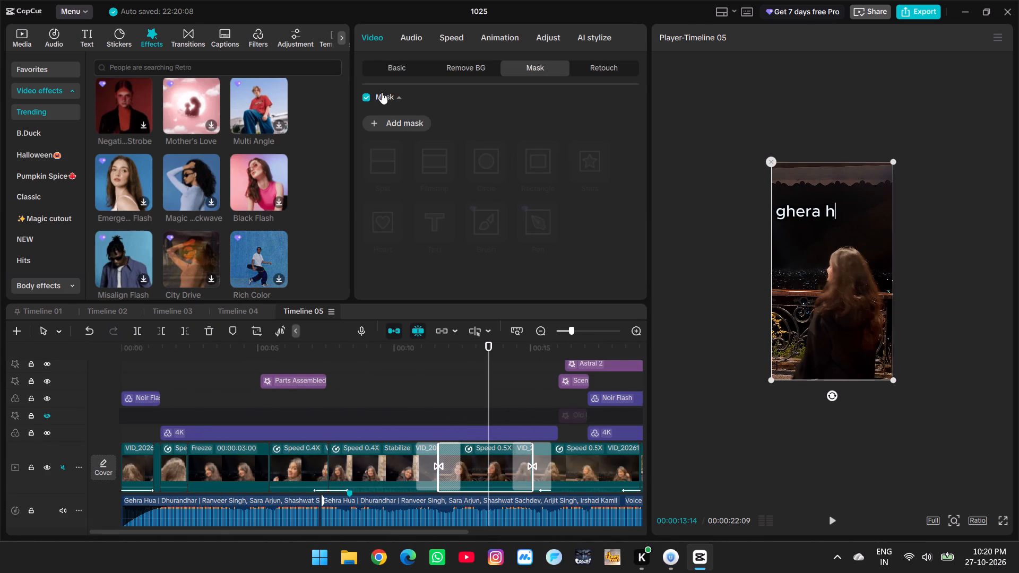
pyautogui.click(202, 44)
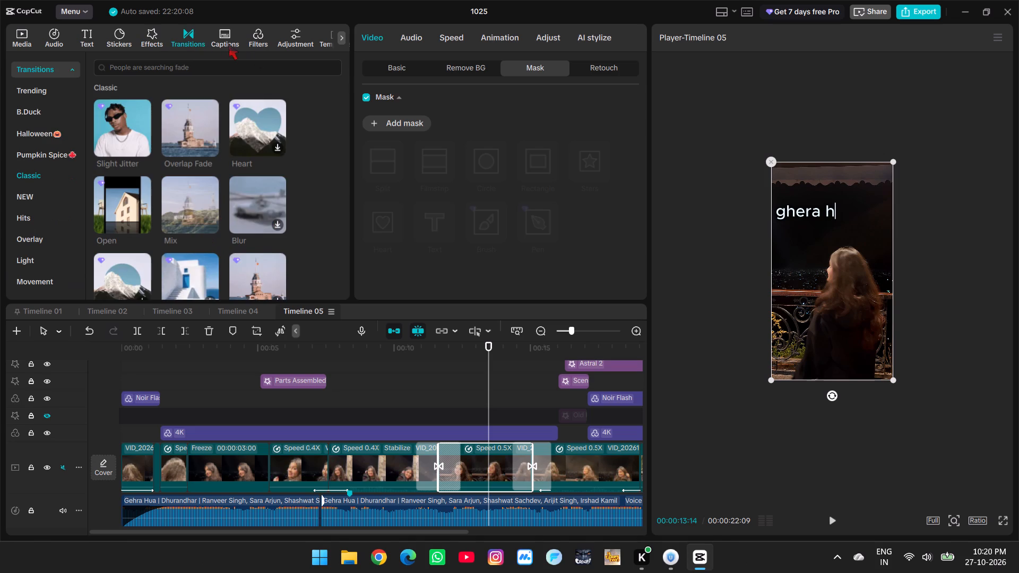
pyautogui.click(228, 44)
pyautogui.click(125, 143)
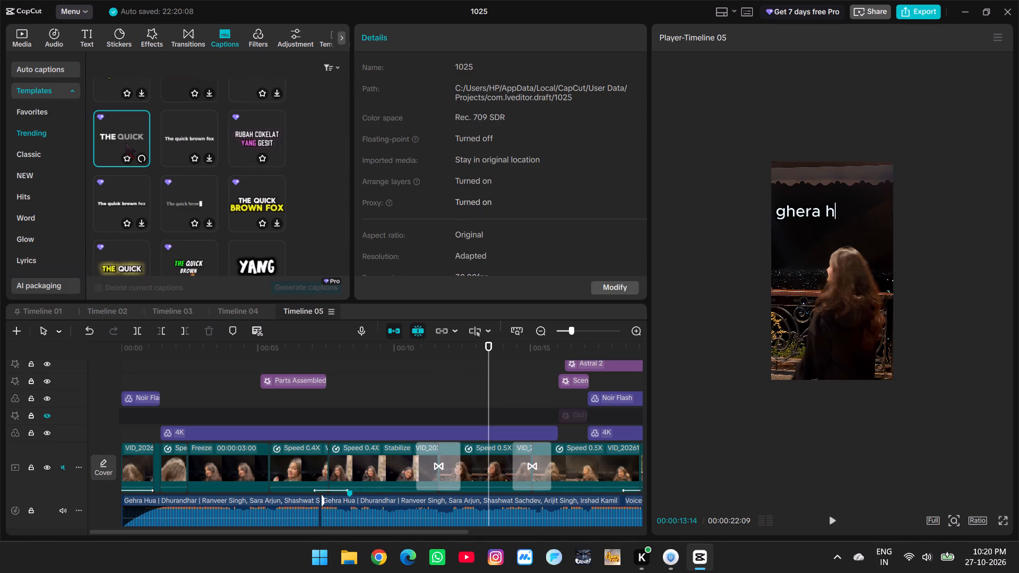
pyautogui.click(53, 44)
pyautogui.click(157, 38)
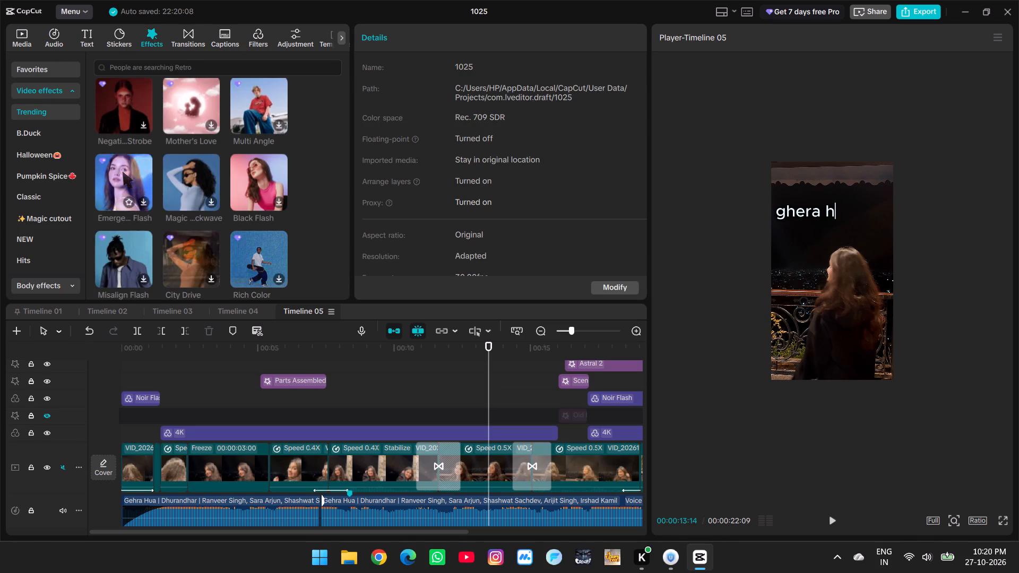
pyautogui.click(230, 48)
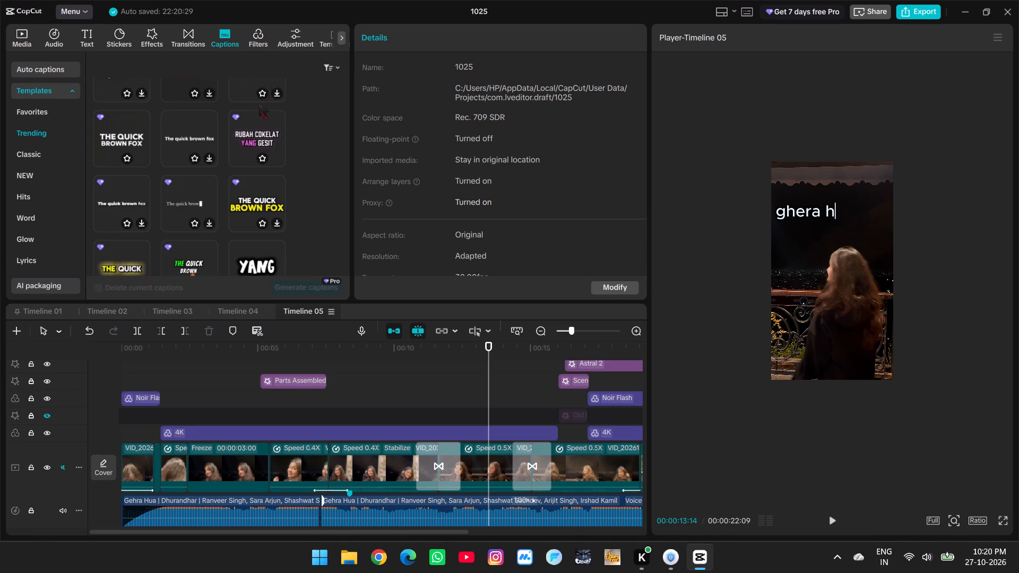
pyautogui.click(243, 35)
# Add the featured 8K filter above the 4K filter, over the 0.5X clip that follows the stabilized clip.
pyautogui.click(264, 40)
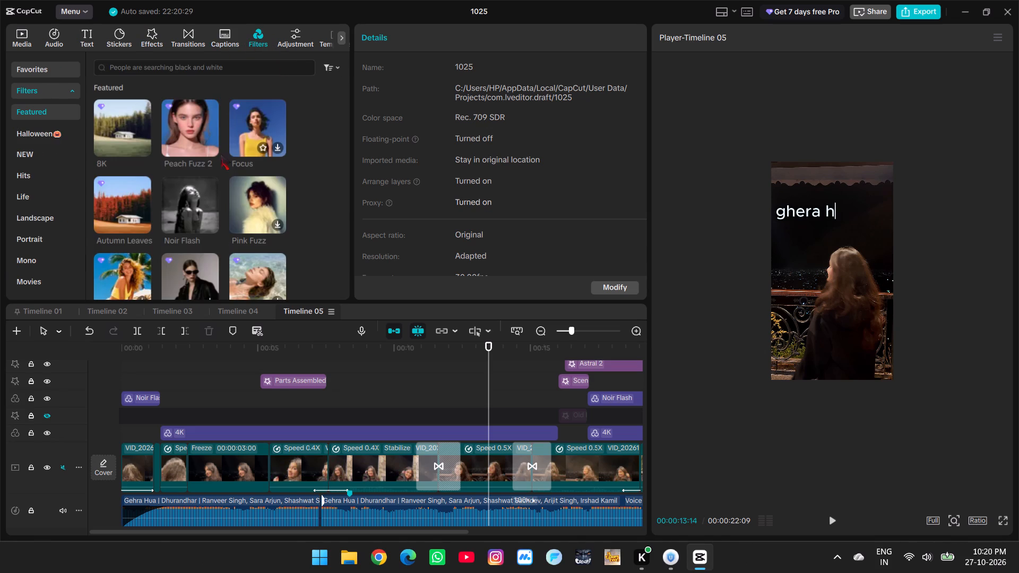
pyautogui.click(131, 127)
pyautogui.moveTo(131, 127); pyautogui.dragTo(468, 429)
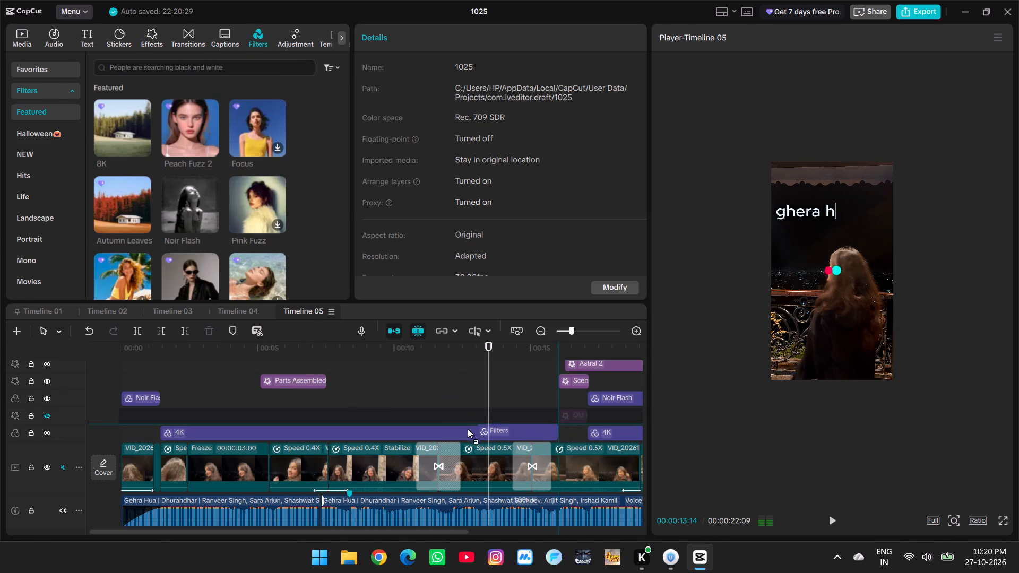
pyautogui.moveTo(468, 429); pyautogui.dragTo(445, 410)
pyautogui.click(443, 377)
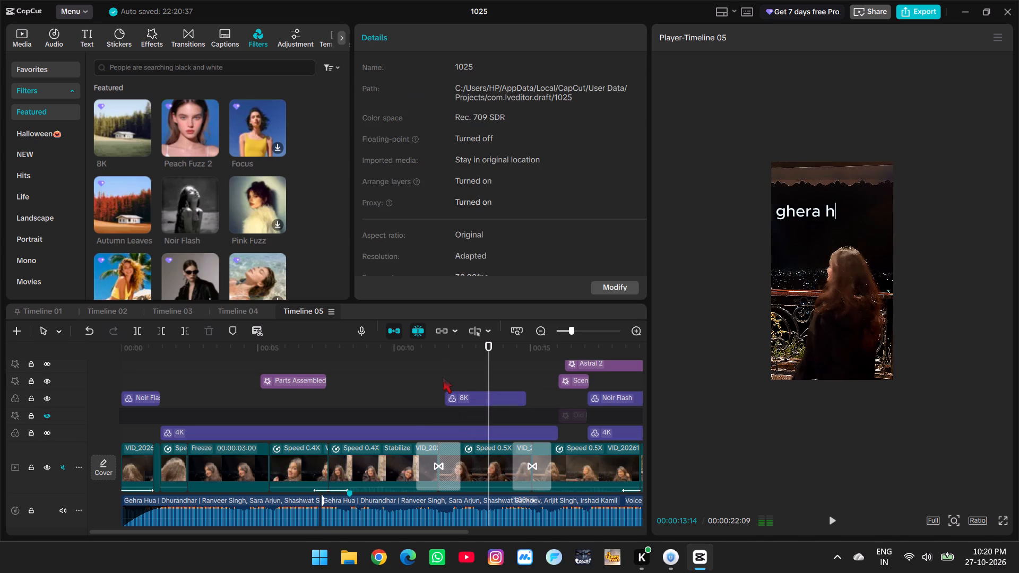
pyautogui.moveTo(443, 377); pyautogui.dragTo(479, 393)
# Lower the 8K filter's intensity to a subtle level.
pyautogui.click(490, 400)
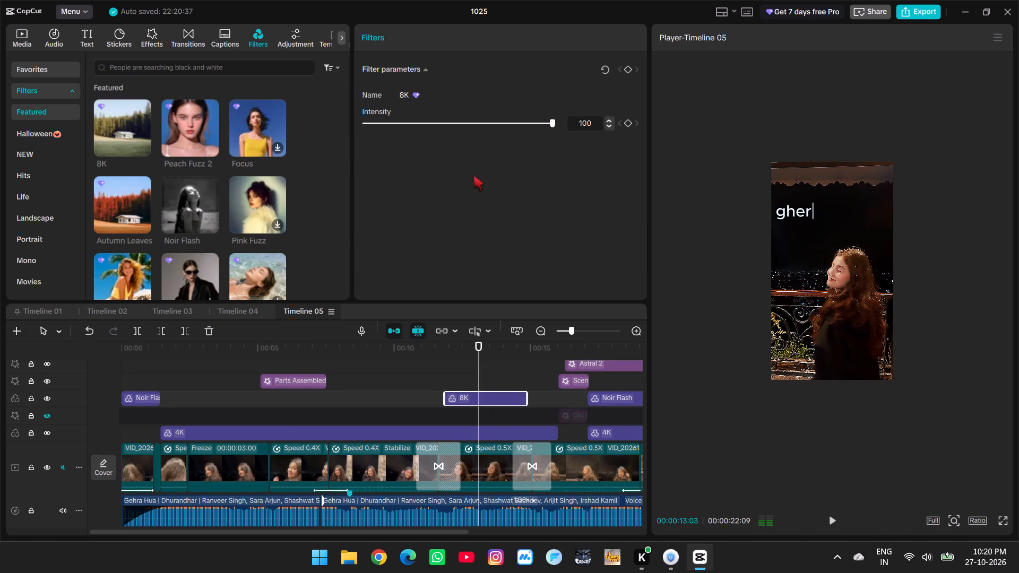
pyautogui.moveTo(550, 121); pyautogui.dragTo(344, 146)
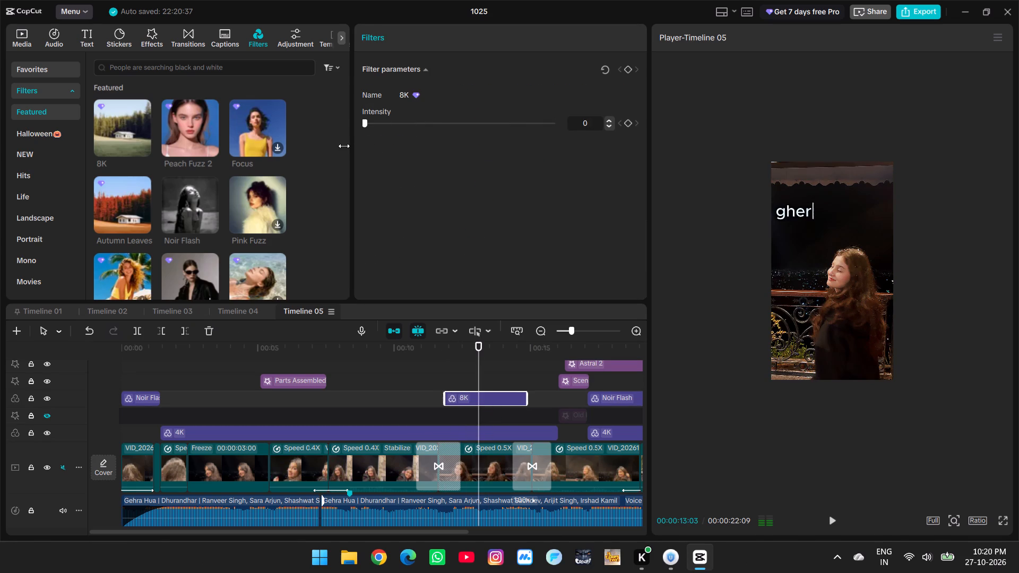
pyautogui.moveTo(344, 146); pyautogui.dragTo(402, 161)
pyautogui.moveTo(402, 161); pyautogui.dragTo(406, 163)
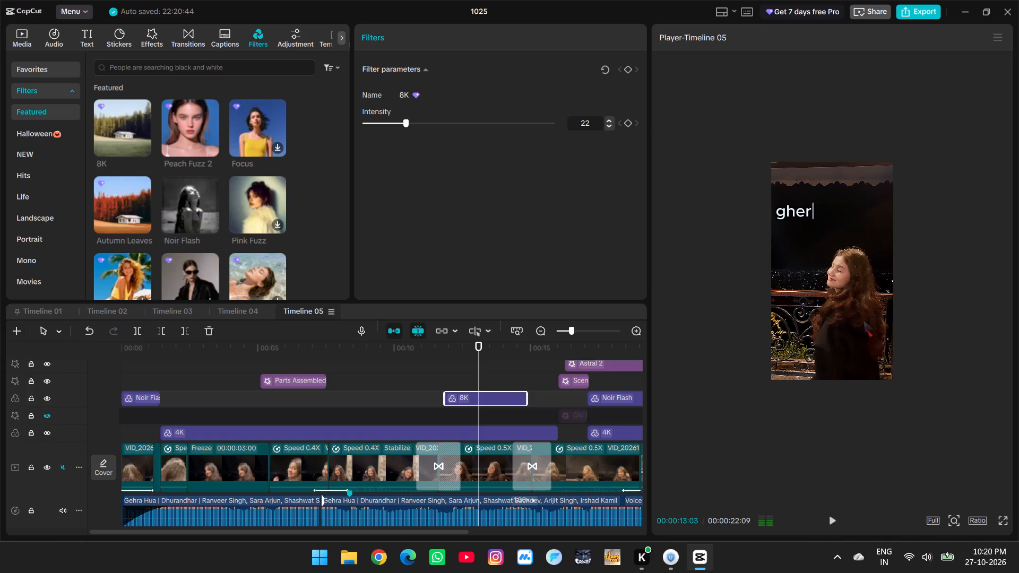
pyautogui.keyDown('ctrl'); pyautogui.scroll(3, 865, 314); pyautogui.keyUp('ctrl')
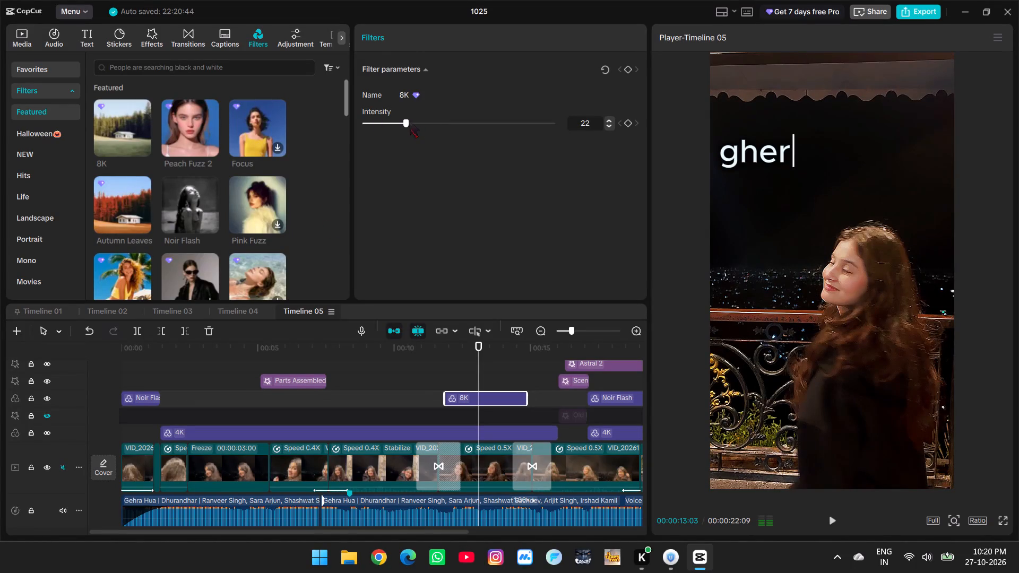
pyautogui.moveTo(406, 123); pyautogui.dragTo(392, 143)
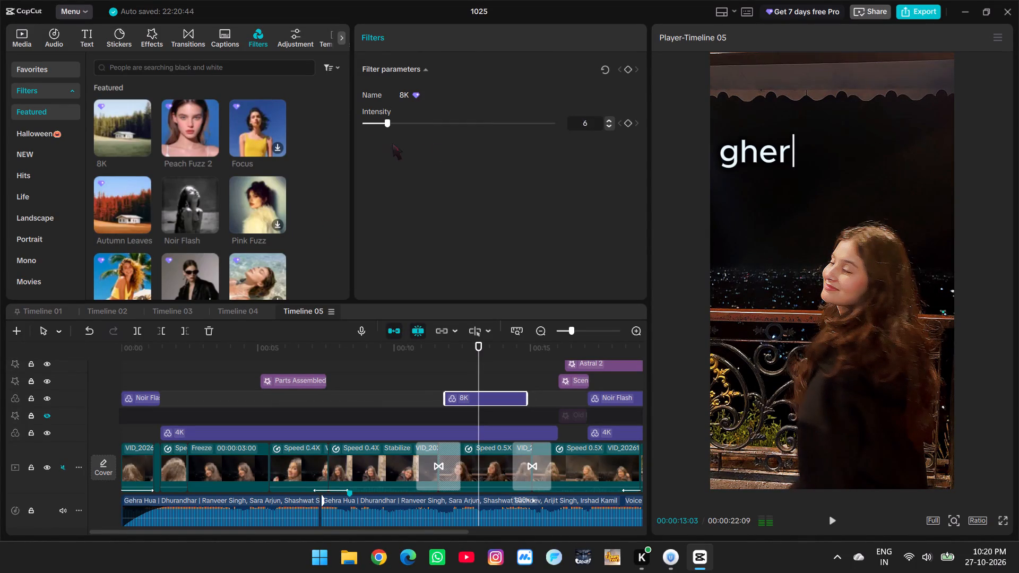
pyautogui.moveTo(392, 143); pyautogui.dragTo(401, 147)
# Preview the Noir Flash, Pink Fuzz and Moody Vibe filters and the favorite HD Pet and 4K filters on the clip.
pyautogui.click(176, 203)
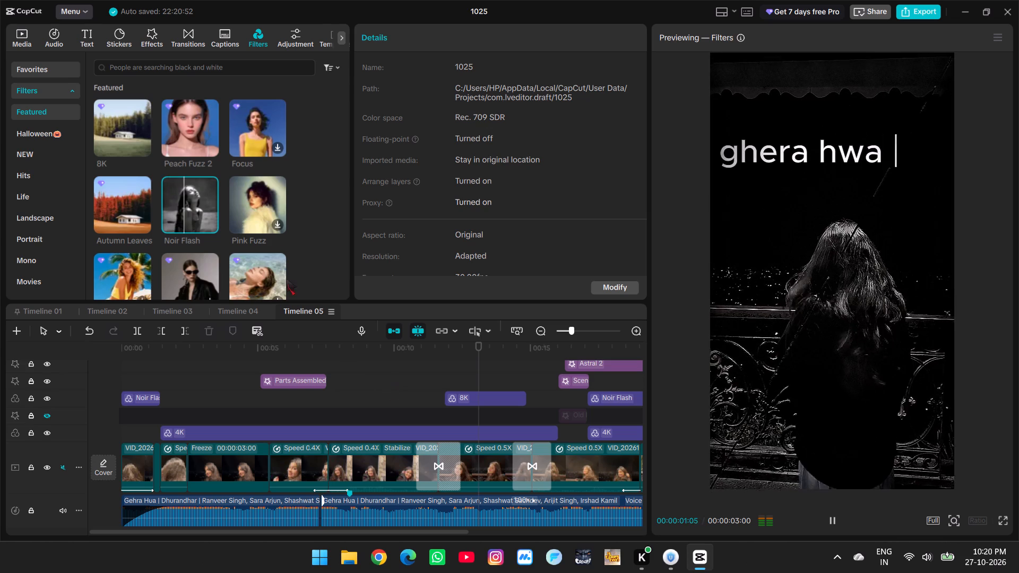
pyautogui.click(254, 197)
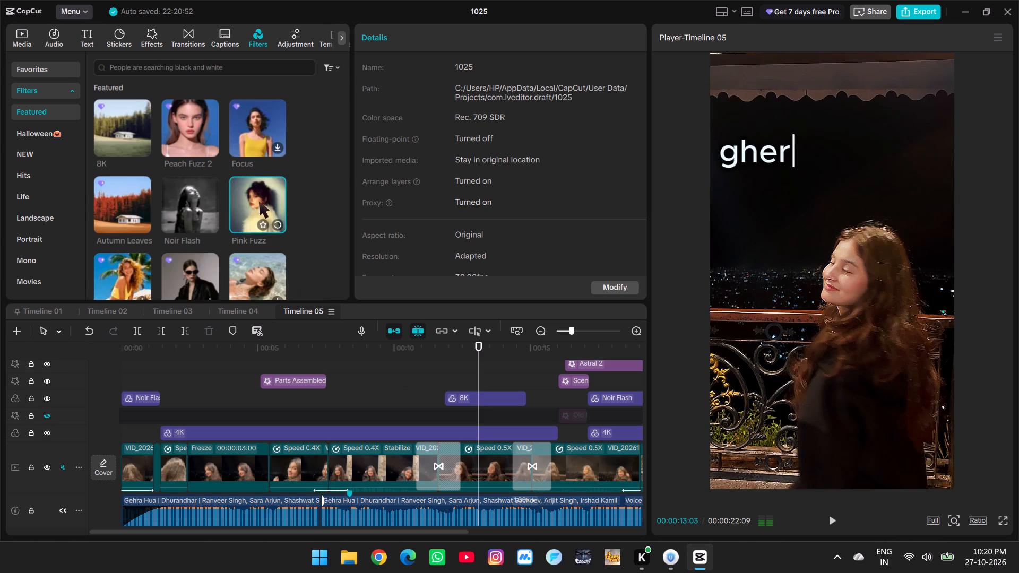
pyautogui.scroll(-1, 252, 216)
pyautogui.click(192, 225)
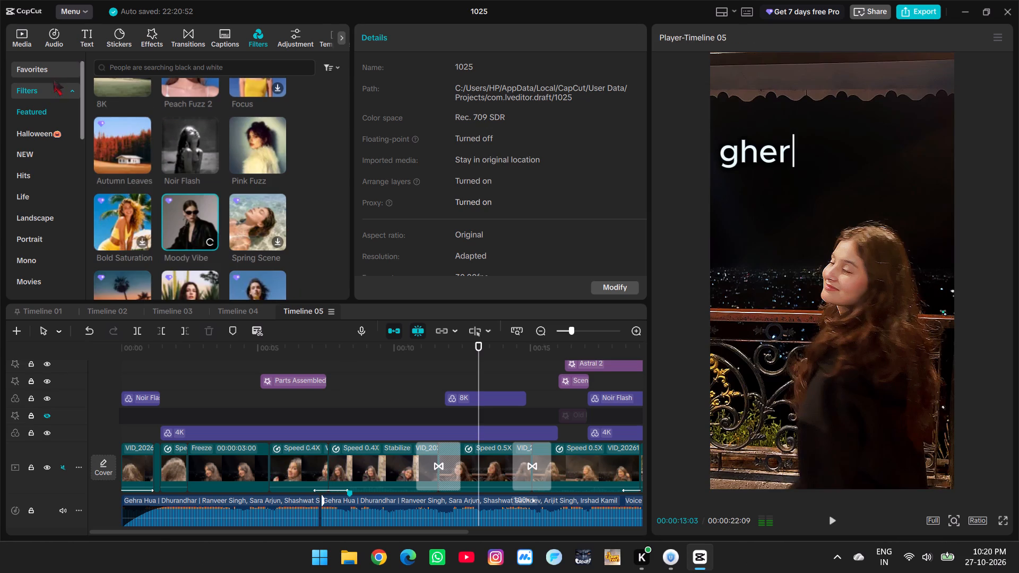
pyautogui.click(58, 67)
pyautogui.click(105, 106)
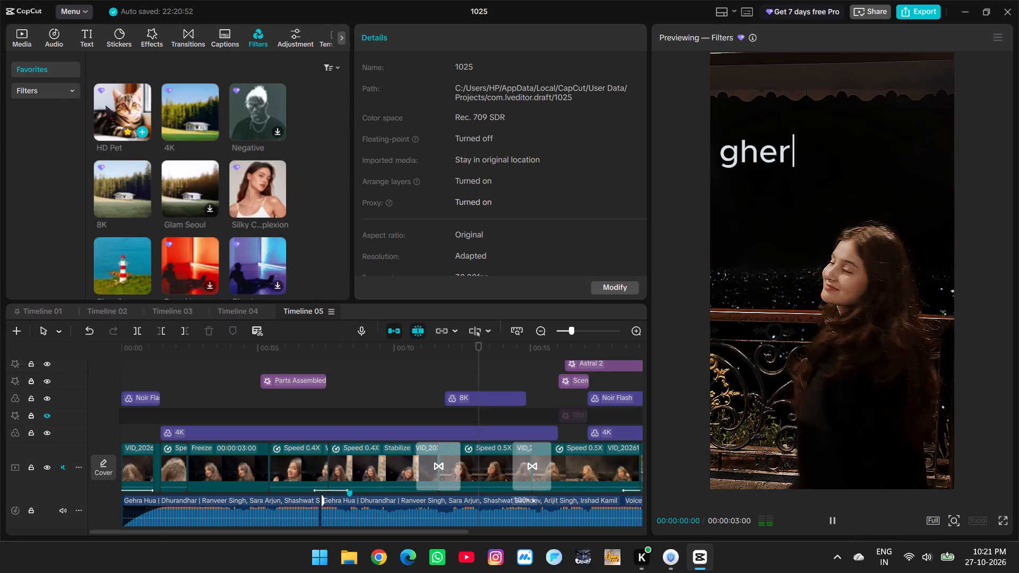
pyautogui.click(107, 105)
pyautogui.click(177, 99)
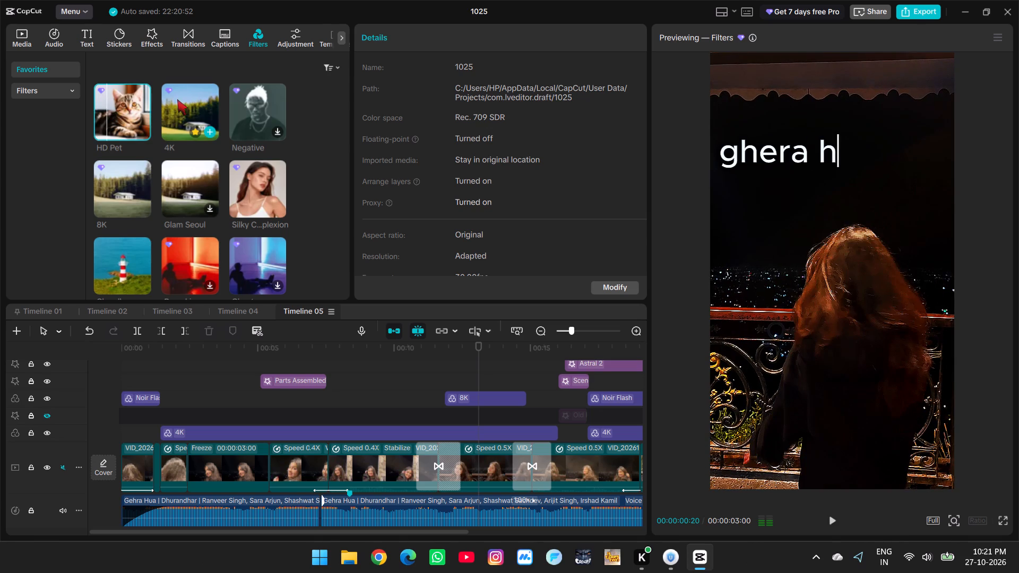
pyautogui.click(172, 97)
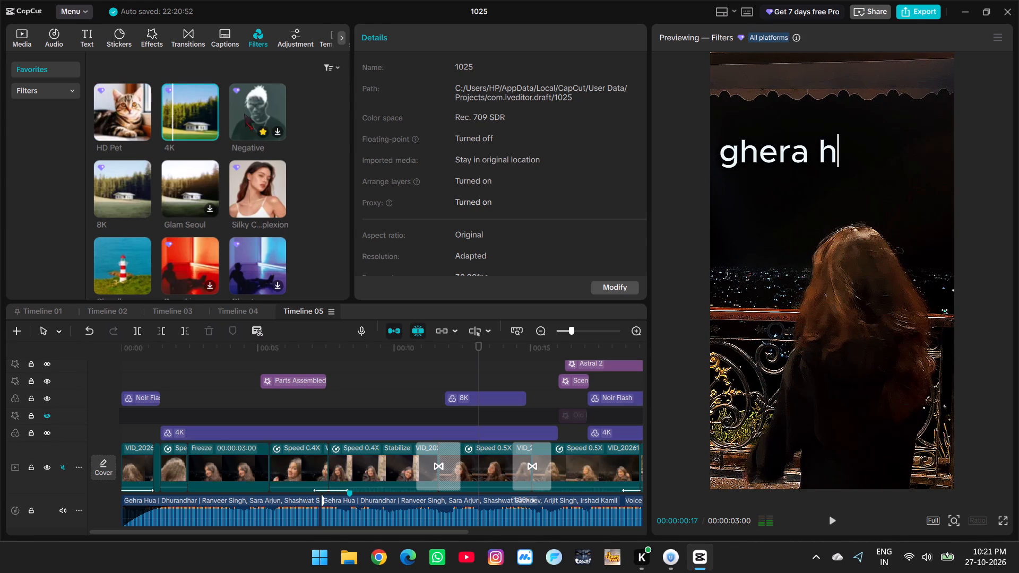
# Add the favorite Silky Complexion filter on a track above the 8K filter, starting slightly before it.
pyautogui.click(247, 192)
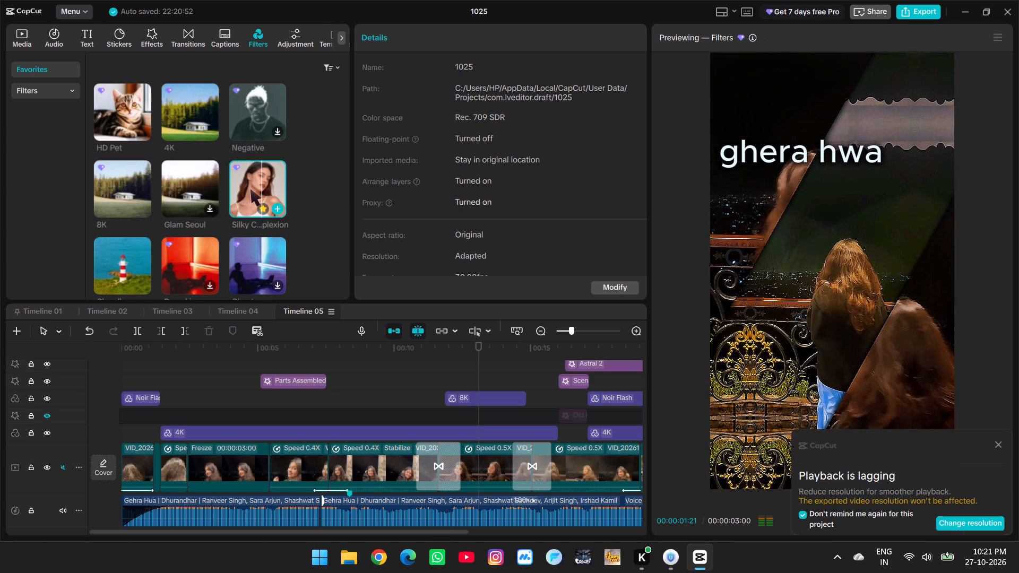
pyautogui.click(235, 181)
pyautogui.moveTo(244, 181); pyautogui.dragTo(246, 188)
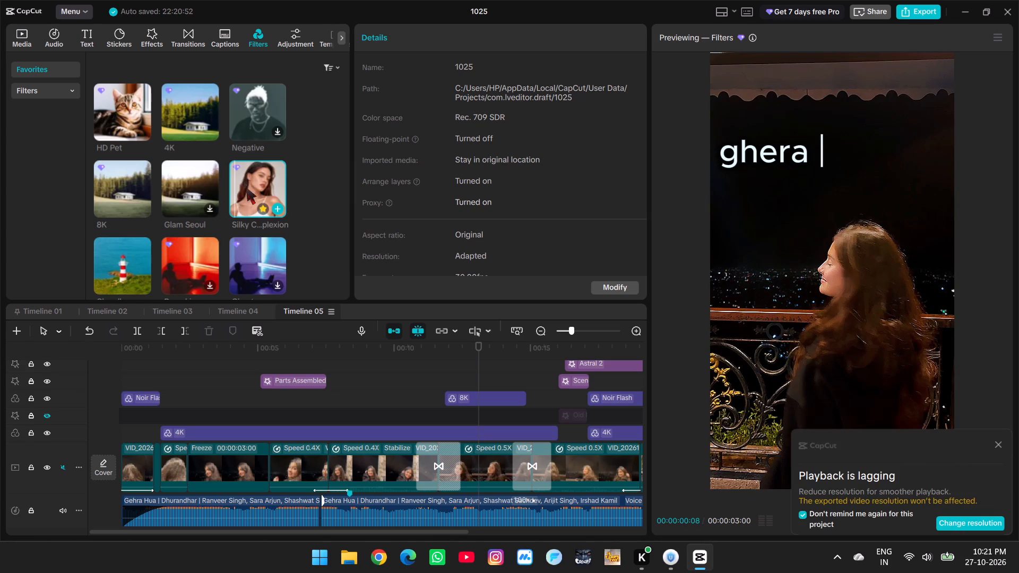
pyautogui.moveTo(246, 188); pyautogui.dragTo(442, 380)
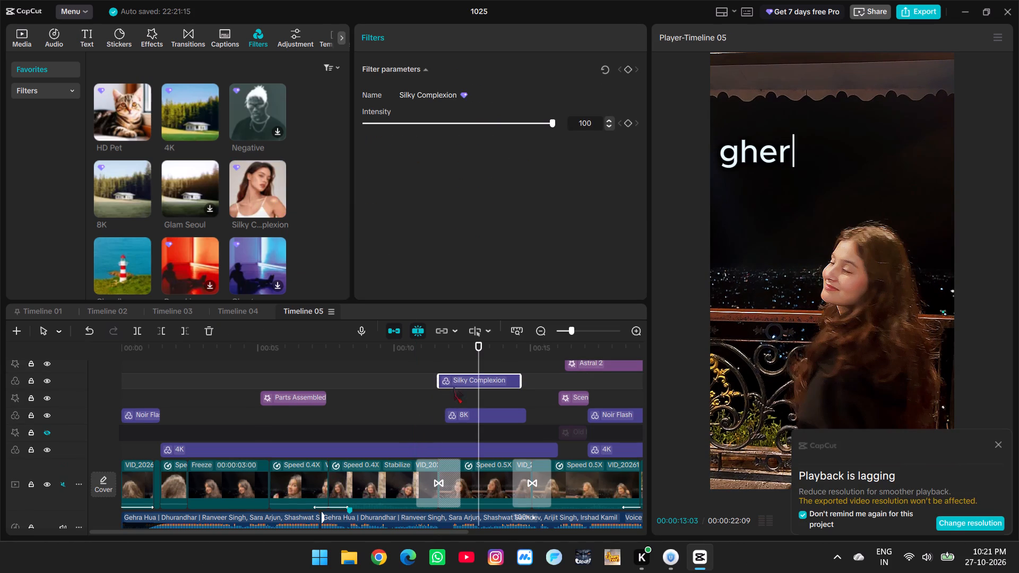
# Set the Silky Complexion filter's intensity to 43.
pyautogui.moveTo(550, 127); pyautogui.dragTo(281, 153)
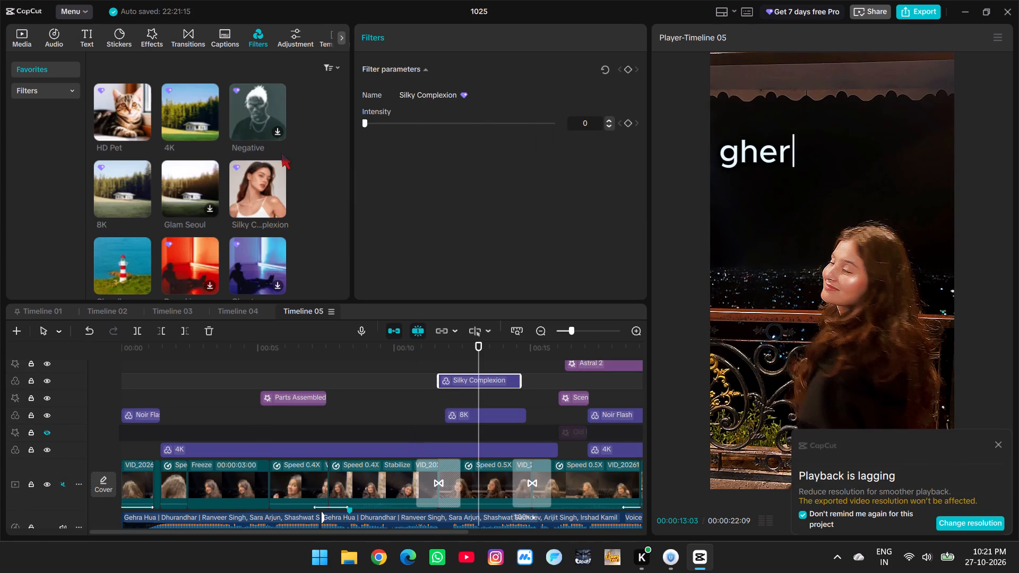
pyautogui.moveTo(281, 153); pyautogui.dragTo(441, 163)
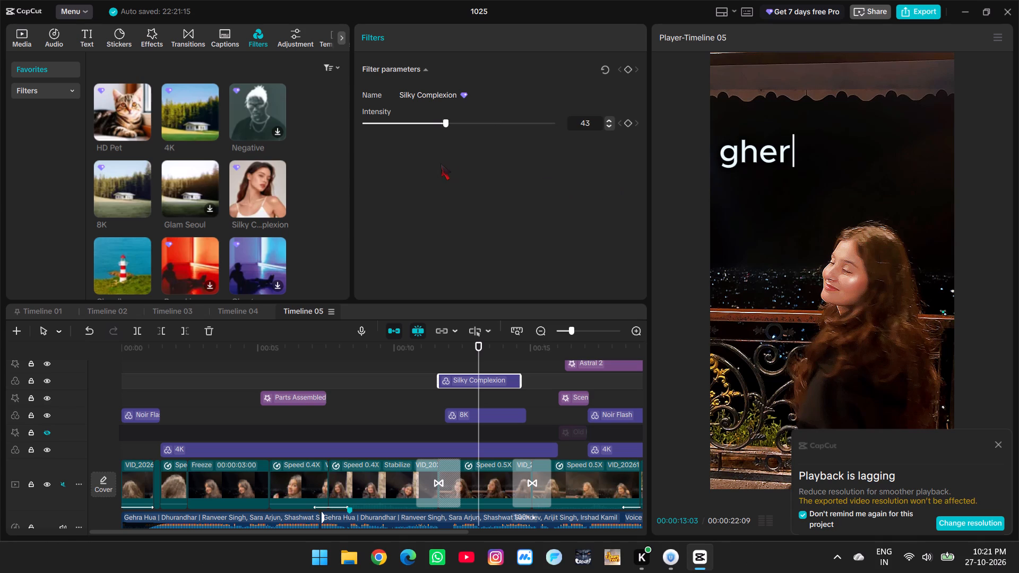
# Set the Silky Complexion filter's intensity to 60.
pyautogui.moveTo(441, 163); pyautogui.dragTo(477, 170)
# Apply the Swing Right In animation to the last video clip on the main track.
pyautogui.scroll(-2, 220, 211)
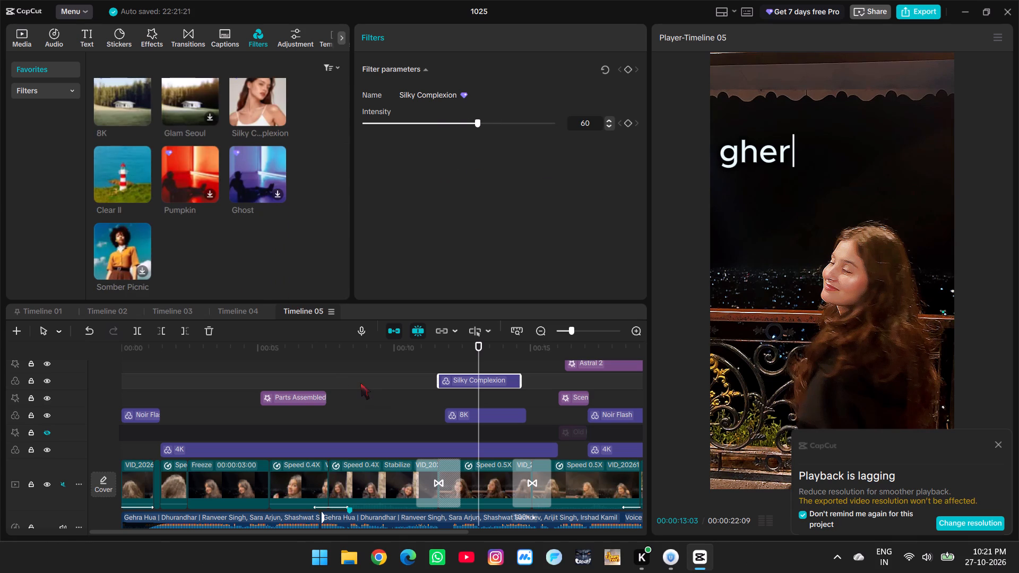
pyautogui.keyDown('ctrl'); pyautogui.scroll(-6, 361, 385); pyautogui.keyUp('ctrl')
pyautogui.click(444, 389)
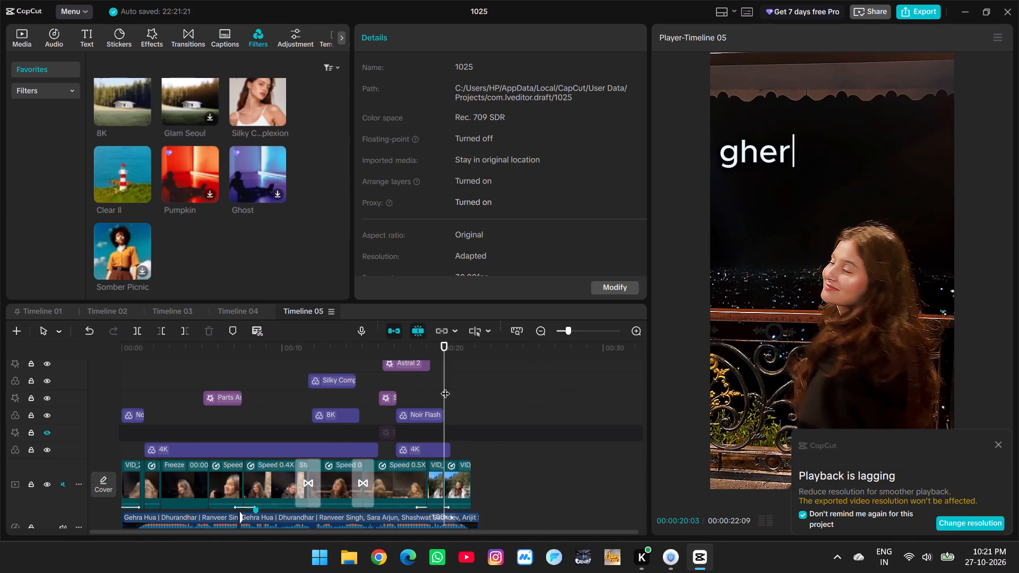
pyautogui.moveTo(445, 387); pyautogui.dragTo(455, 389)
pyautogui.keyDown('ctrl'); pyautogui.scroll(18, 454, 421); pyautogui.keyUp('ctrl')
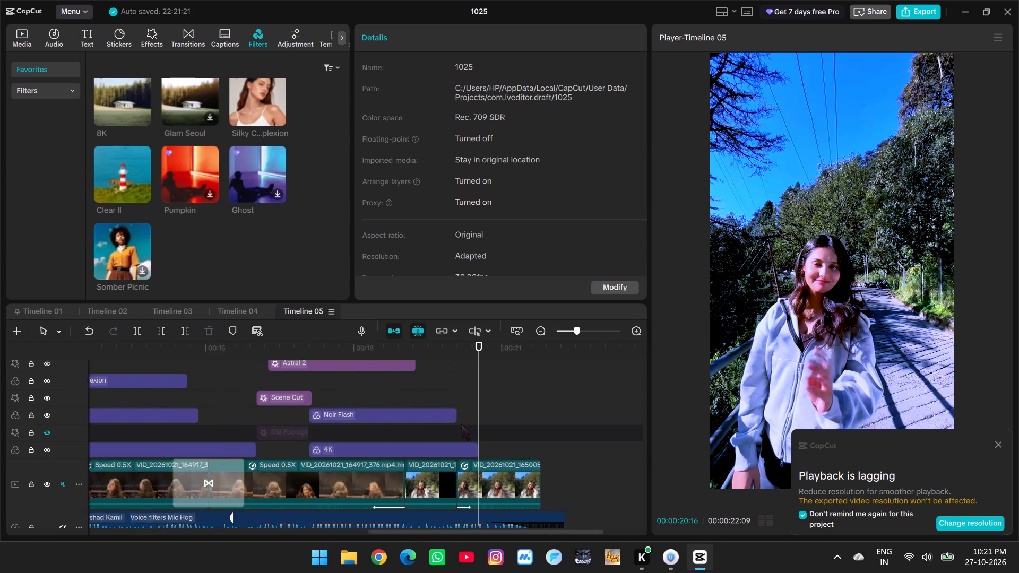
pyautogui.keyDown('ctrl'); pyautogui.scroll(7, 461, 424); pyautogui.keyUp('ctrl')
pyautogui.click(495, 464)
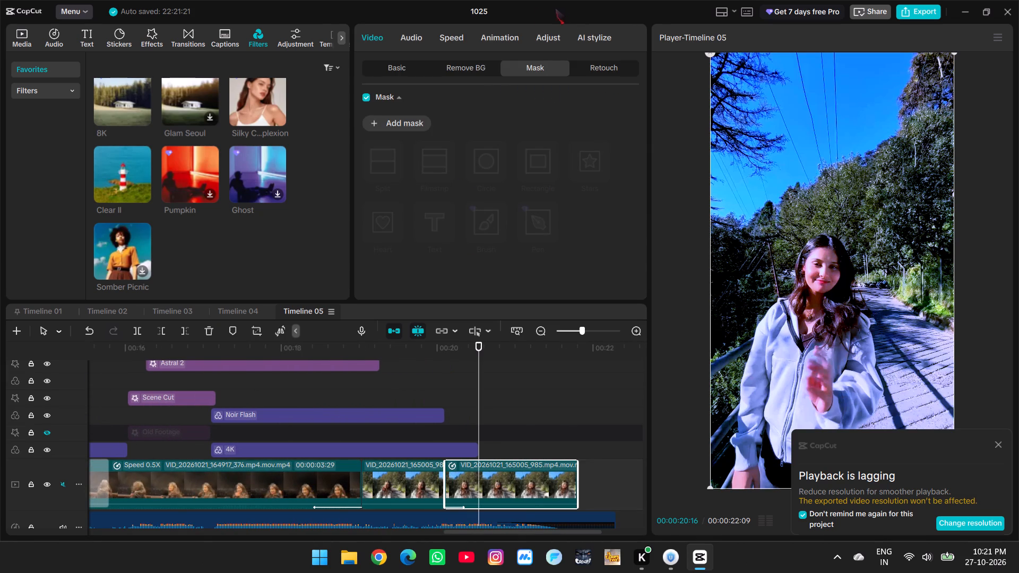
pyautogui.click(492, 38)
pyautogui.click(422, 74)
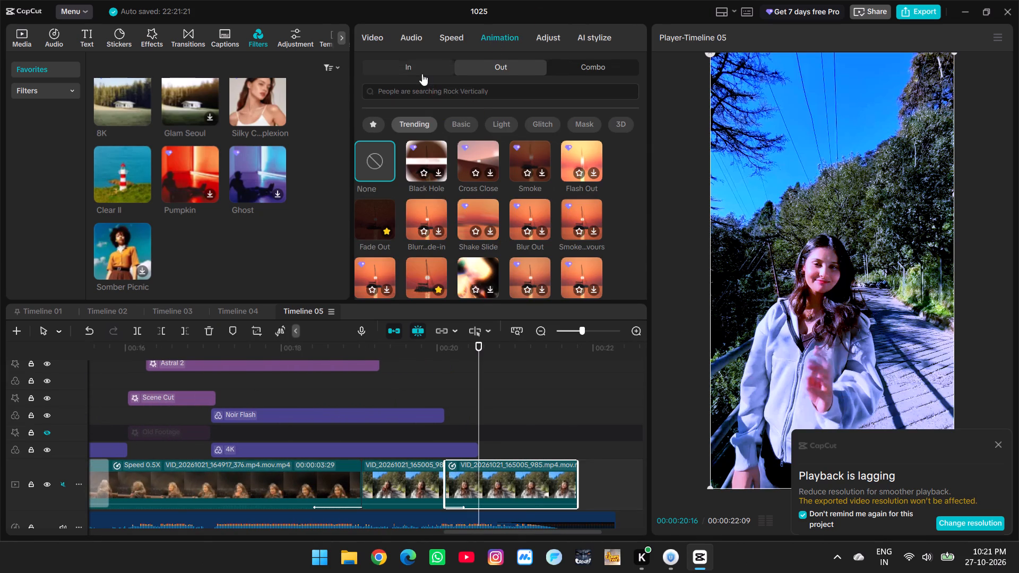
pyautogui.scroll(-4, 480, 193)
pyautogui.click(431, 211)
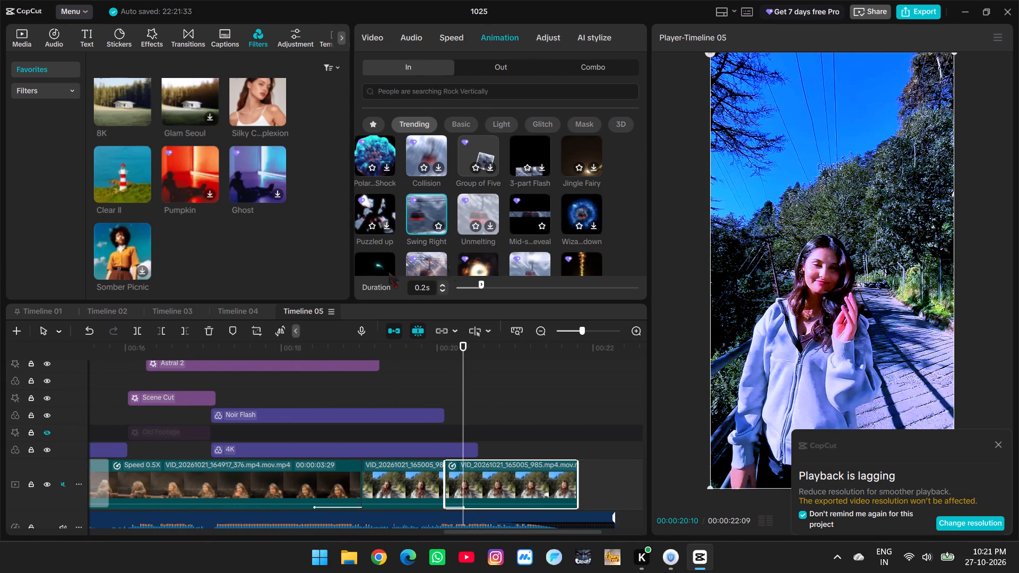
# Browse the Trending text effects and preview the pink brush, blue flame and pink glow styles over the video.
pyautogui.click(52, 34)
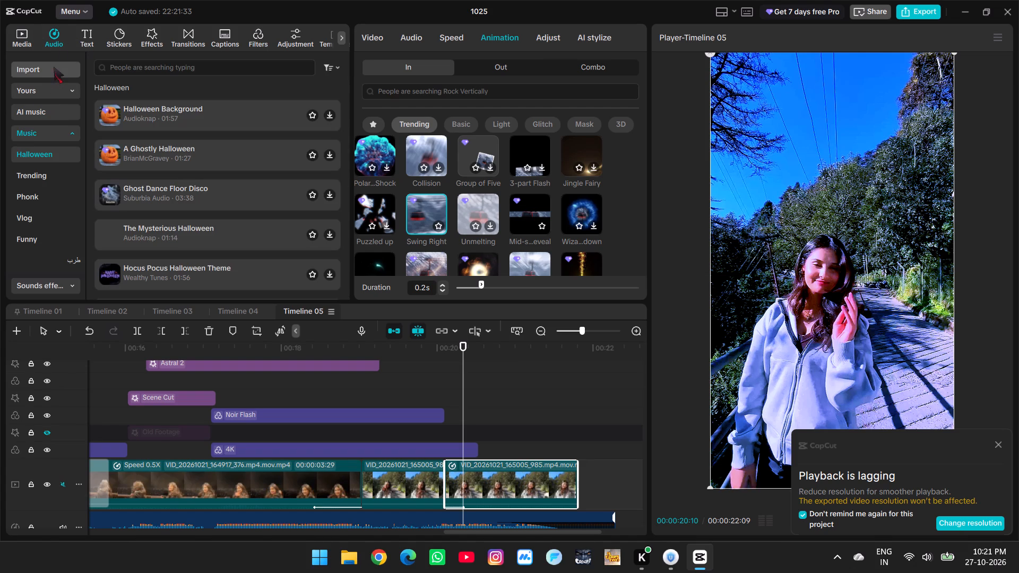
pyautogui.click(87, 34)
pyautogui.click(54, 90)
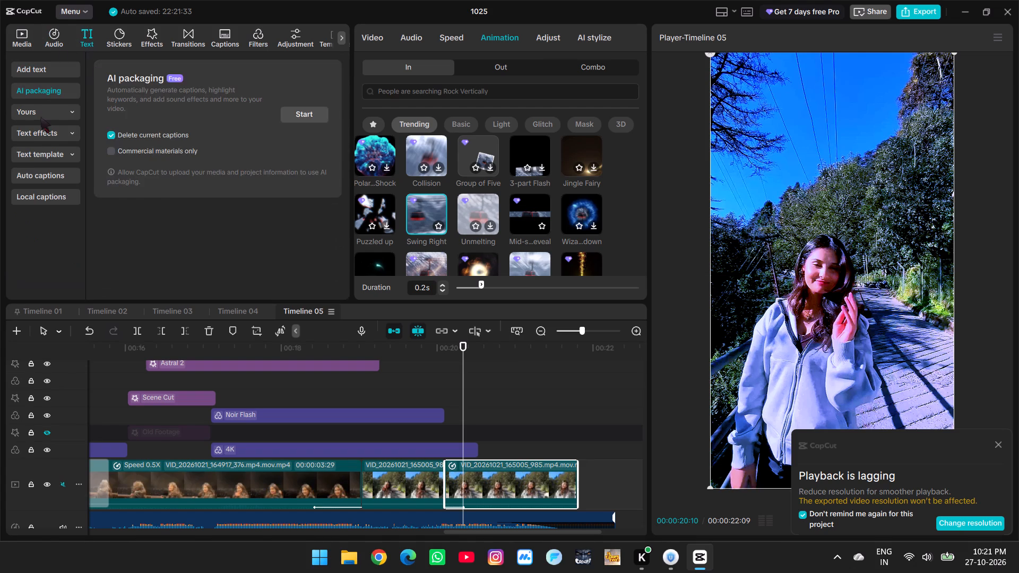
pyautogui.click(40, 117)
pyautogui.click(46, 153)
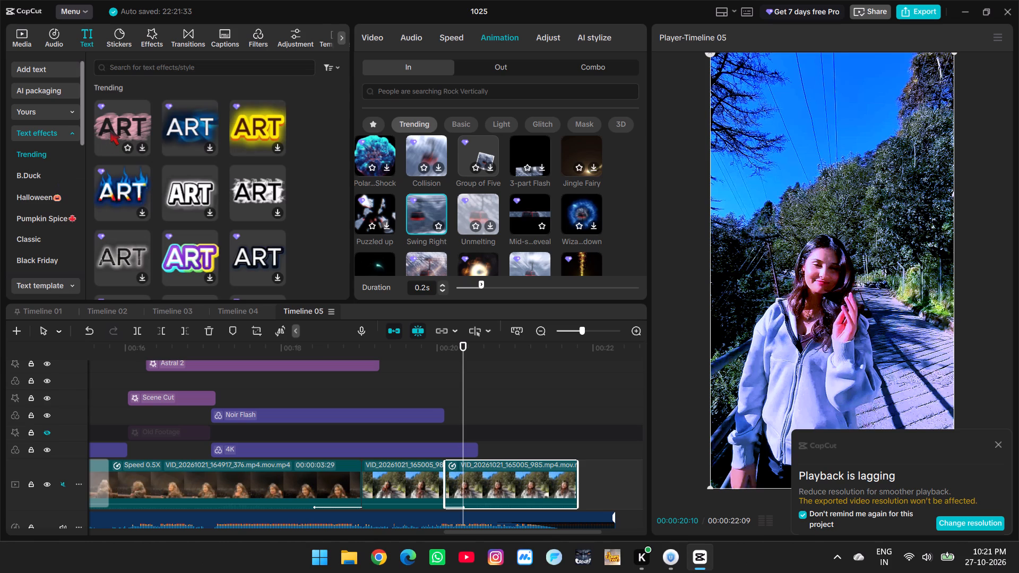
pyautogui.click(110, 129)
pyautogui.click(135, 184)
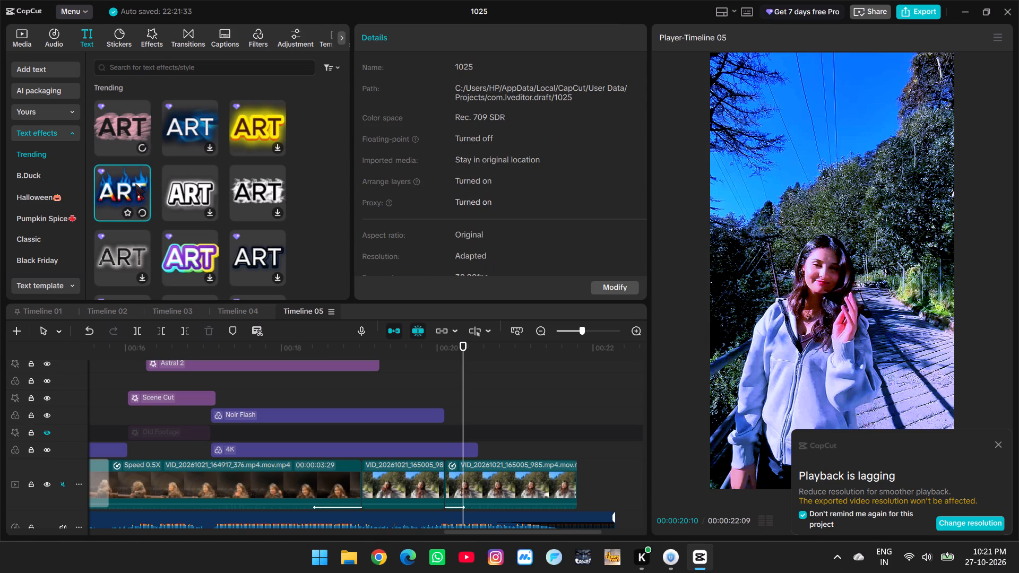
pyautogui.scroll(-3, 150, 188)
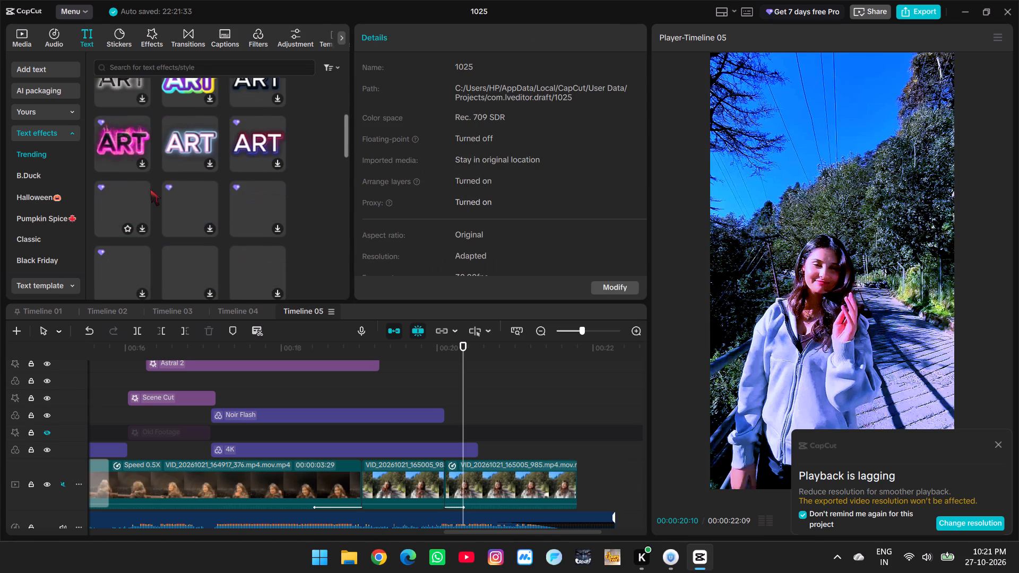
pyautogui.click(109, 130)
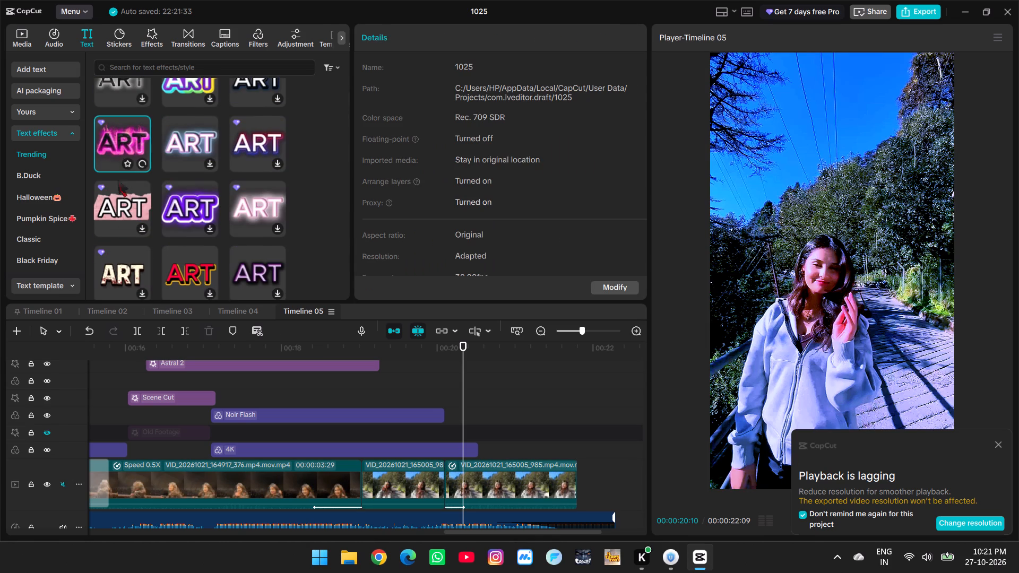
pyautogui.scroll(4, 120, 209)
pyautogui.scroll(-1, 120, 209)
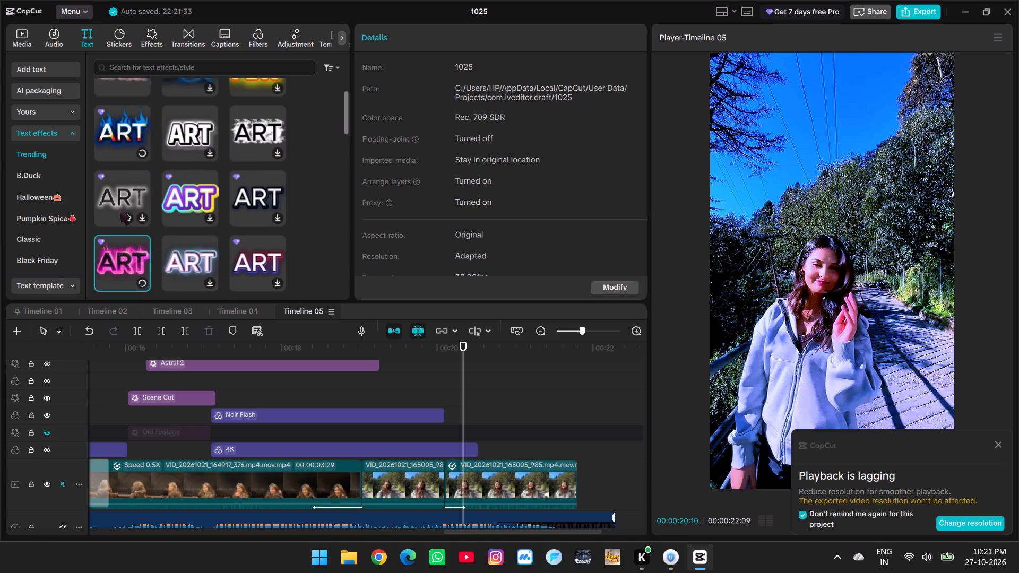
pyautogui.scroll(-2, 120, 209)
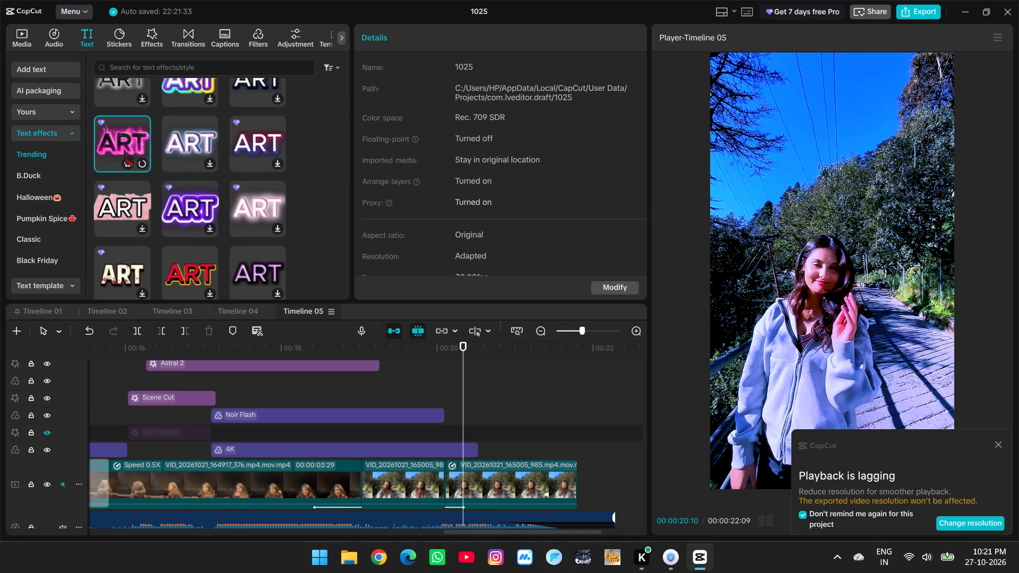
pyautogui.scroll(2, 124, 150)
pyautogui.scroll(2, 120, 99)
pyautogui.click(121, 120)
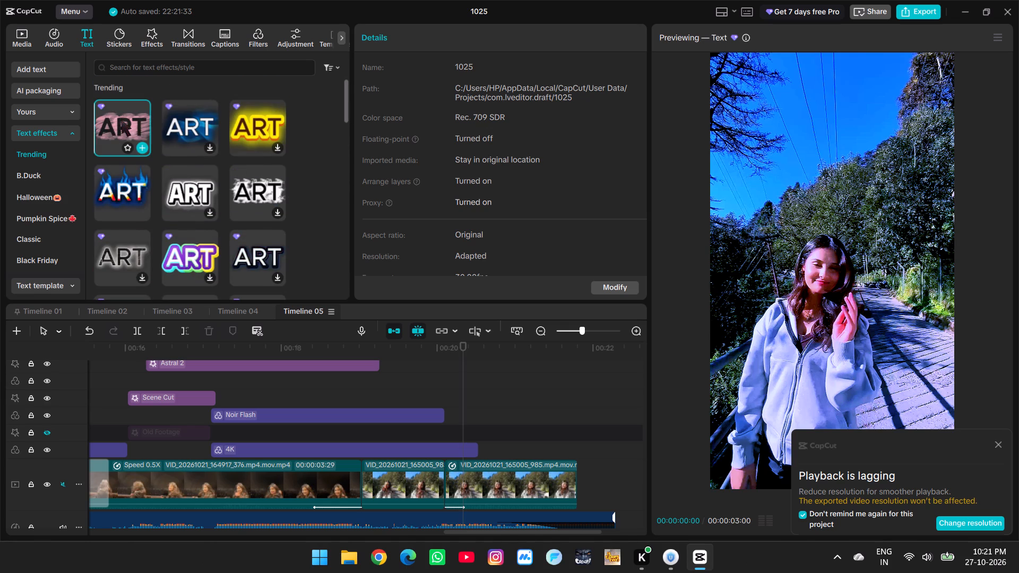
pyautogui.press('space')
pyautogui.click(102, 199)
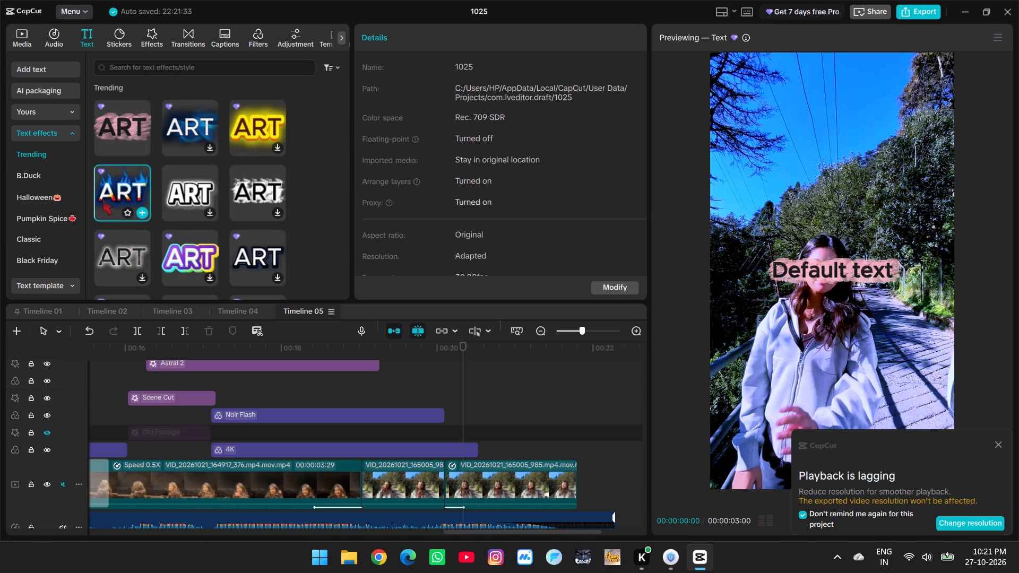
pyautogui.scroll(-1, 111, 190)
pyautogui.click(113, 244)
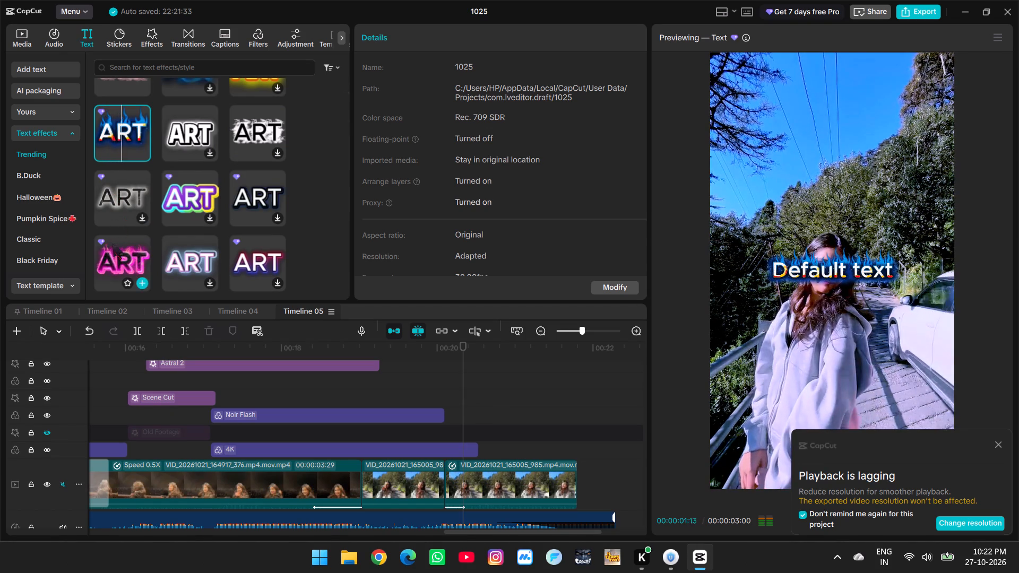
pyautogui.scroll(-1, 114, 239)
pyautogui.press('space')
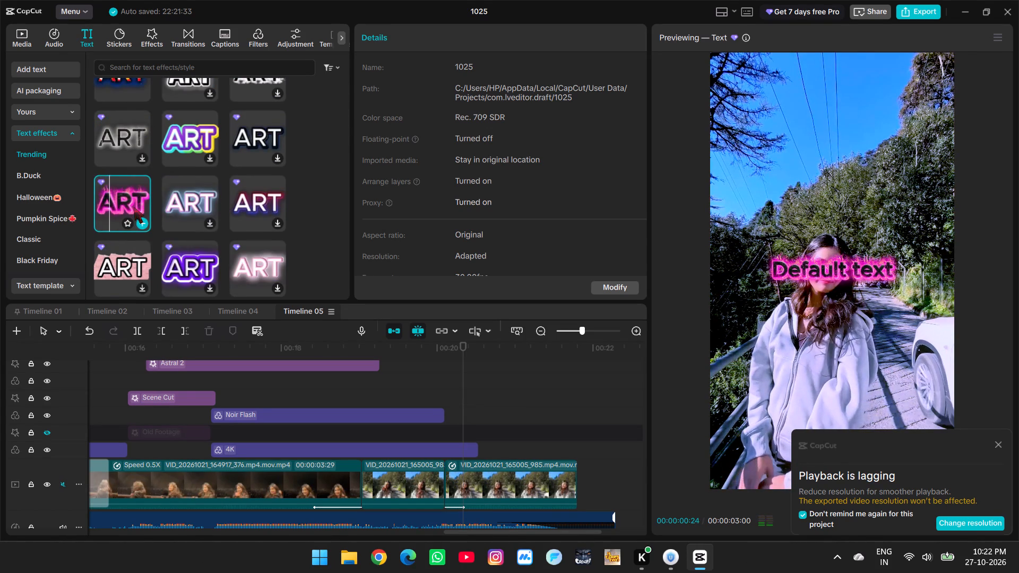
# Preview the pink-and-white outlined Trending text effect and add it on a text track starting with the last clip.
pyautogui.scroll(-4, 134, 207)
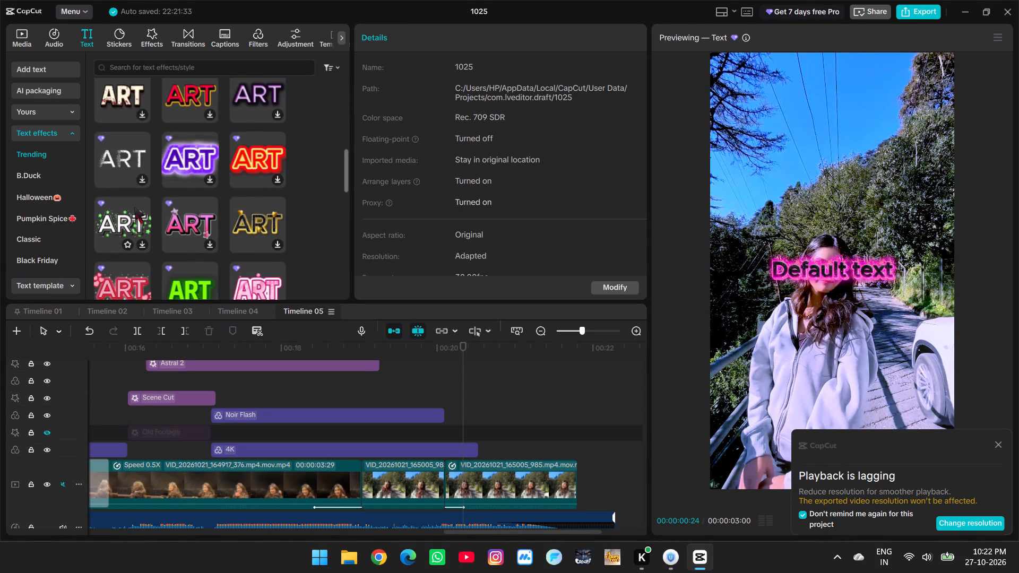
pyautogui.scroll(-2, 134, 207)
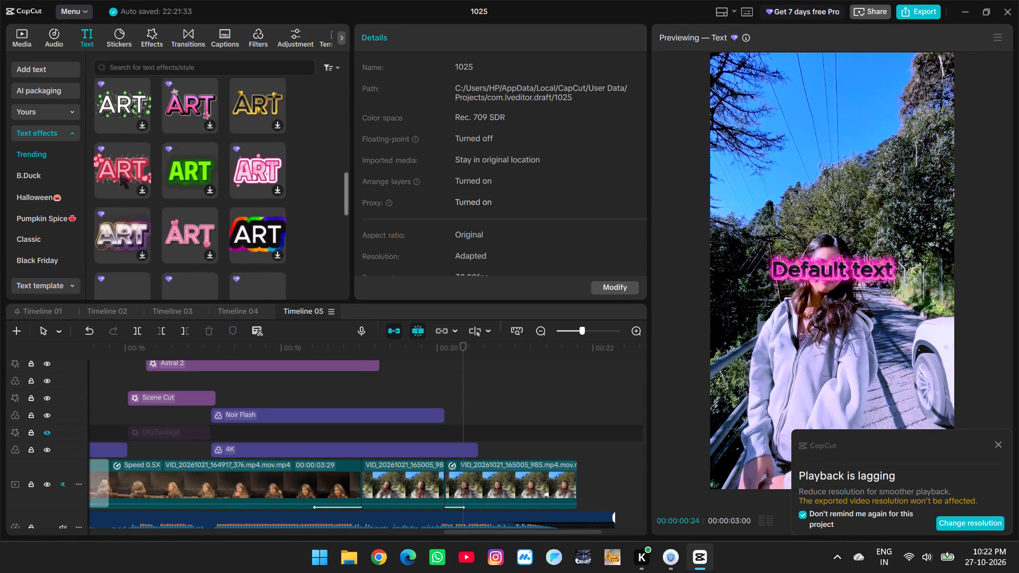
pyautogui.click(241, 161)
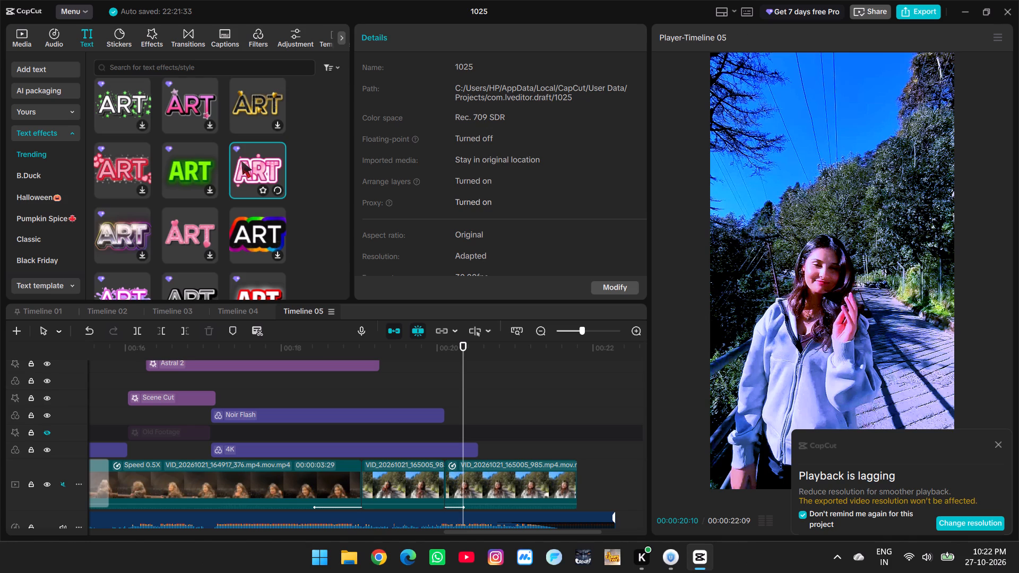
pyautogui.press('space')
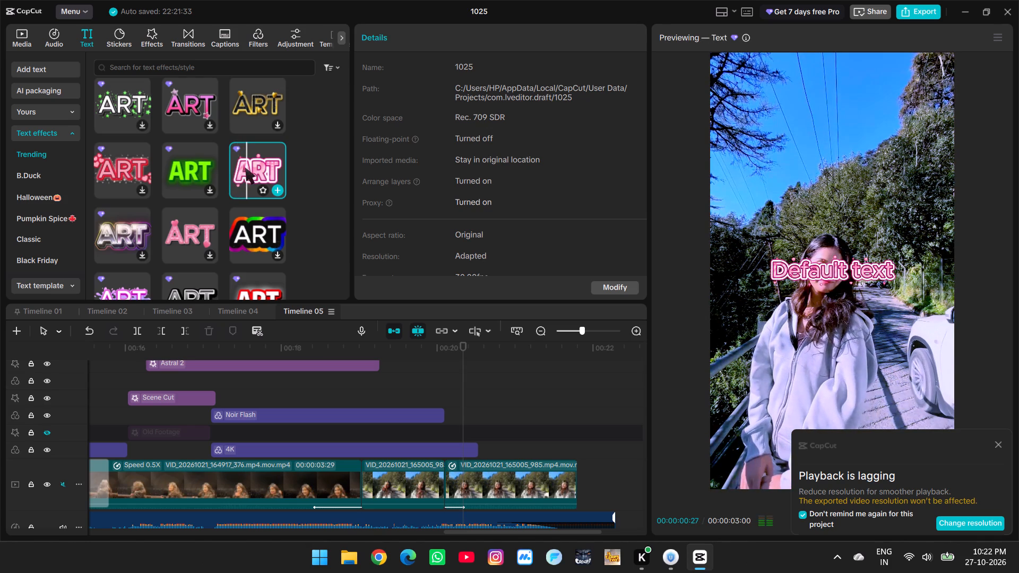
pyautogui.scroll(-3, 257, 170)
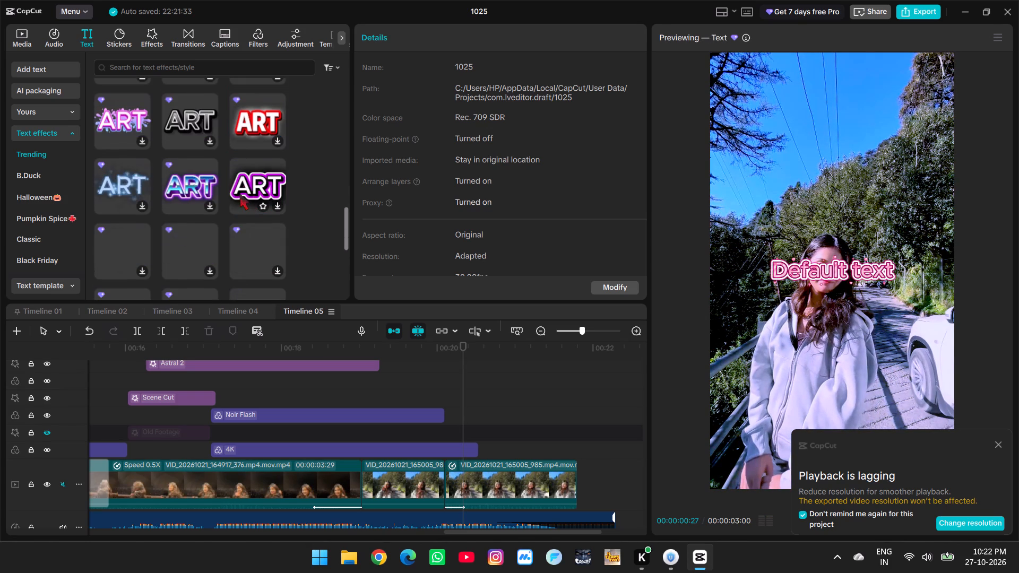
pyautogui.scroll(-1, 239, 194)
pyautogui.scroll(2, 239, 194)
pyautogui.scroll(1, 251, 151)
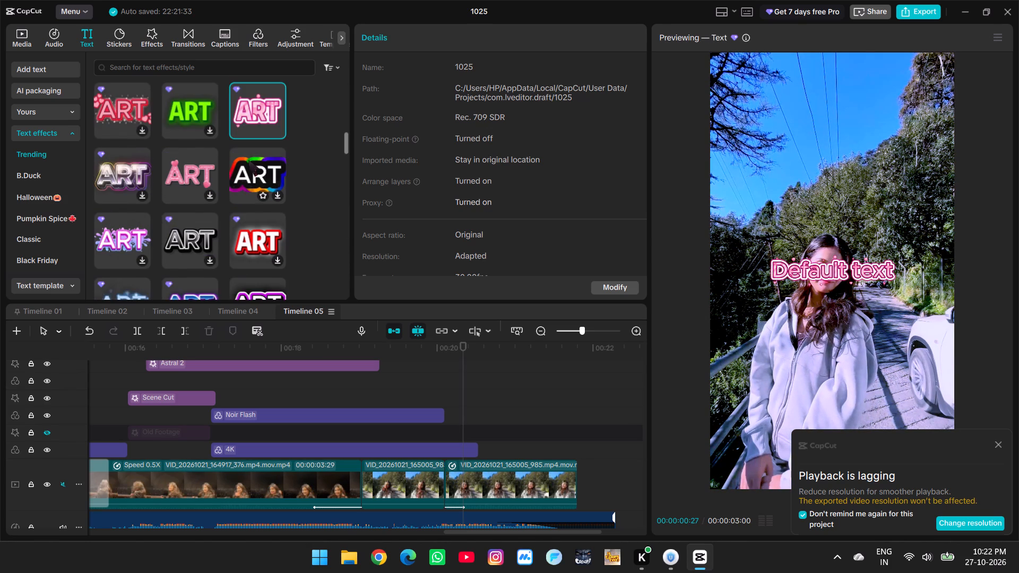
pyautogui.moveTo(258, 115); pyautogui.dragTo(443, 431)
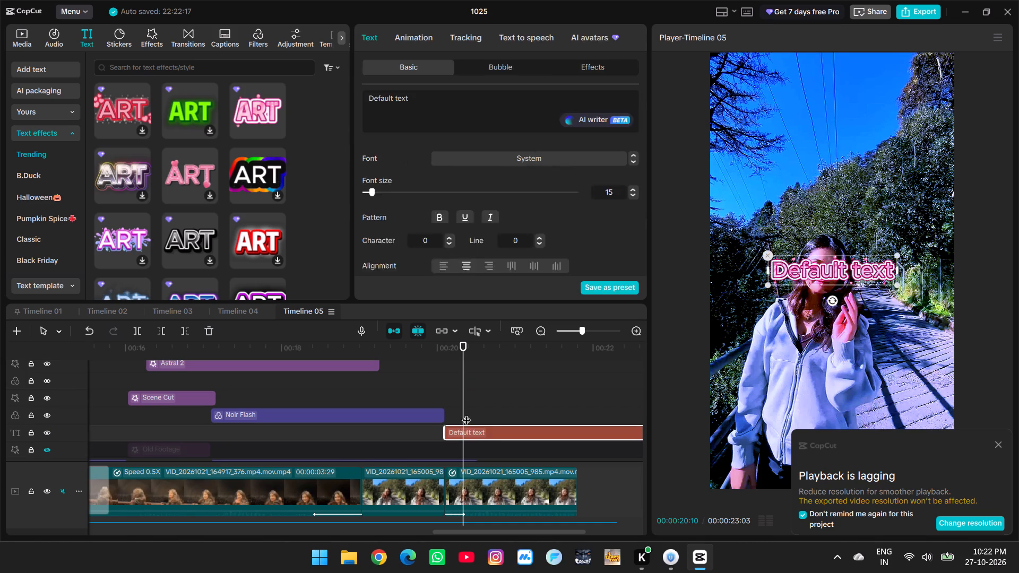
# Set the new text's font to BebasNeue.
pyautogui.click(468, 409)
pyautogui.moveTo(468, 409); pyautogui.dragTo(462, 412)
pyautogui.click(472, 428)
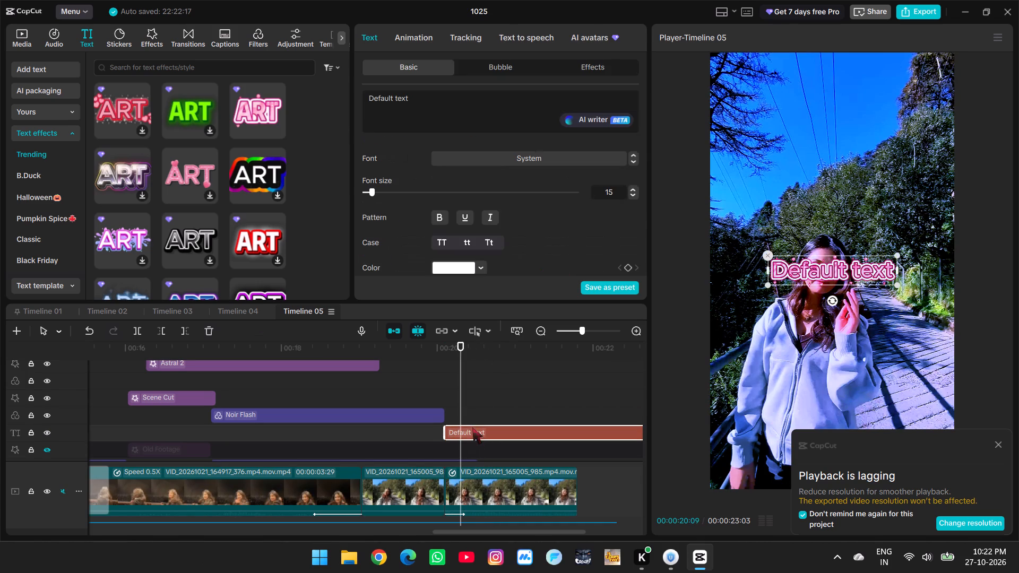
pyautogui.click(486, 161)
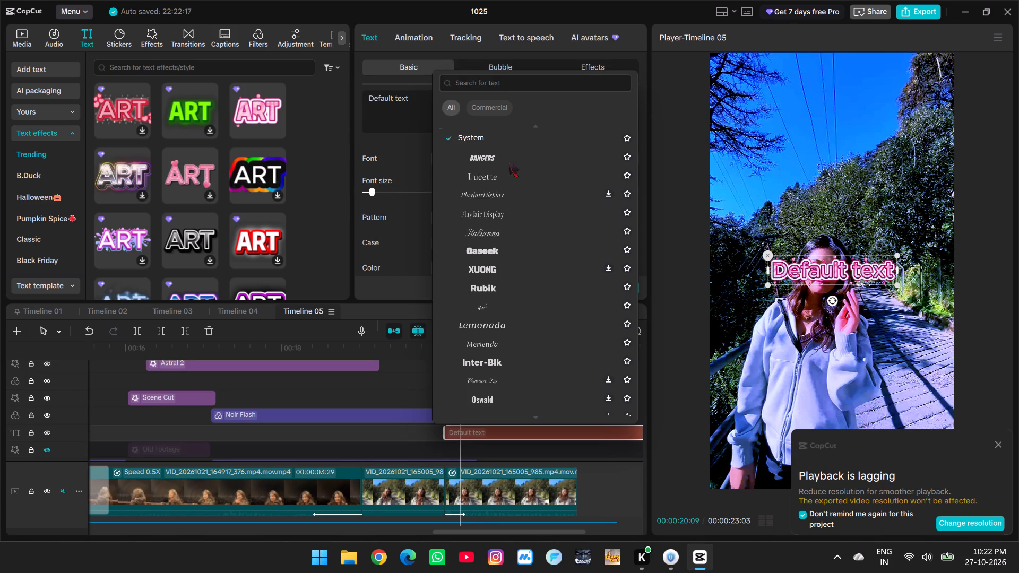
pyautogui.scroll(4, 507, 189)
pyautogui.scroll(-1, 516, 305)
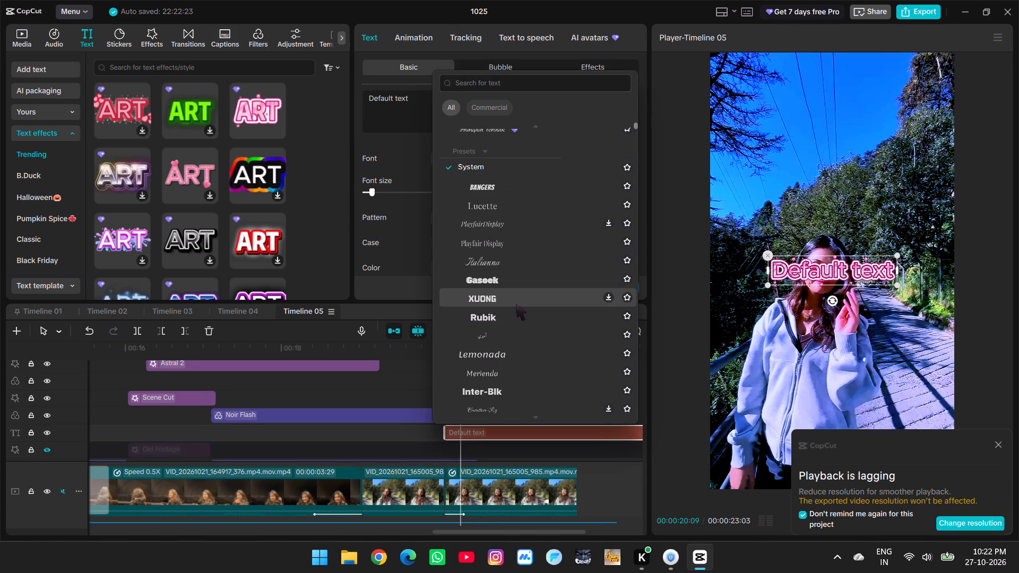
pyautogui.scroll(-4, 516, 308)
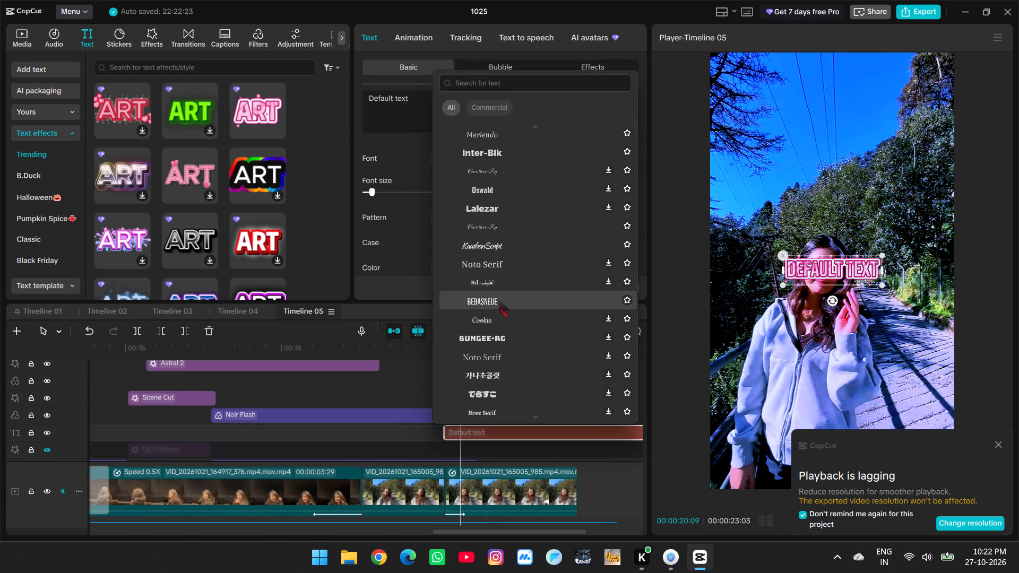
pyautogui.click(499, 301)
# Replace the default text with BASE.
pyautogui.click(428, 108)
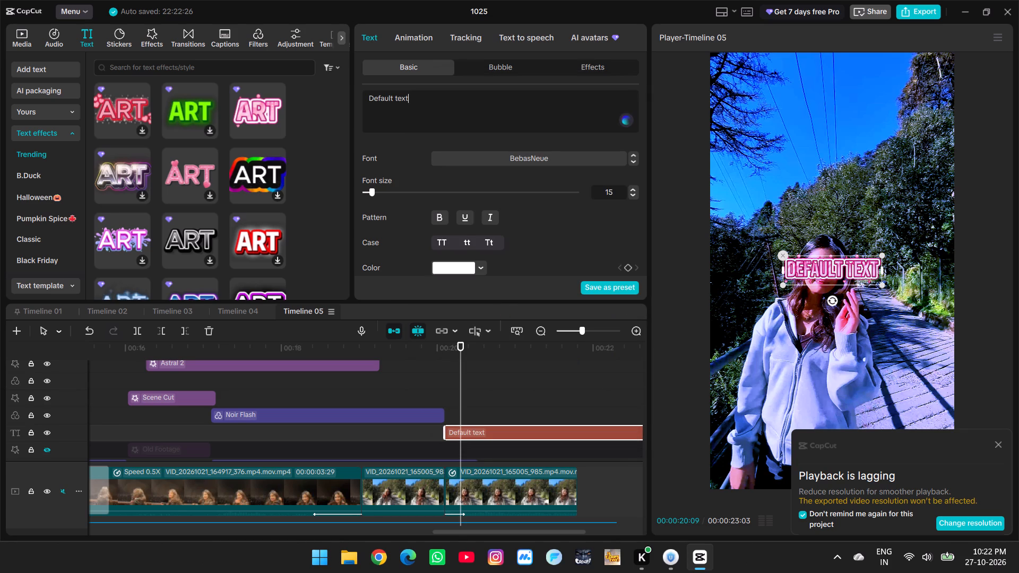
pyautogui.hotkey('ctrl', 'a')
pyautogui.write('BASE')
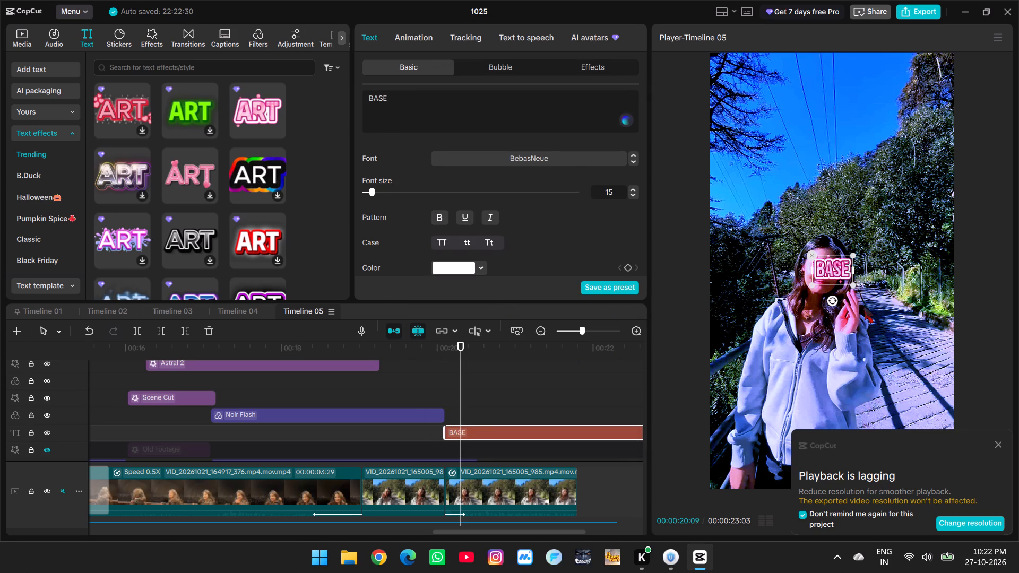
# Enlarge the BASE text to about 301% and move it down over the woman's jacket, to about Y -884.
pyautogui.moveTo(849, 284); pyautogui.dragTo(878, 358)
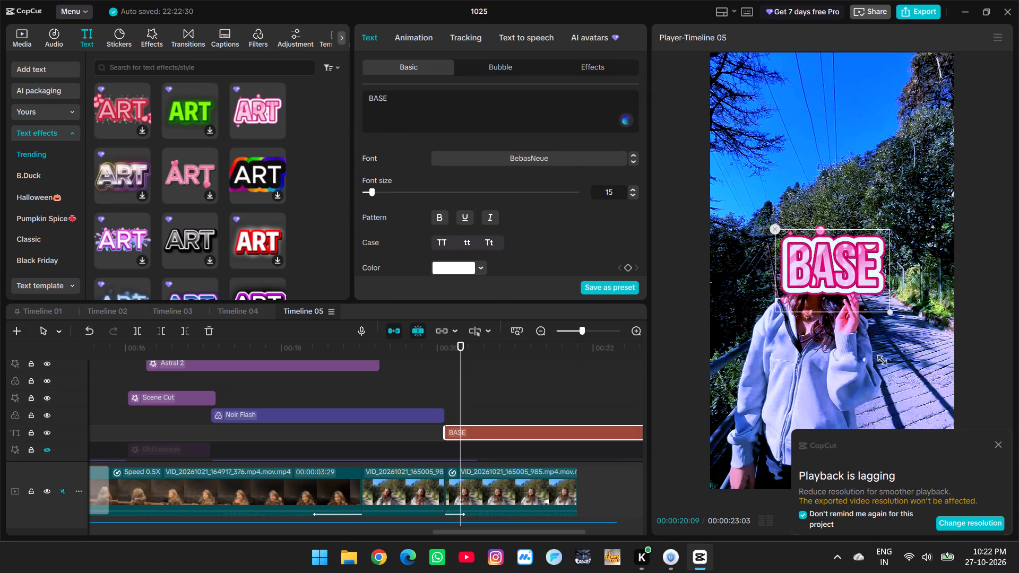
pyautogui.moveTo(878, 358); pyautogui.dragTo(880, 369)
pyautogui.moveTo(848, 249); pyautogui.dragTo(851, 350)
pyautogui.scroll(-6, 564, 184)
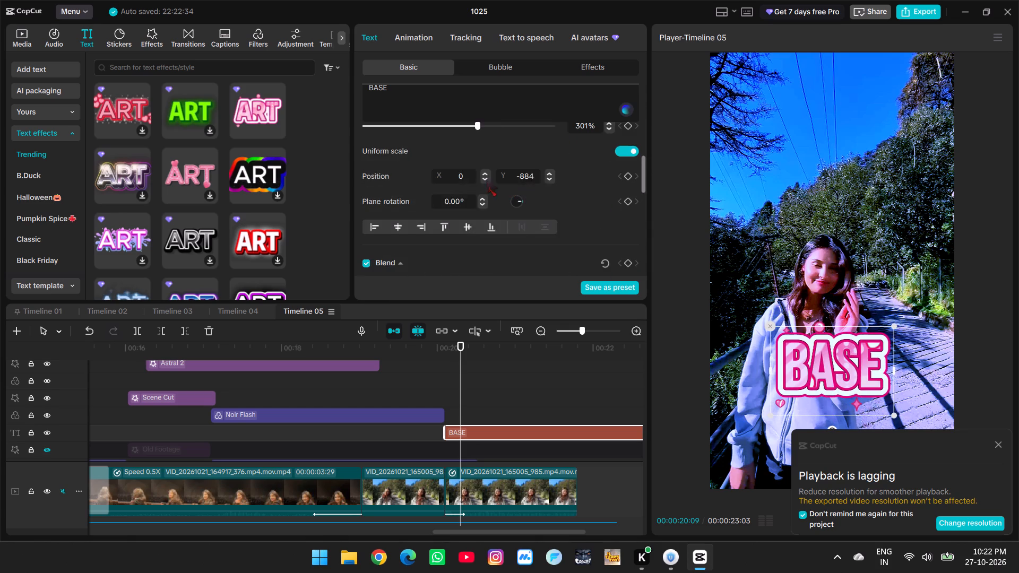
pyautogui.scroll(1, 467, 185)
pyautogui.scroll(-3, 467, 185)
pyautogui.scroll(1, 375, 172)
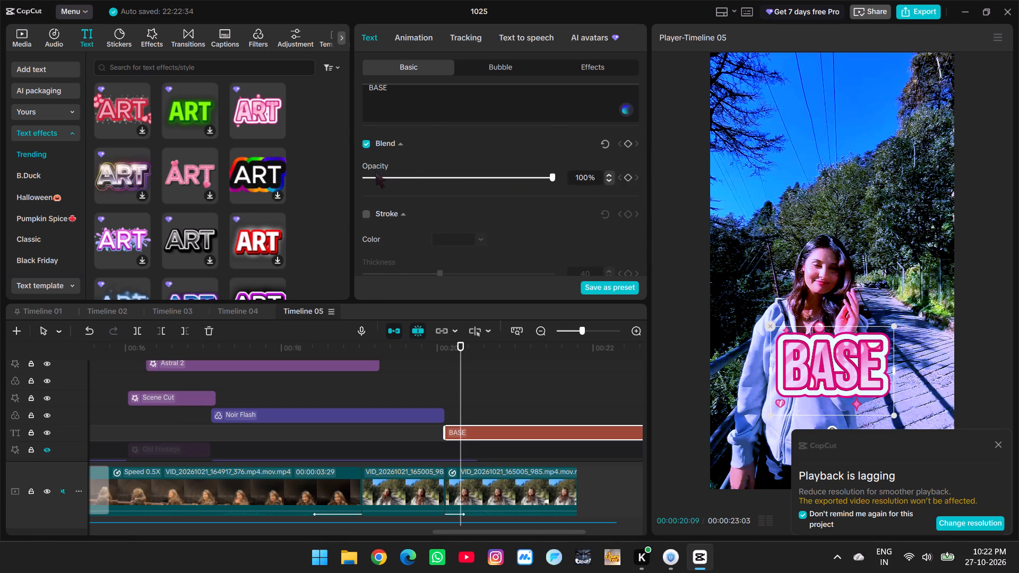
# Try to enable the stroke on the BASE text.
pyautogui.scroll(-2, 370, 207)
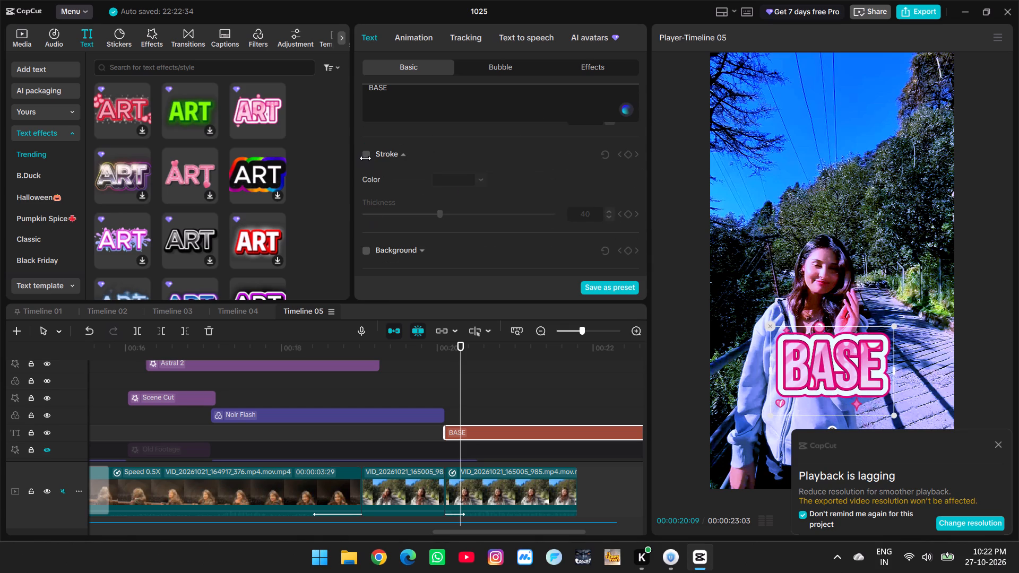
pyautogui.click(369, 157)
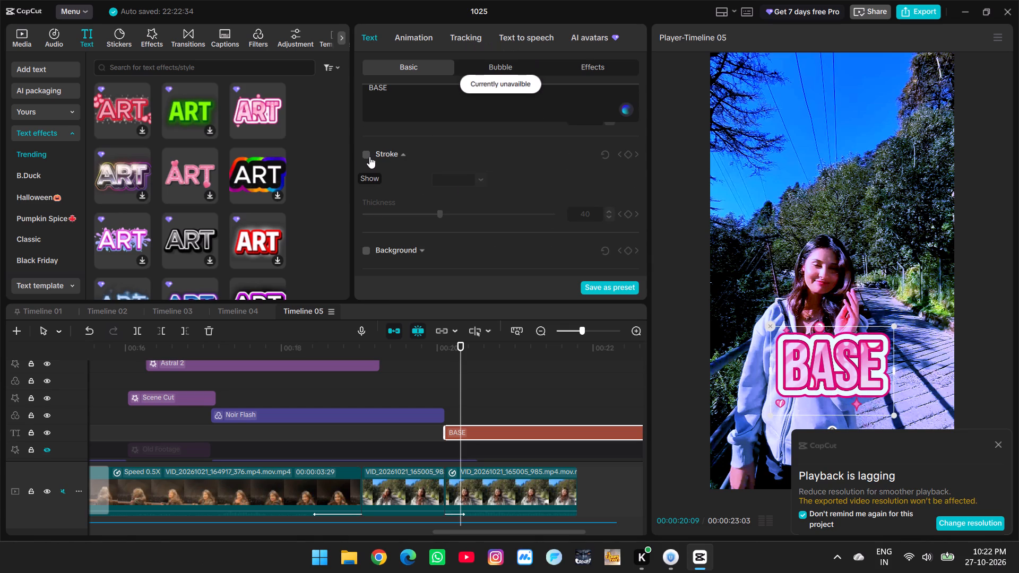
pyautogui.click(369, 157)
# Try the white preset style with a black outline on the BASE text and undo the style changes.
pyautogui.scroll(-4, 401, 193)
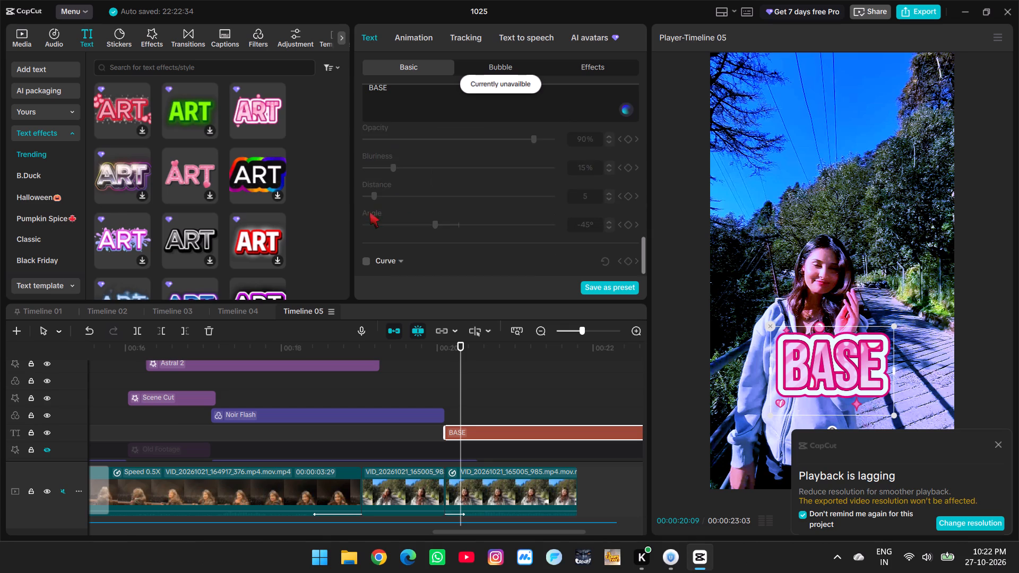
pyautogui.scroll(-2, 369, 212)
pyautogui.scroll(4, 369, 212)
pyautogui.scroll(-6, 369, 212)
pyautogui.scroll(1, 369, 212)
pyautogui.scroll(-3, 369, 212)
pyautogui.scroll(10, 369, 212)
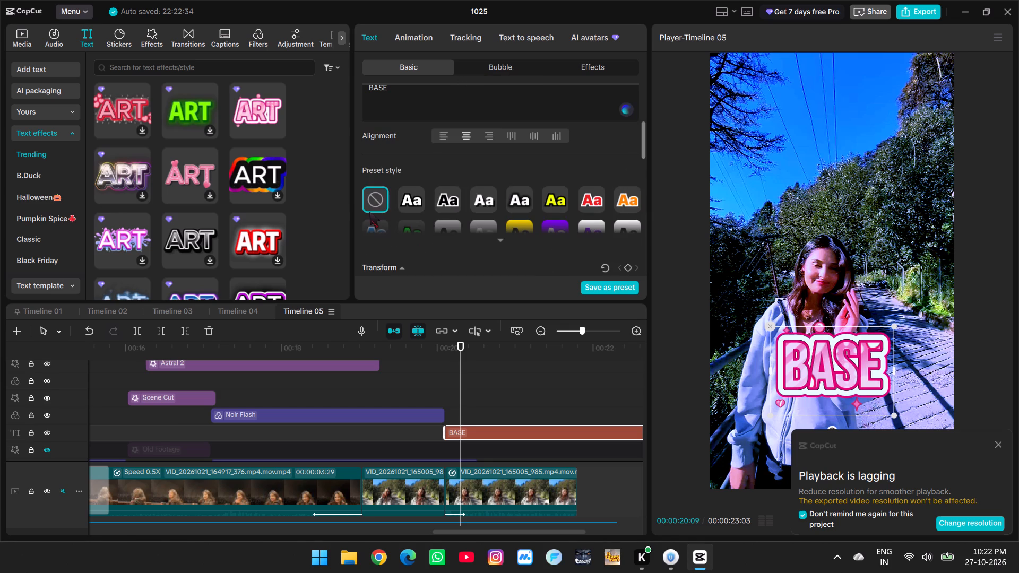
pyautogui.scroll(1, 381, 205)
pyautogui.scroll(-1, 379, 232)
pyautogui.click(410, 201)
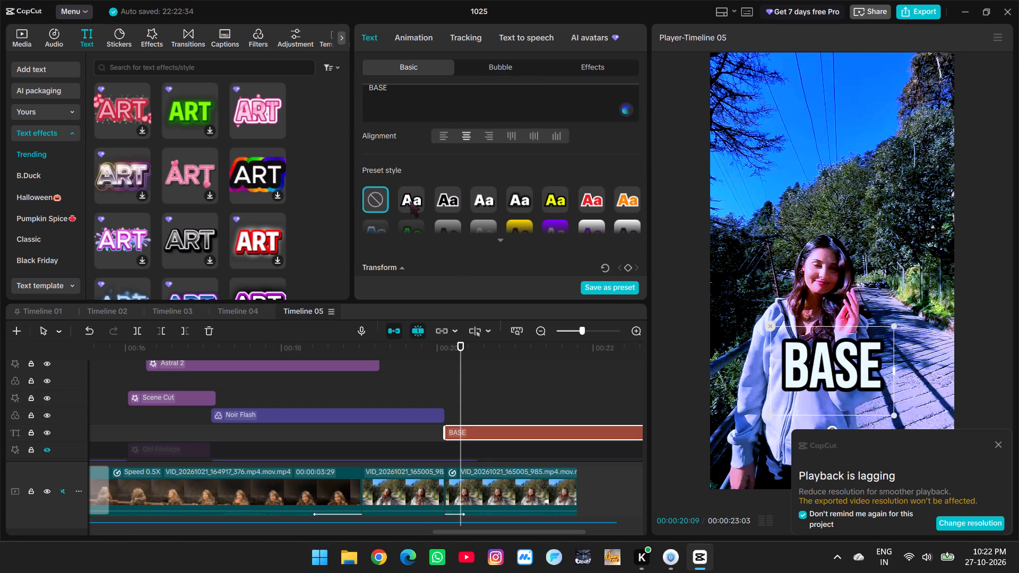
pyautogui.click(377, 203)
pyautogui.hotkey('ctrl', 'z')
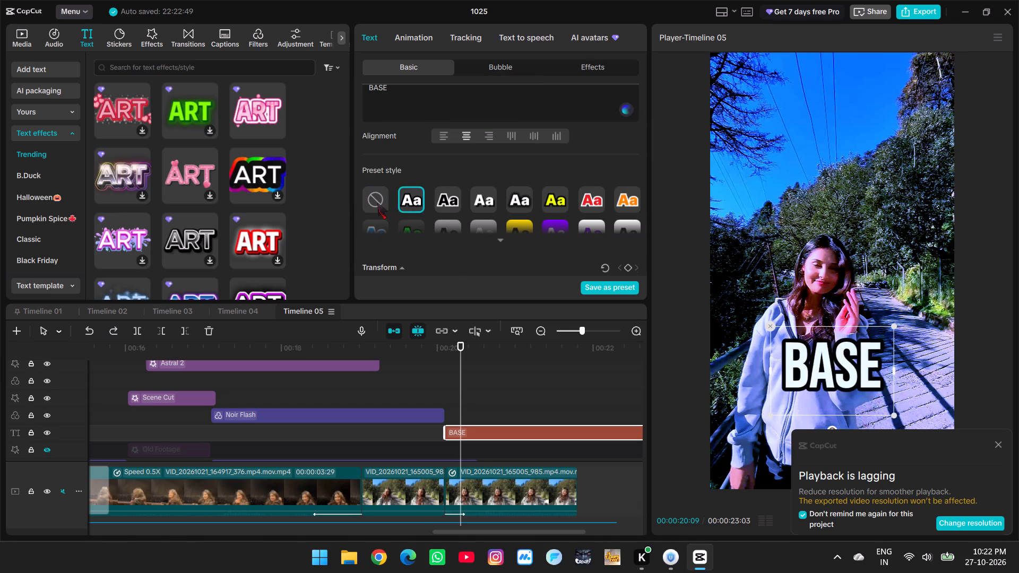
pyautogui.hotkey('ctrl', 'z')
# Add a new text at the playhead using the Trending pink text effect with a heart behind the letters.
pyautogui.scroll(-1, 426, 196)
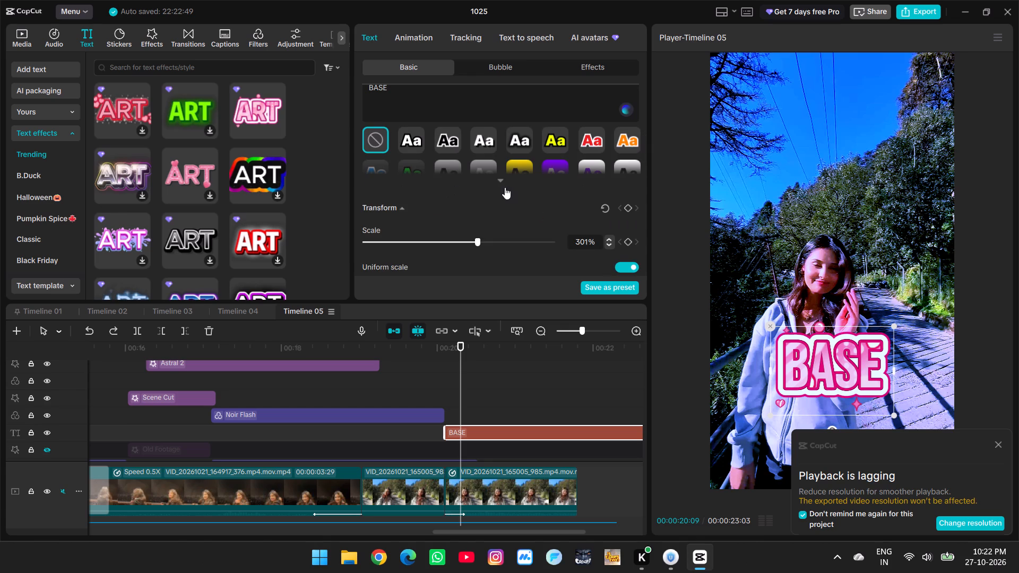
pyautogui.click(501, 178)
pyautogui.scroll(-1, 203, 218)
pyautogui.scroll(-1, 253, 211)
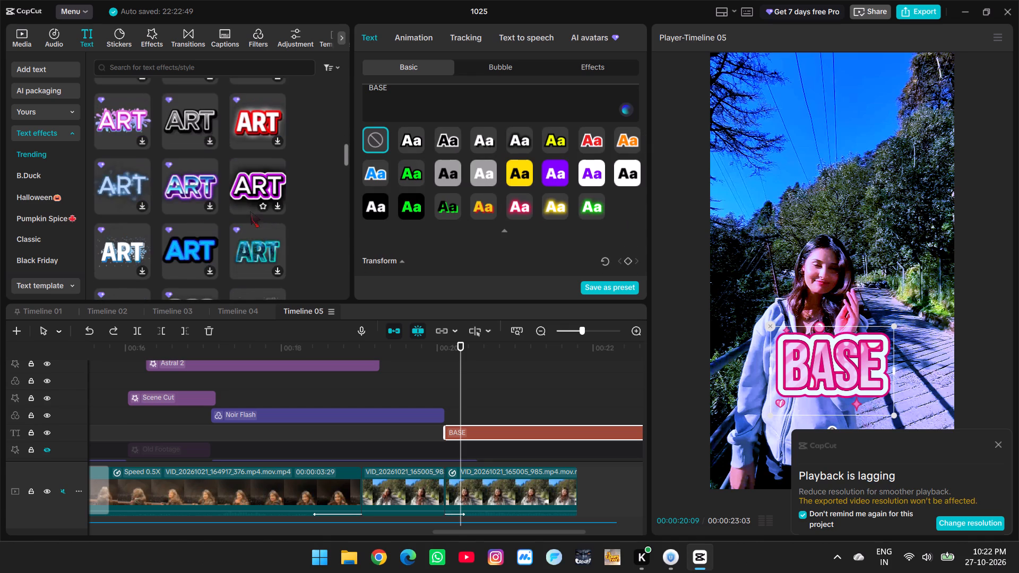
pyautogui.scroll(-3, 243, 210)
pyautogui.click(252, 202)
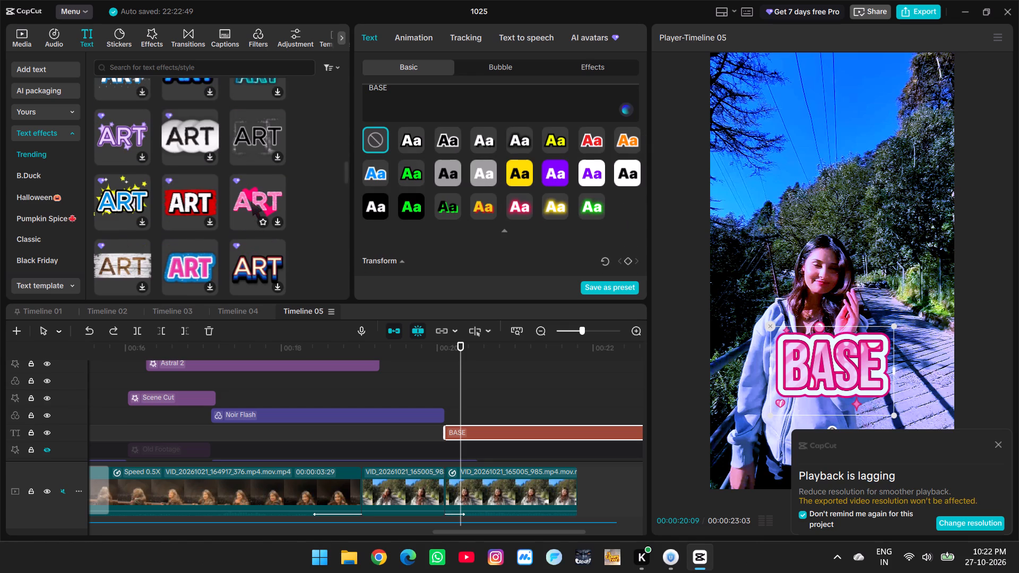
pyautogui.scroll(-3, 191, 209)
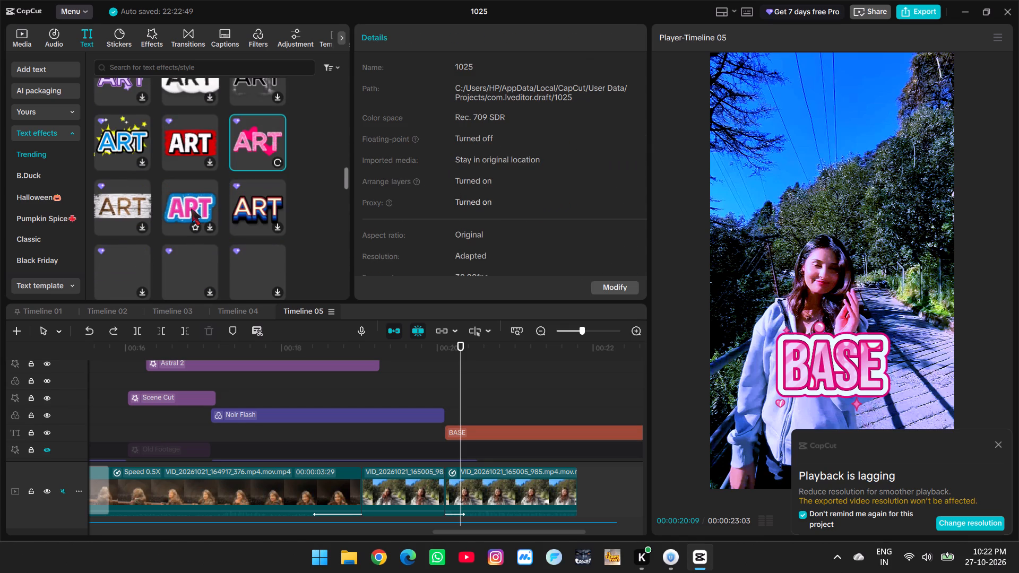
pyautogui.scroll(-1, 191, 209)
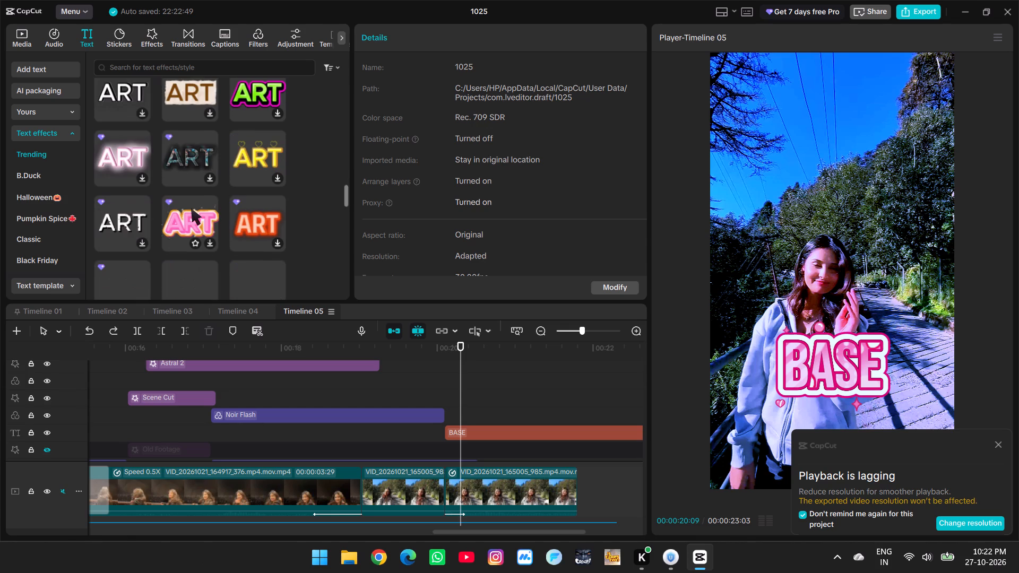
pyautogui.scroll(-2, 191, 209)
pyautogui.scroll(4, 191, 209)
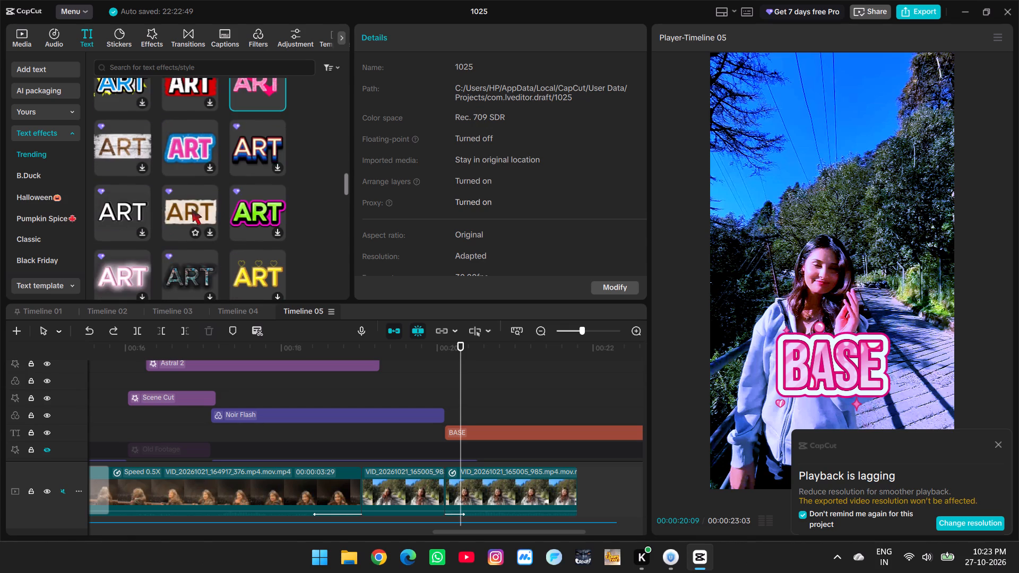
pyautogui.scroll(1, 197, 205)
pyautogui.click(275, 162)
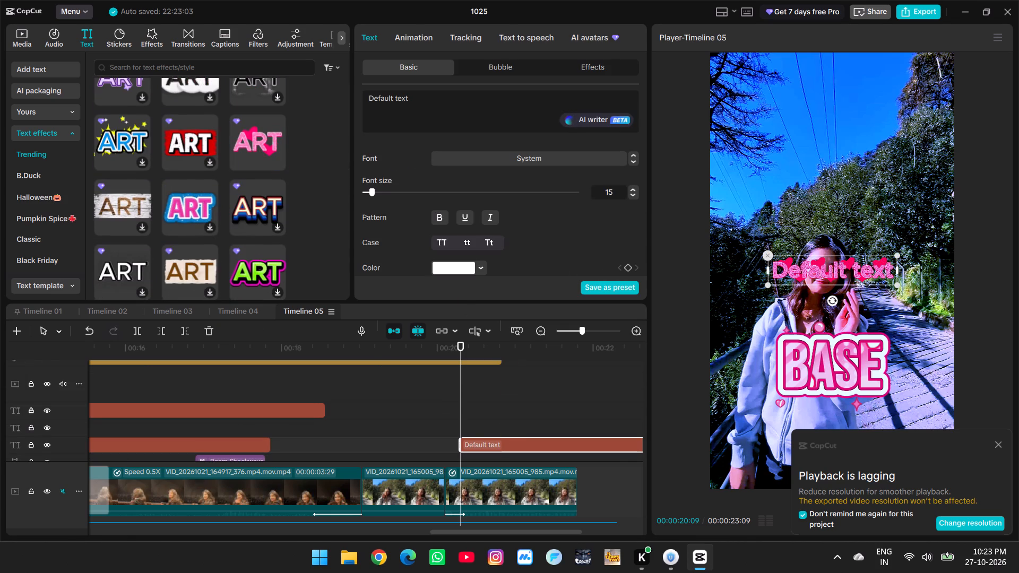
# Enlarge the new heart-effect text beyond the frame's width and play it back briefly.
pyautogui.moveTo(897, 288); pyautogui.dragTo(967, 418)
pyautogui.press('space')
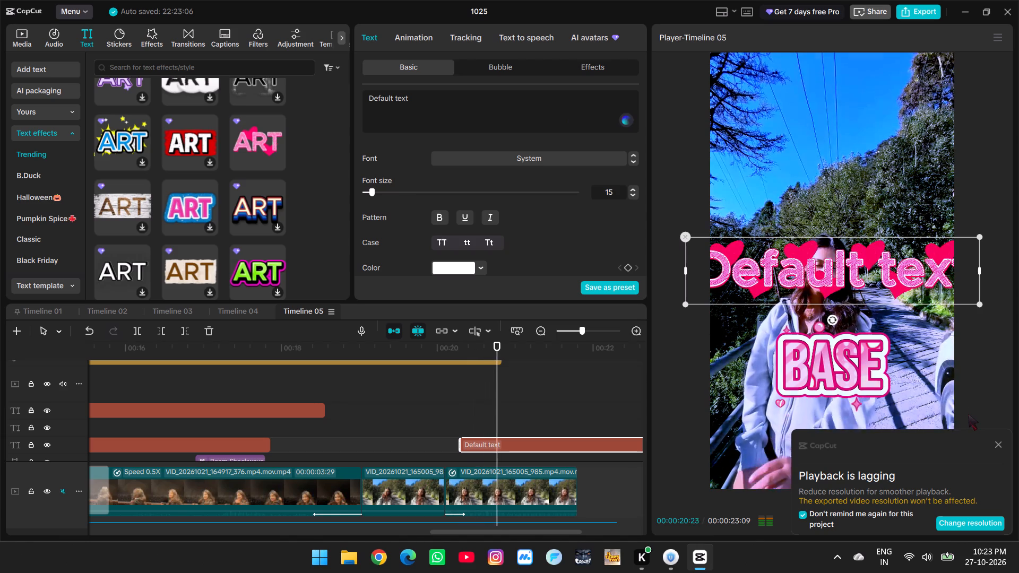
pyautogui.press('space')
# Browse further Trending text effects for another lettering style.
pyautogui.scroll(-2, 206, 239)
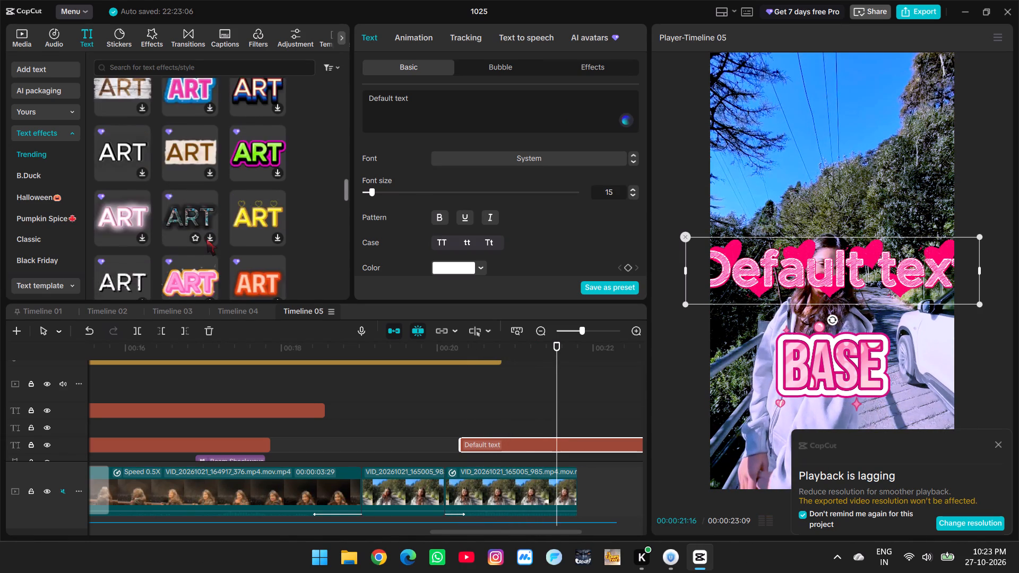
pyautogui.scroll(-2, 206, 239)
pyautogui.scroll(1, 206, 239)
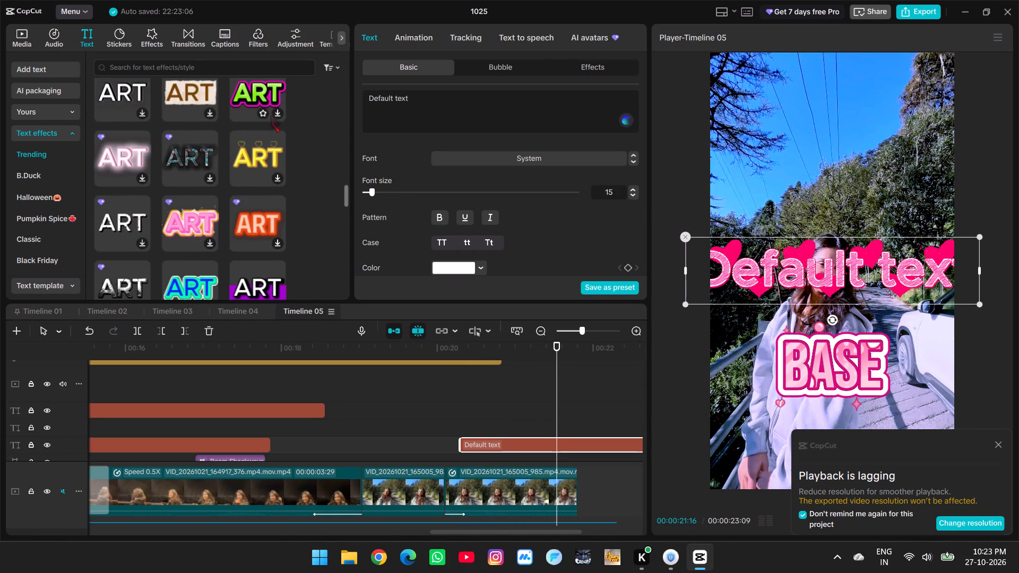
pyautogui.scroll(-2, 193, 157)
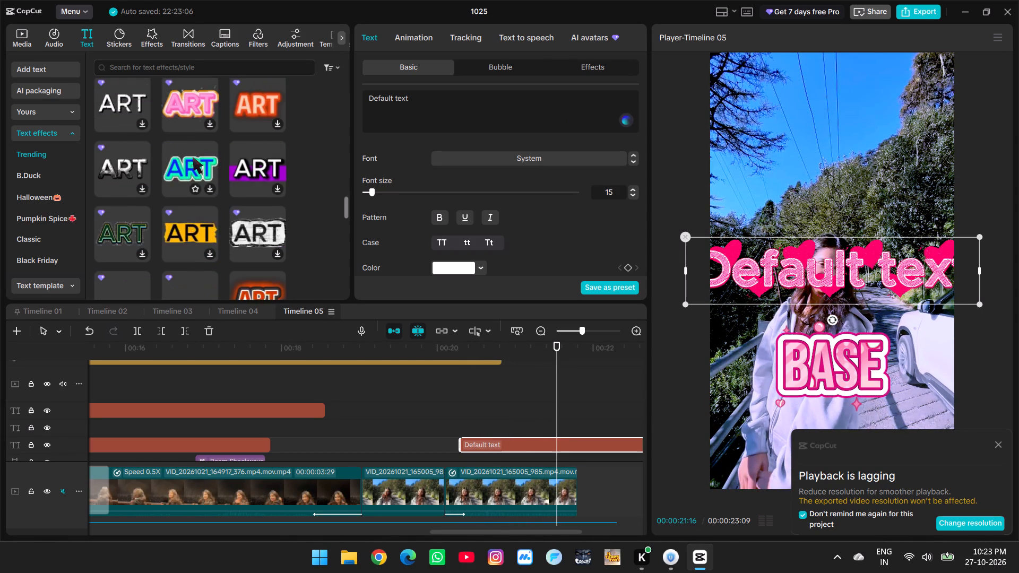
pyautogui.scroll(-4, 193, 157)
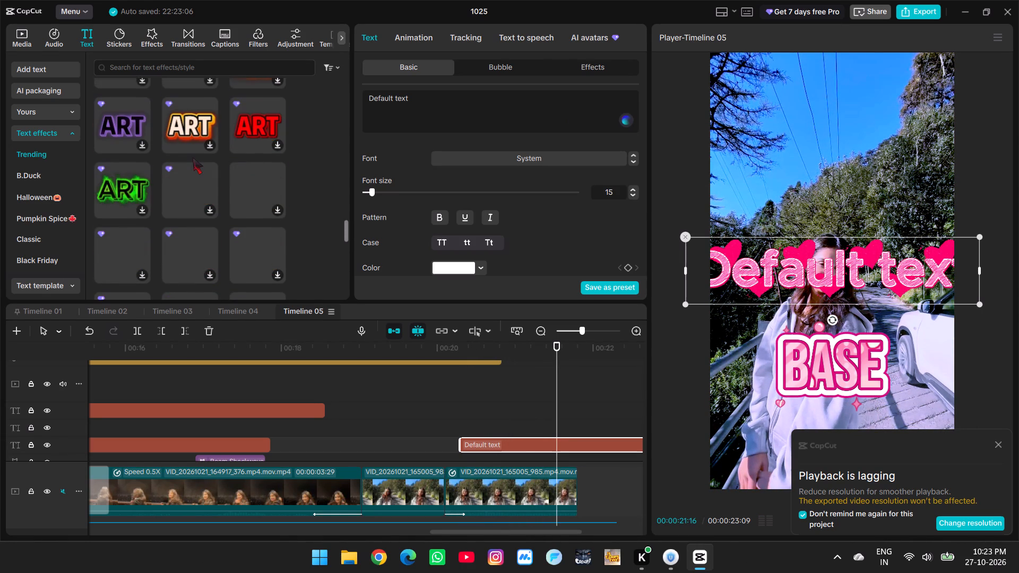
pyautogui.scroll(-1, 193, 158)
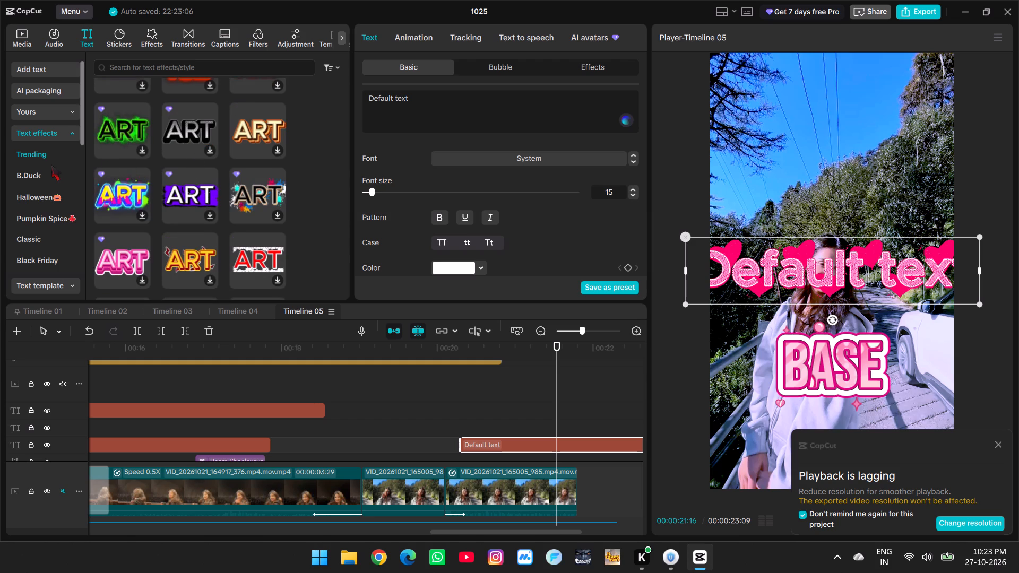
pyautogui.scroll(-1, 42, 231)
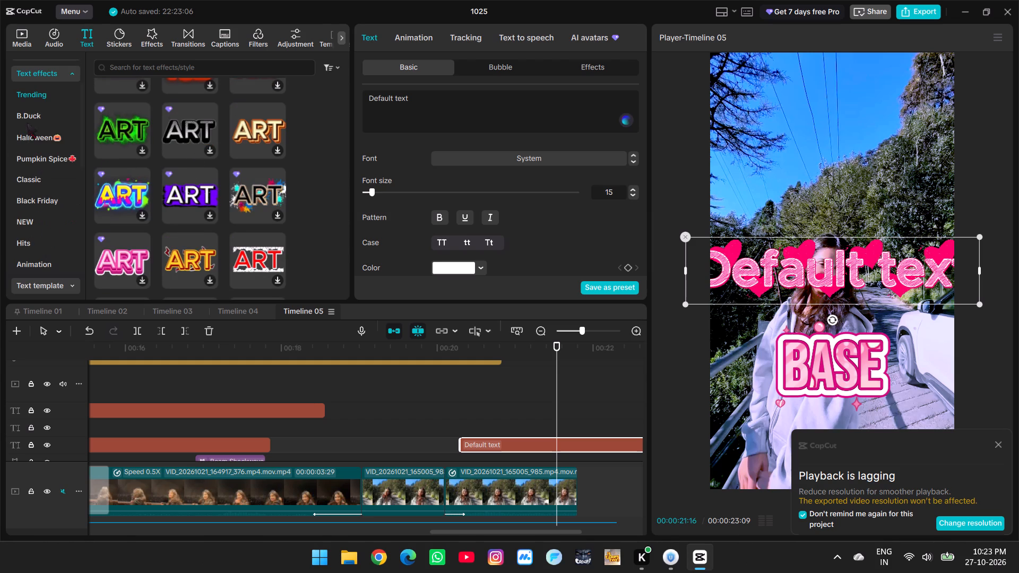
# Preview the gold-glitter text effect in the Classic category and look through the other Classic styles.
pyautogui.click(41, 185)
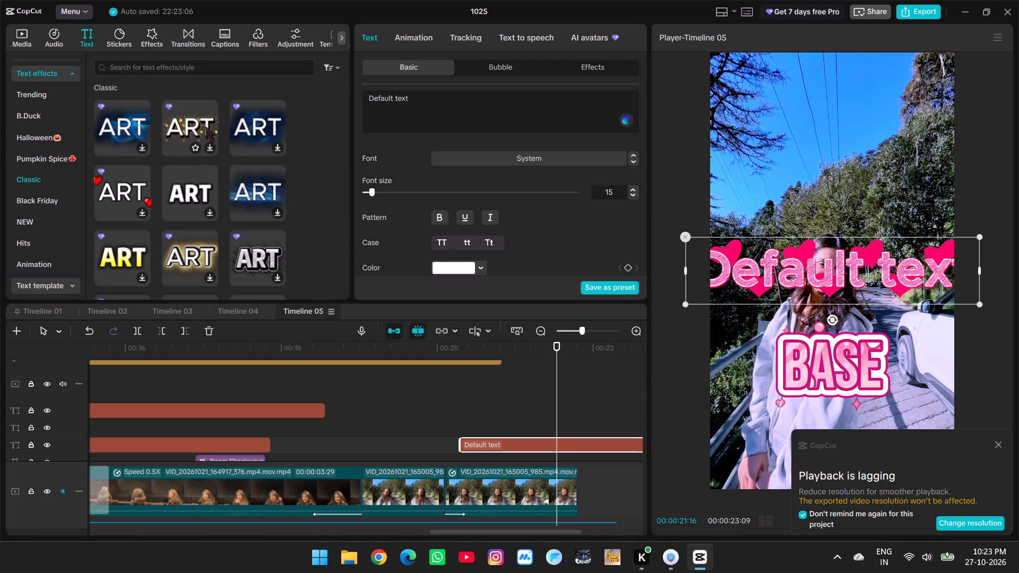
pyautogui.click(205, 126)
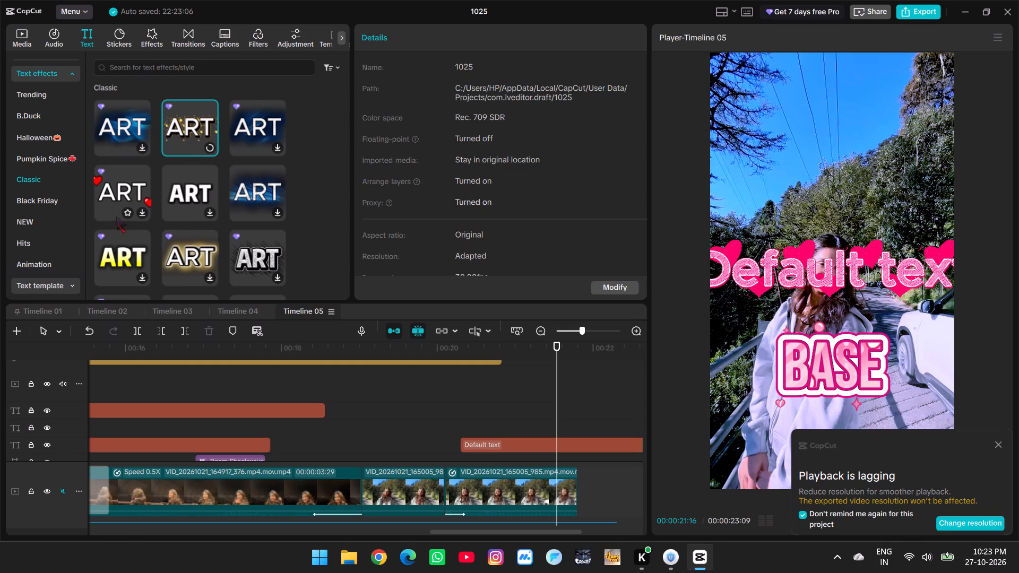
pyautogui.scroll(-2, 189, 251)
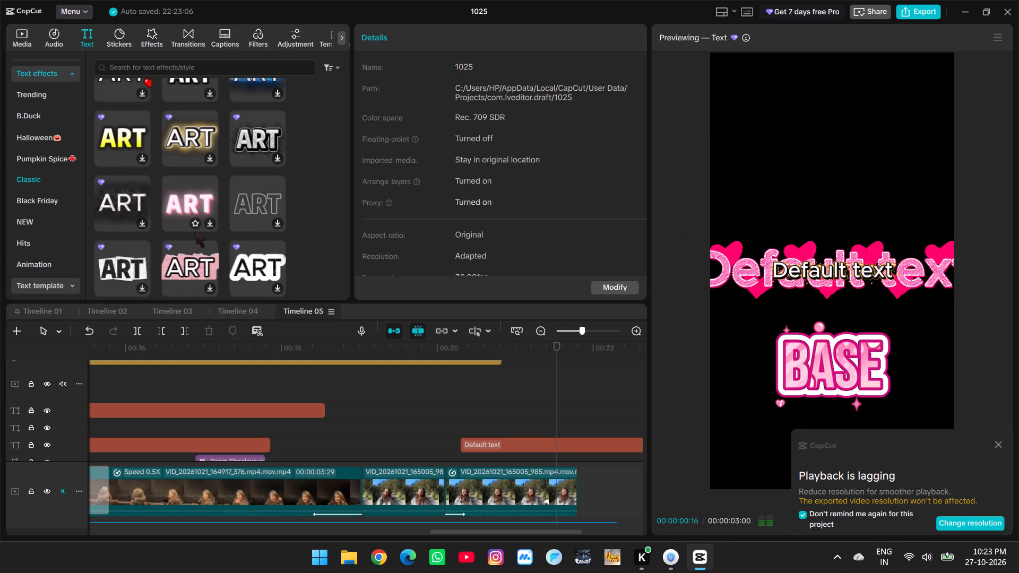
pyautogui.scroll(2, 195, 231)
pyautogui.scroll(-2, 195, 231)
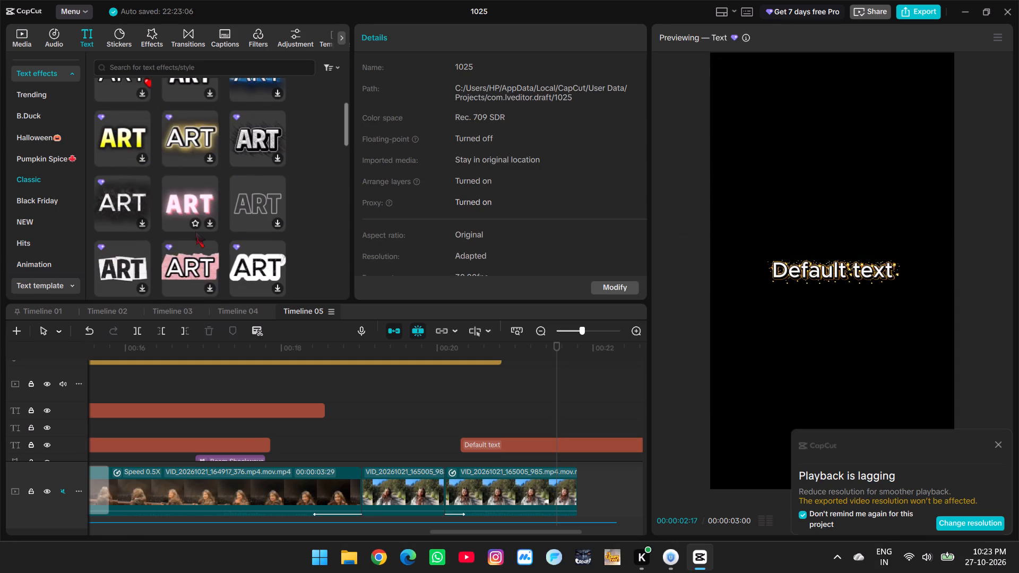
pyautogui.scroll(-3, 195, 231)
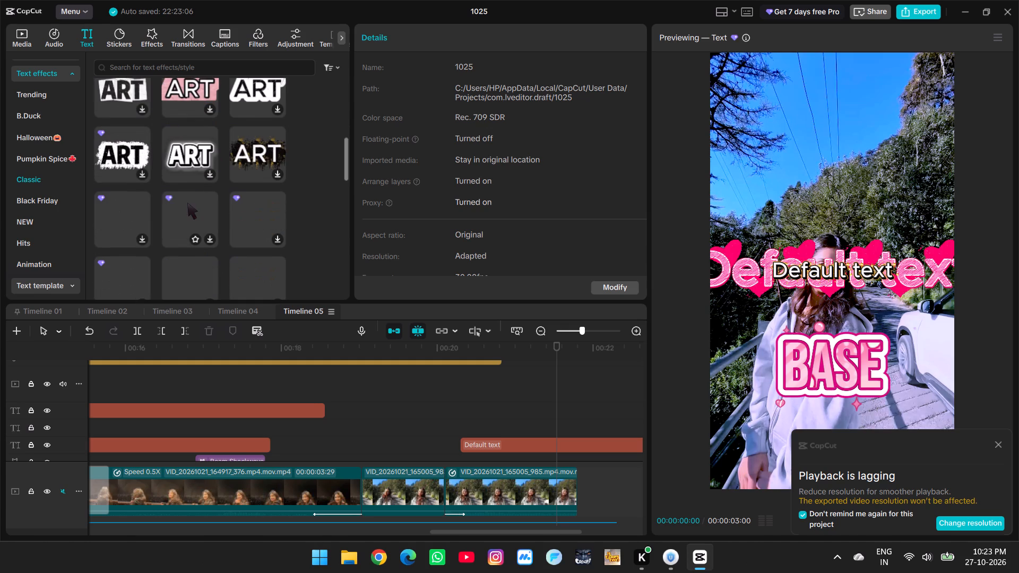
pyautogui.scroll(-3, 187, 203)
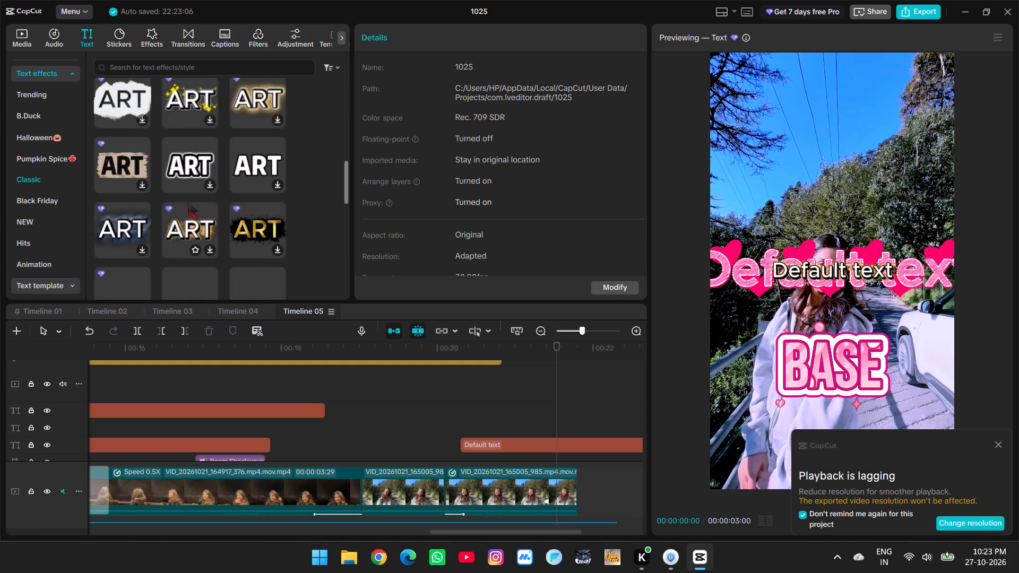
pyautogui.scroll(-2, 187, 203)
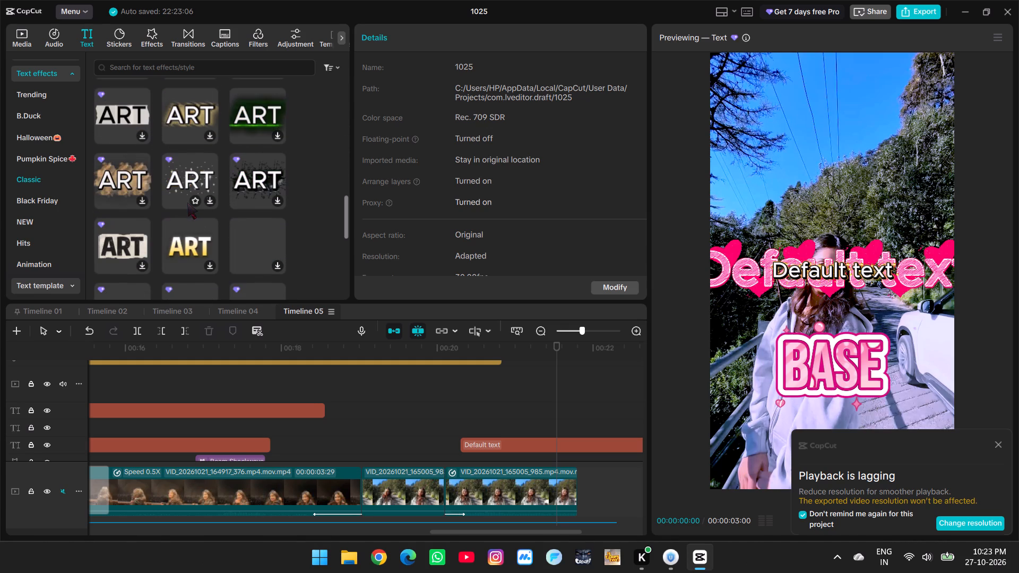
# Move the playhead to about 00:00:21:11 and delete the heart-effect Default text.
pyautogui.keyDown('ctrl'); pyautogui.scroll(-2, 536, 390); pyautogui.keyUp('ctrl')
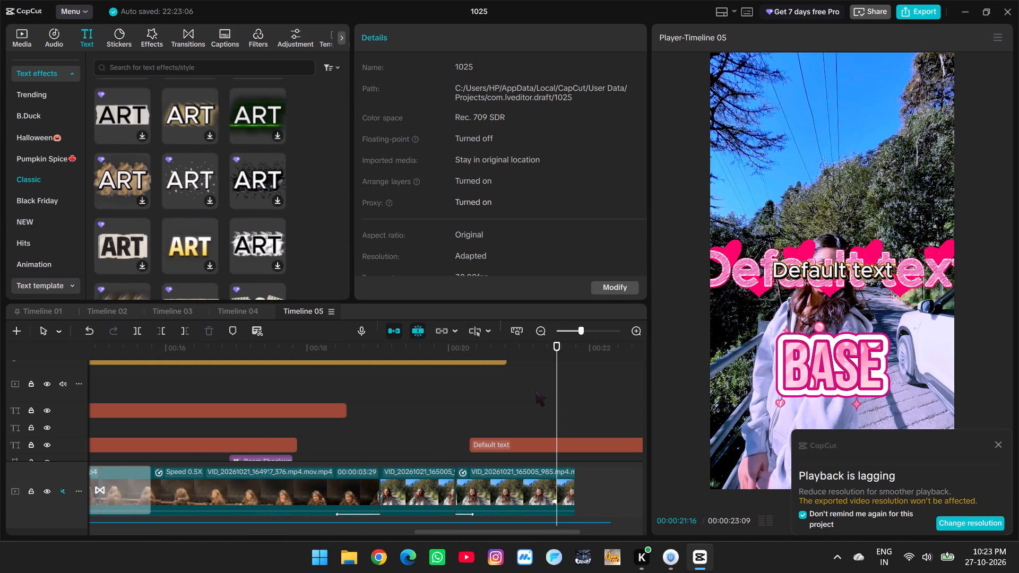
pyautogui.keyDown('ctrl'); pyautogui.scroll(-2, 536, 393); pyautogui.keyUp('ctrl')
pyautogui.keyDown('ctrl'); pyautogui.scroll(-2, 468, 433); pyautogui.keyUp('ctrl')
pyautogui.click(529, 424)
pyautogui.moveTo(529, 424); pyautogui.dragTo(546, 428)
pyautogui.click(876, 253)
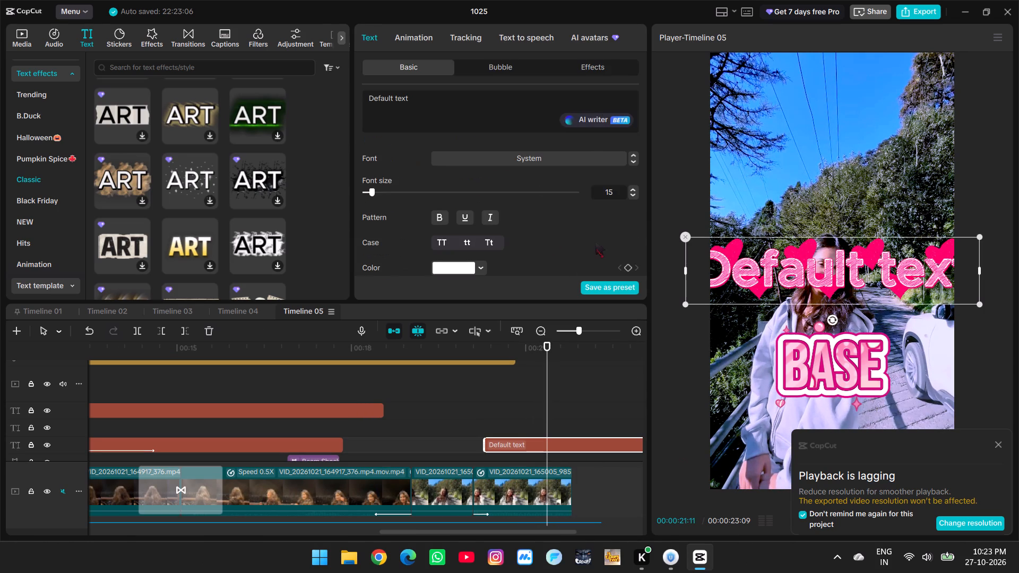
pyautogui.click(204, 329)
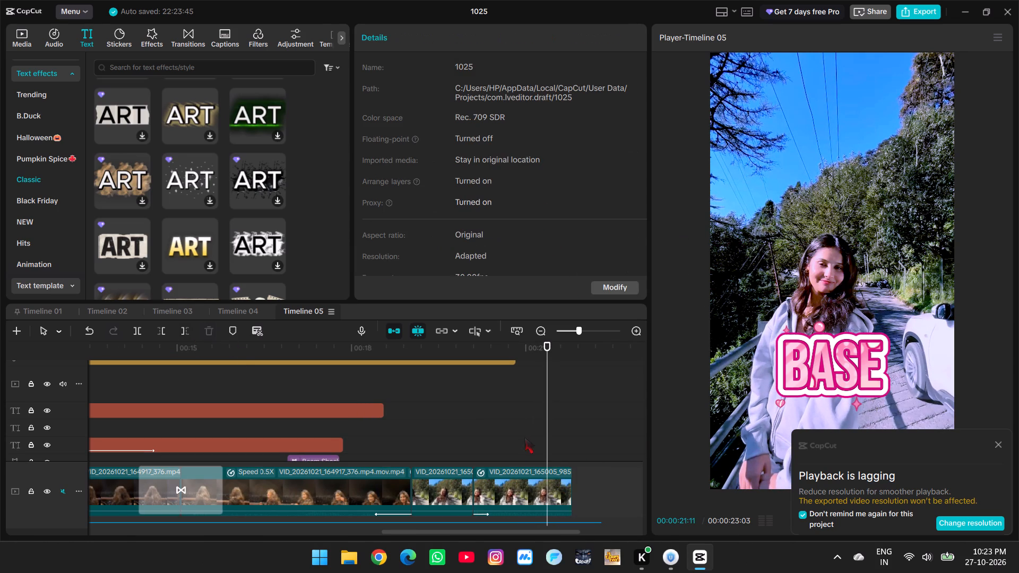
# Move the BASE text up into the sky above the woman, centred horizontally near the top of the frame.
pyautogui.scroll(-8, 525, 434)
pyautogui.click(522, 434)
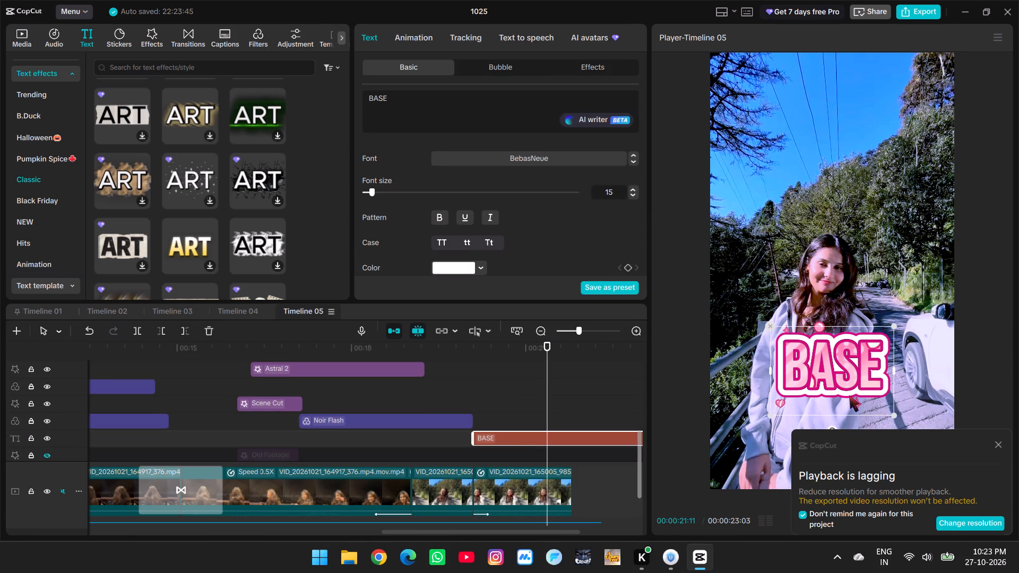
pyautogui.moveTo(841, 369); pyautogui.dragTo(836, 134)
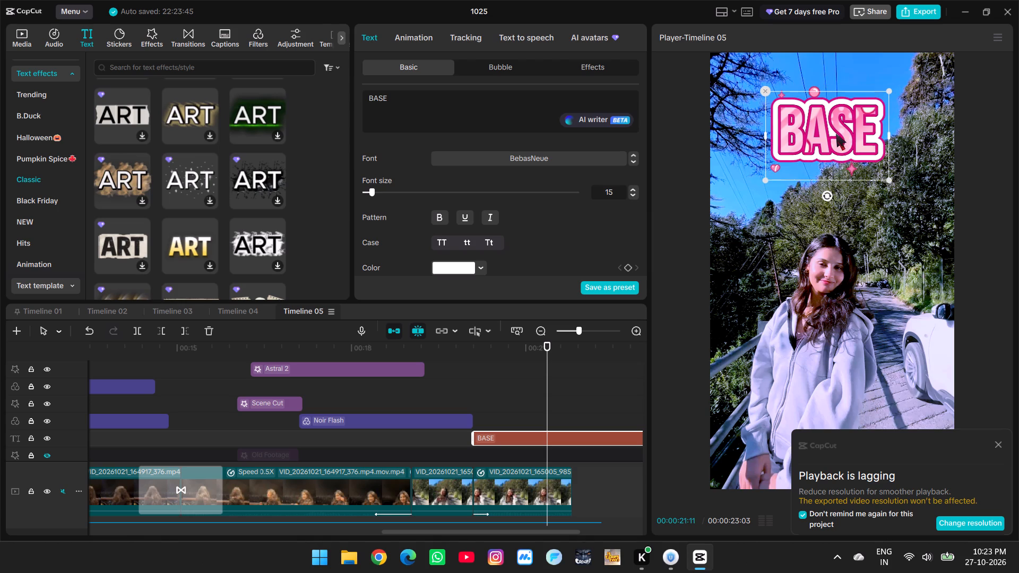
pyautogui.moveTo(836, 134); pyautogui.dragTo(842, 112)
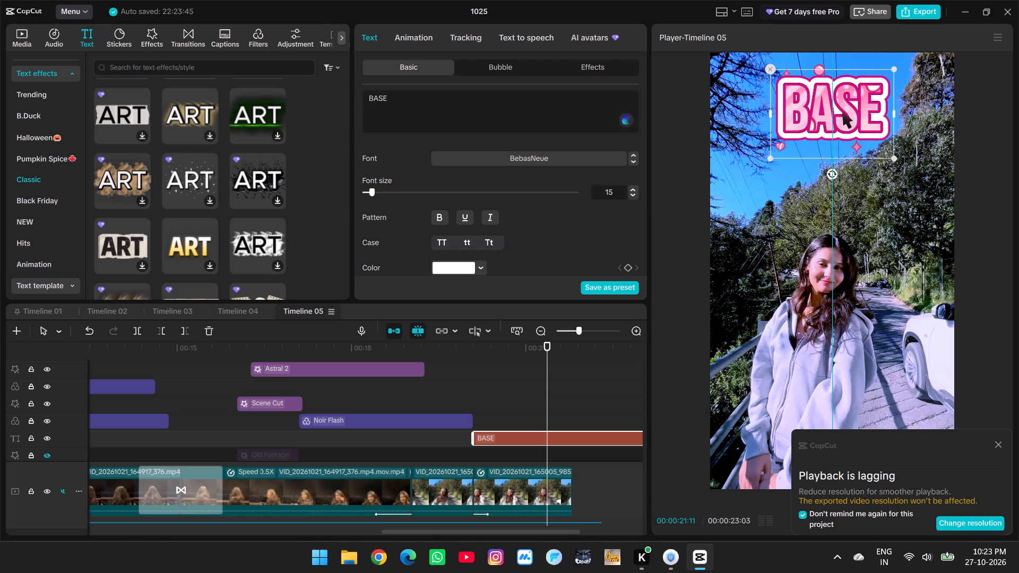
pyautogui.moveTo(842, 112); pyautogui.dragTo(843, 112)
# Resize the BASE text in the sky to slightly larger than before.
pyautogui.moveTo(894, 160); pyautogui.dragTo(878, 151)
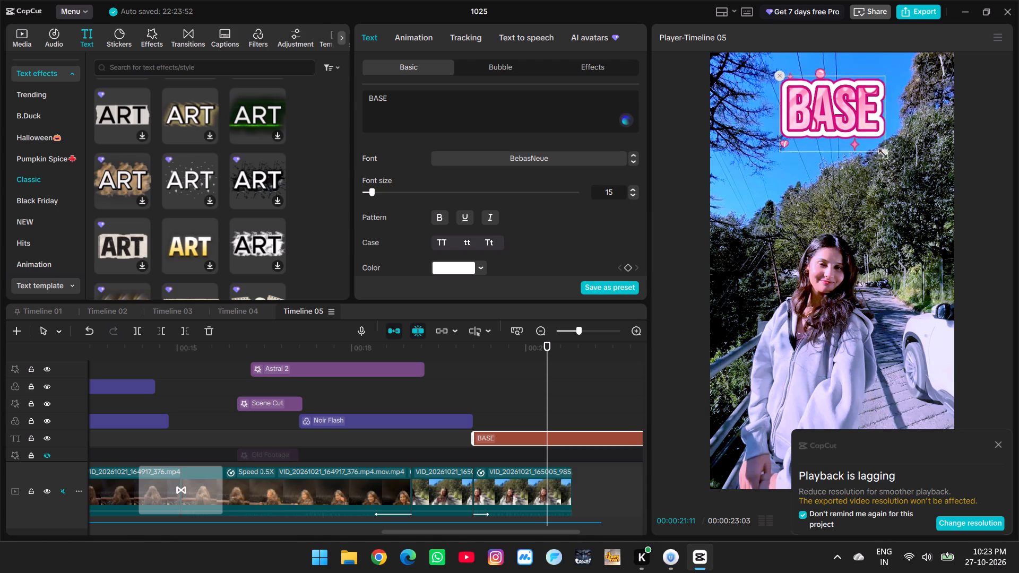
pyautogui.moveTo(878, 151); pyautogui.dragTo(883, 188)
pyautogui.scroll(-3, 571, 229)
pyautogui.scroll(2, 495, 241)
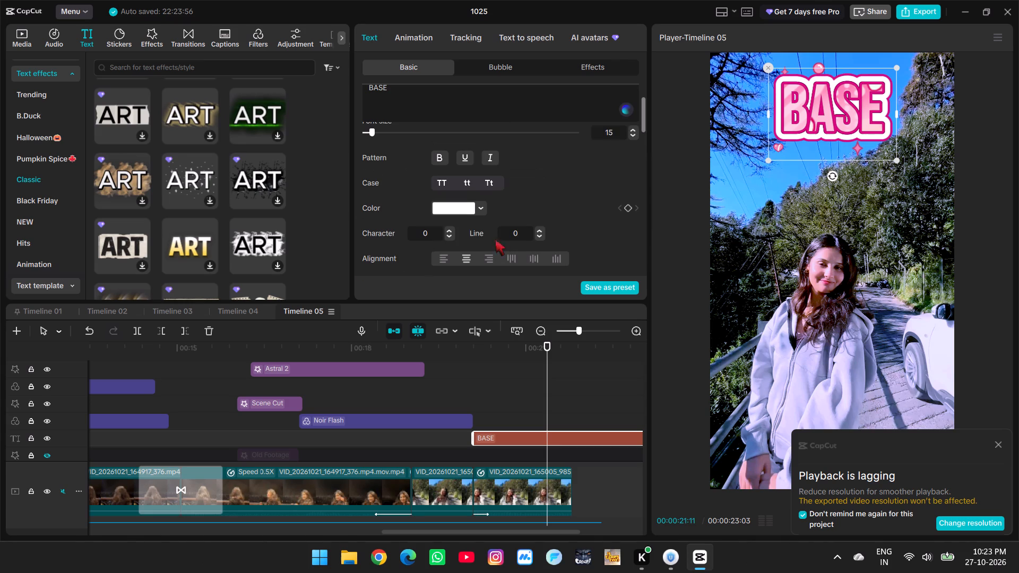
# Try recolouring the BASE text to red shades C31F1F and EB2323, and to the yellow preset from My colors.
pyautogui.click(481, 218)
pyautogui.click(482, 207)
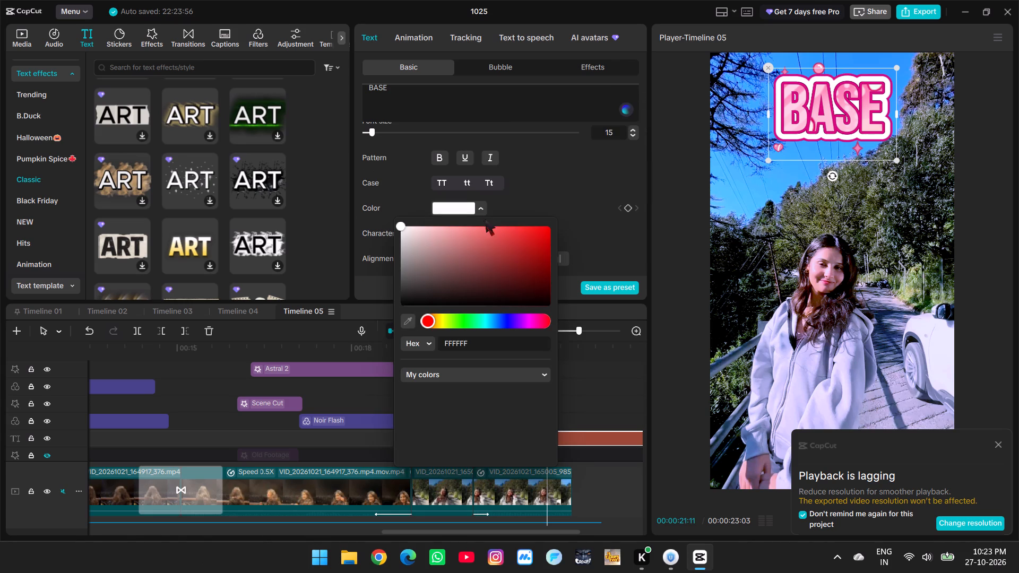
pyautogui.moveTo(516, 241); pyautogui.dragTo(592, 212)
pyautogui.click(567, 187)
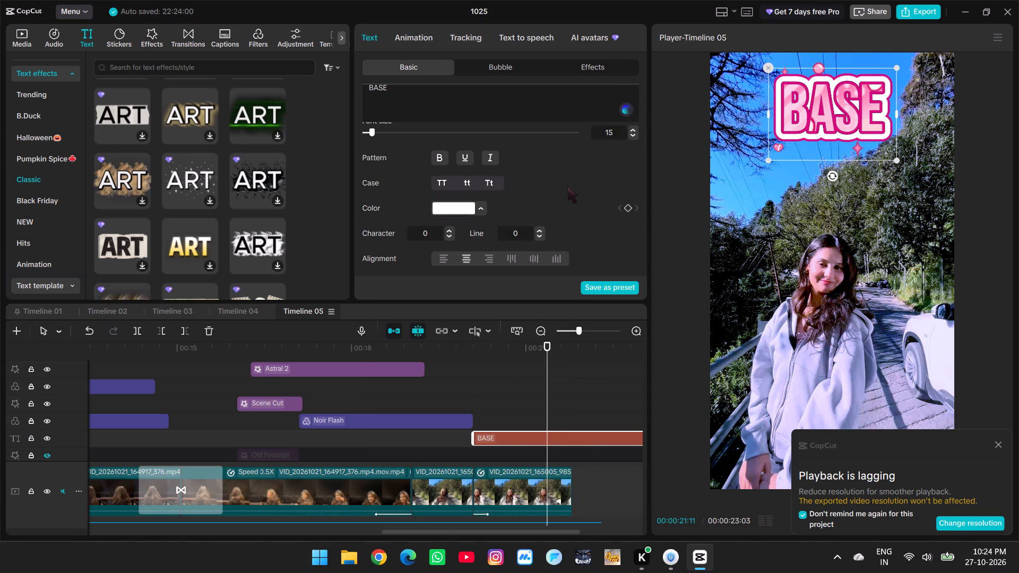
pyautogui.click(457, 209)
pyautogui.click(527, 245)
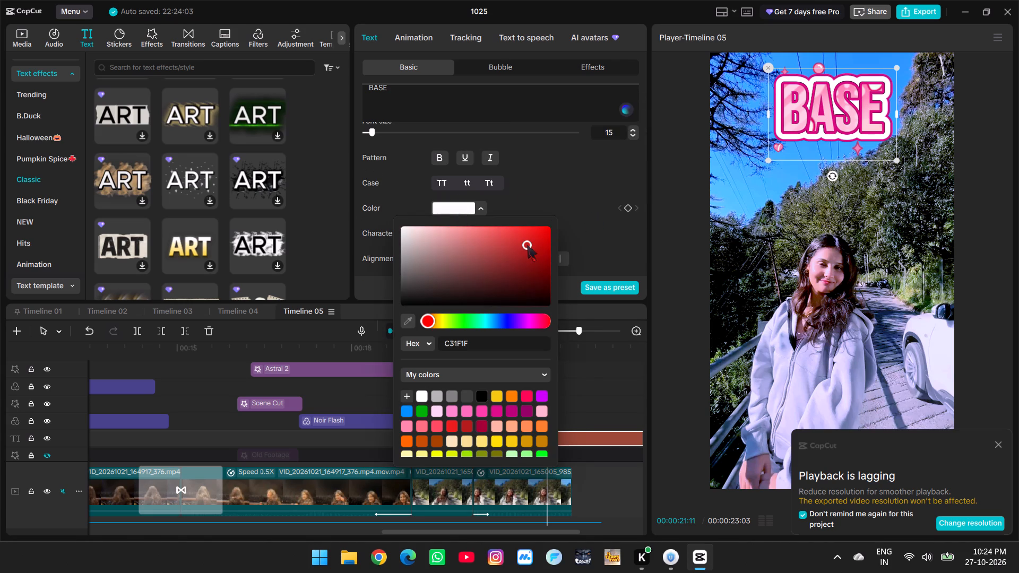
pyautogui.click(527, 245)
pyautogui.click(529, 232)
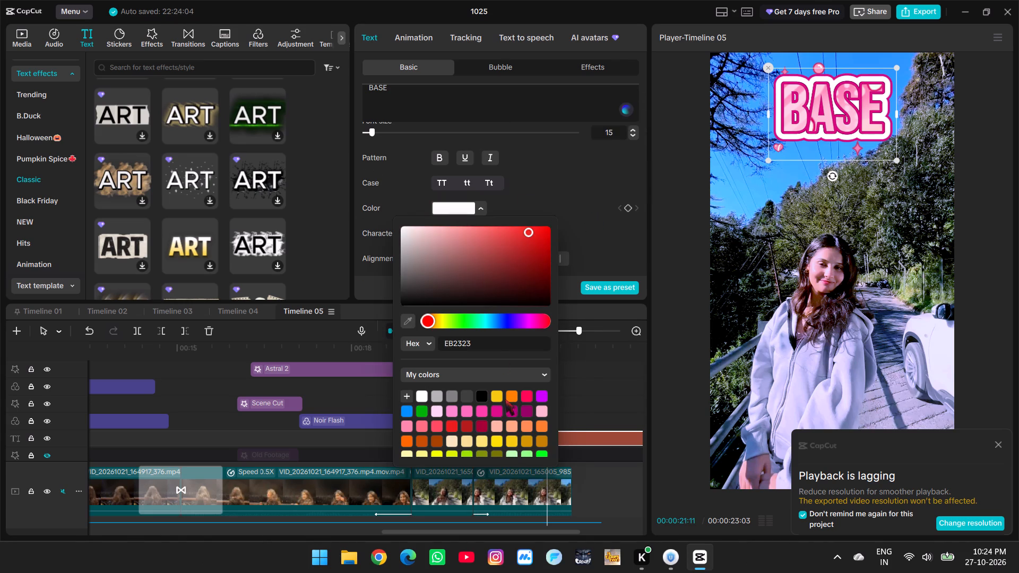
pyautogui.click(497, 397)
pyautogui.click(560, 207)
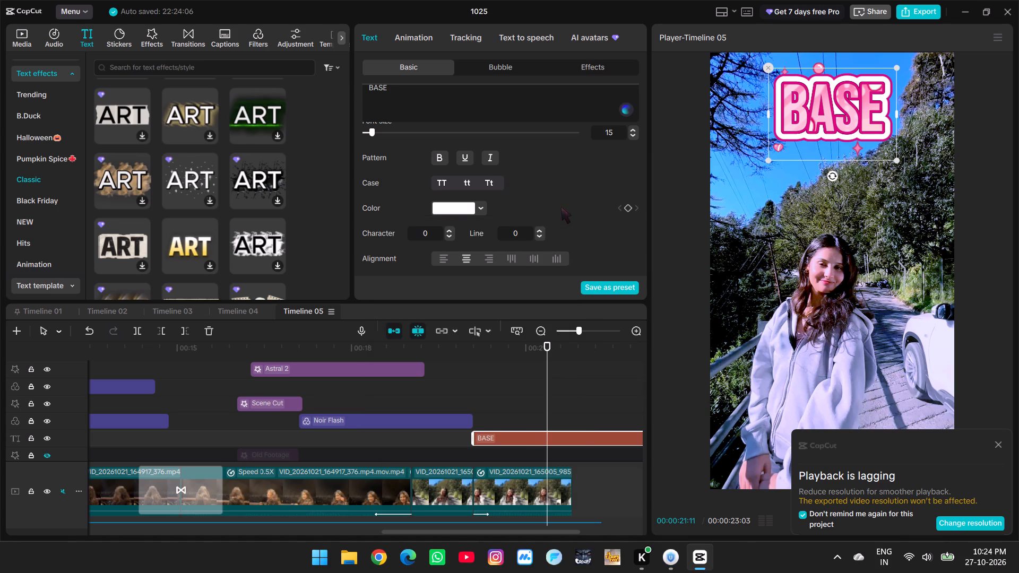
# Look through the BASE text's bubble and effects options and browse further Classic text effects.
pyautogui.scroll(3, 448, 219)
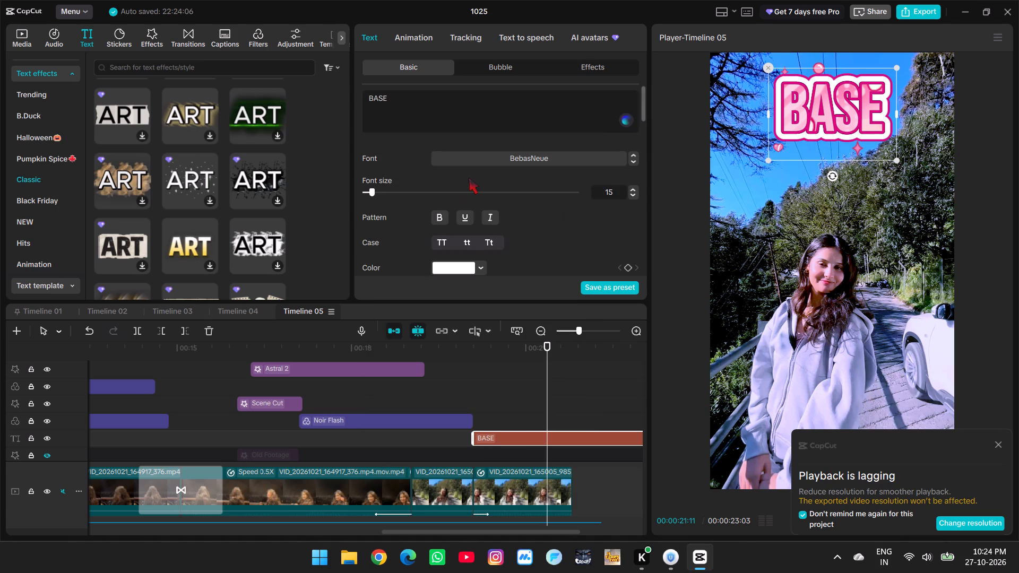
pyautogui.click(501, 65)
pyautogui.click(577, 68)
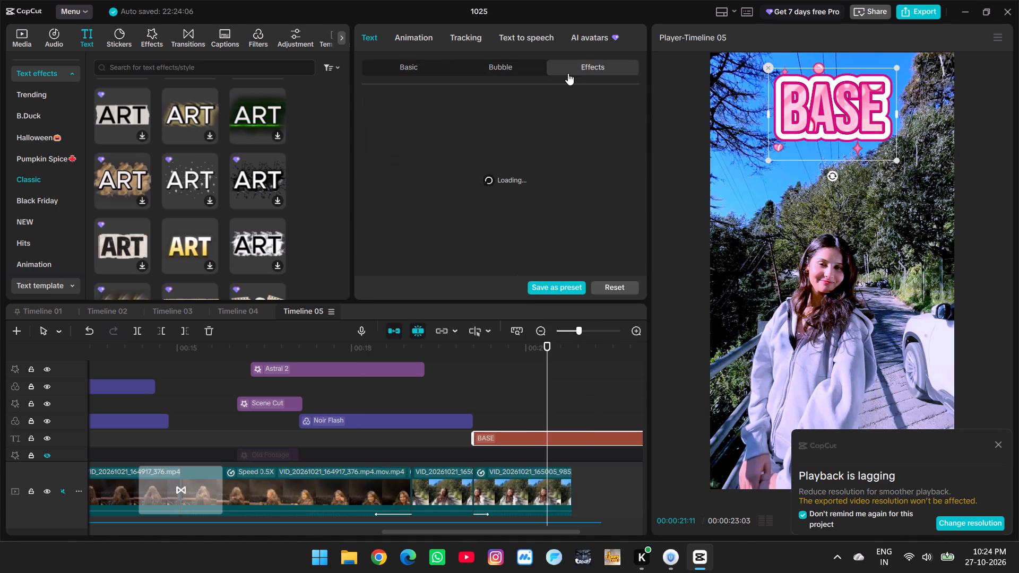
pyautogui.scroll(-4, 237, 204)
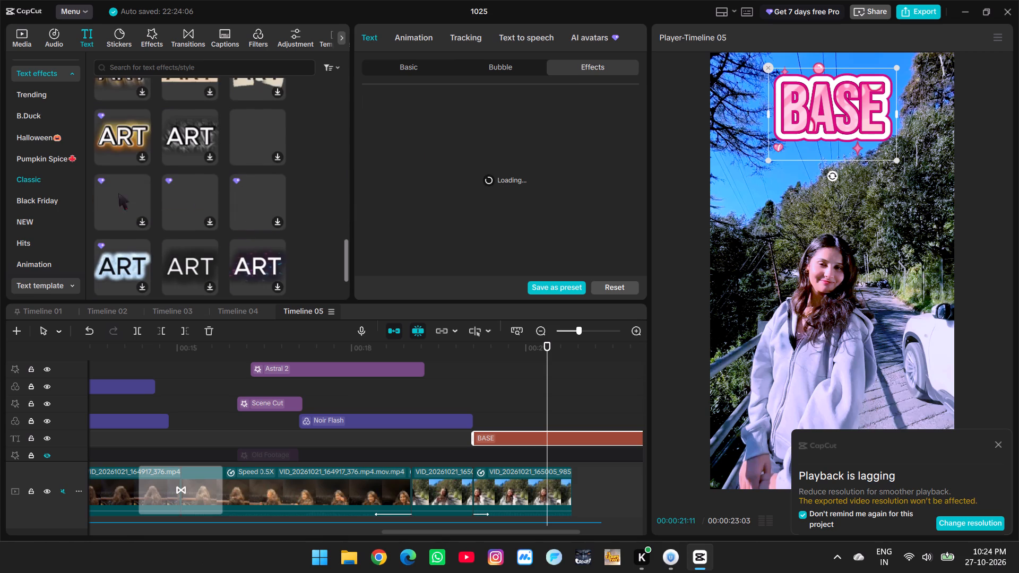
pyautogui.scroll(-2, 171, 207)
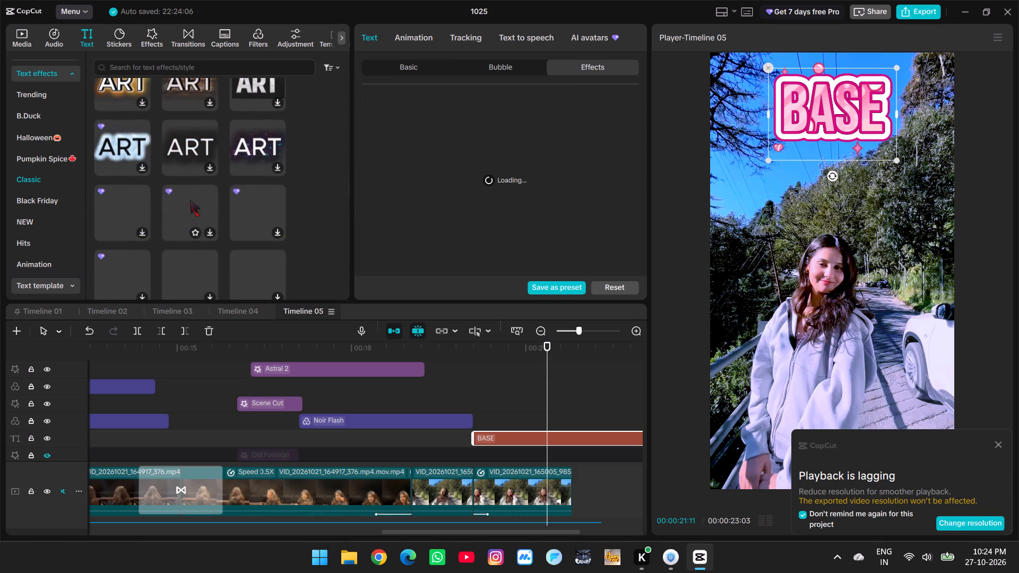
pyautogui.scroll(-1, 190, 200)
pyautogui.scroll(-2, 456, 407)
# Apply the 3D In animation Tesseract to the final clip under the BASE text with a duration of 1.1 s.
pyautogui.click(494, 464)
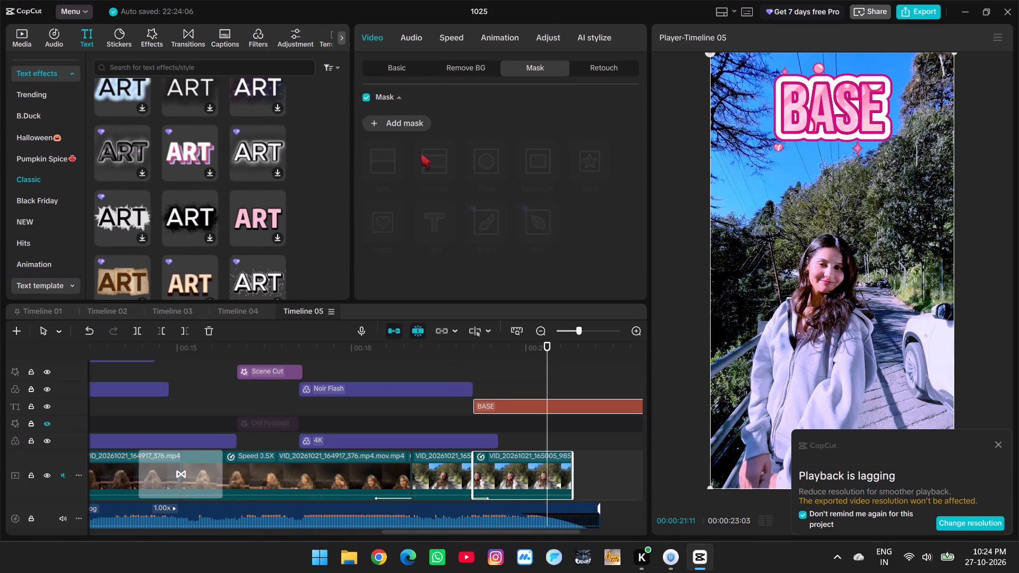
pyautogui.click(494, 41)
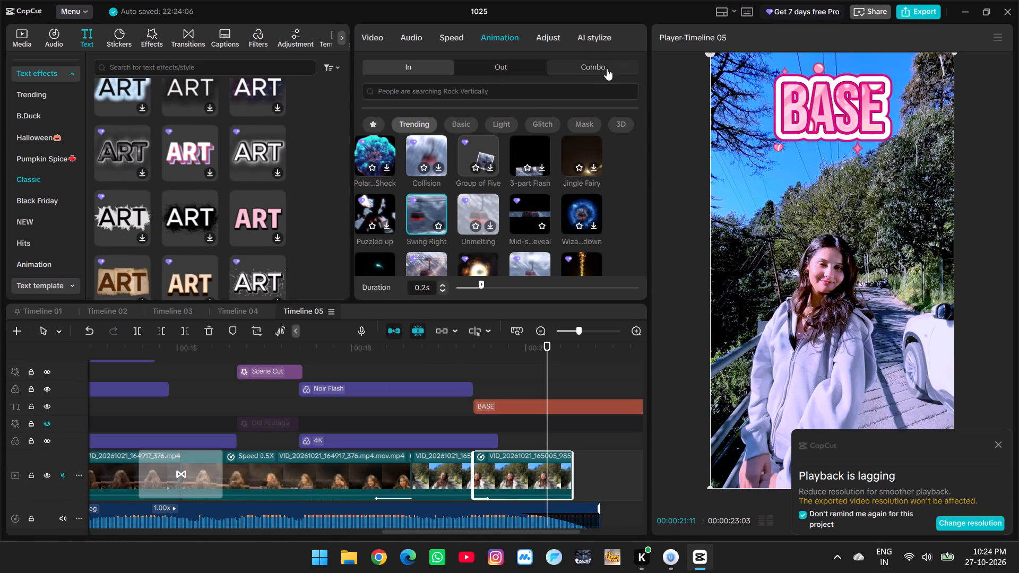
pyautogui.click(607, 68)
pyautogui.click(394, 73)
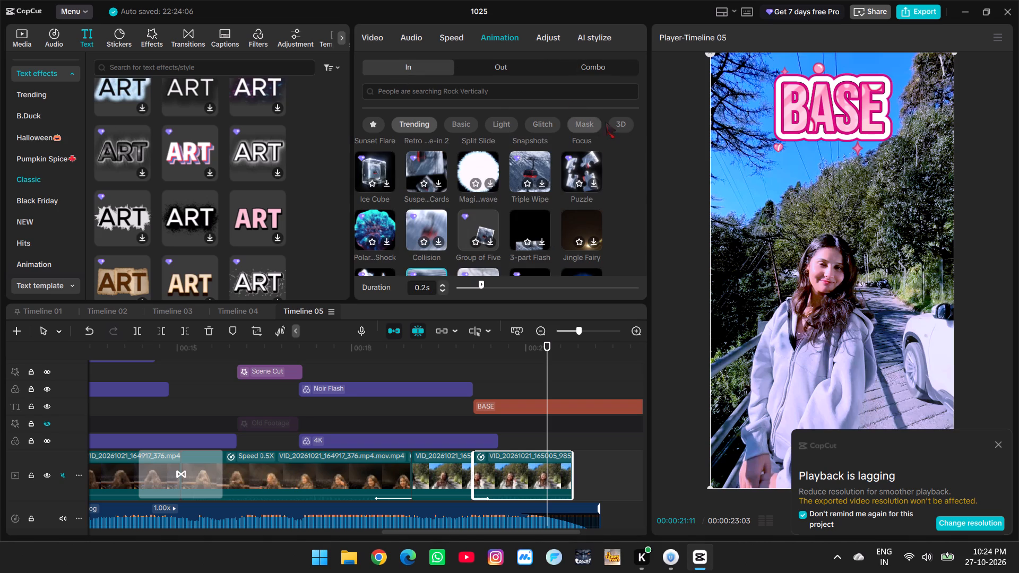
pyautogui.click(619, 131)
pyautogui.click(442, 162)
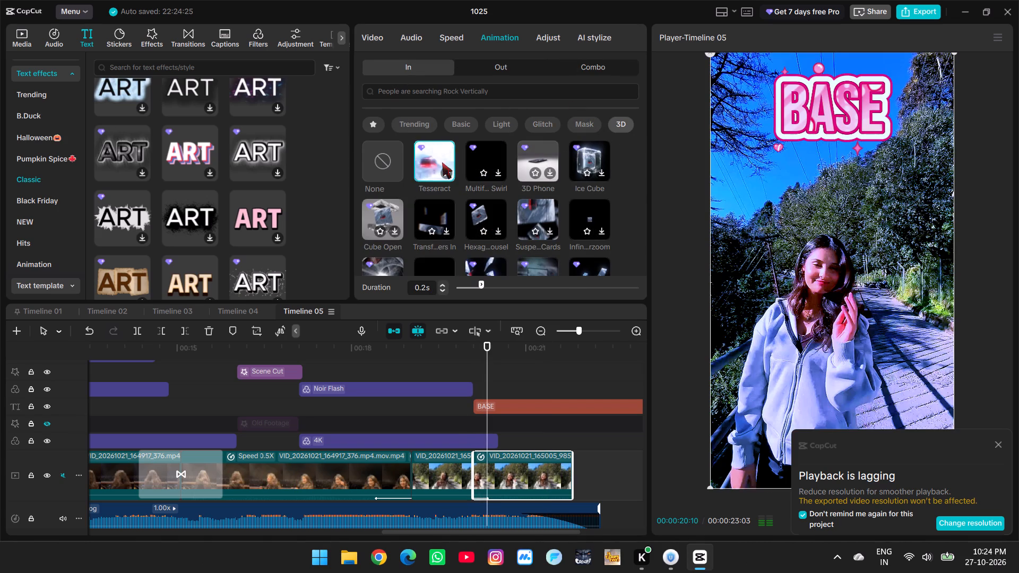
pyautogui.click(497, 286)
pyautogui.moveTo(503, 288); pyautogui.dragTo(518, 288)
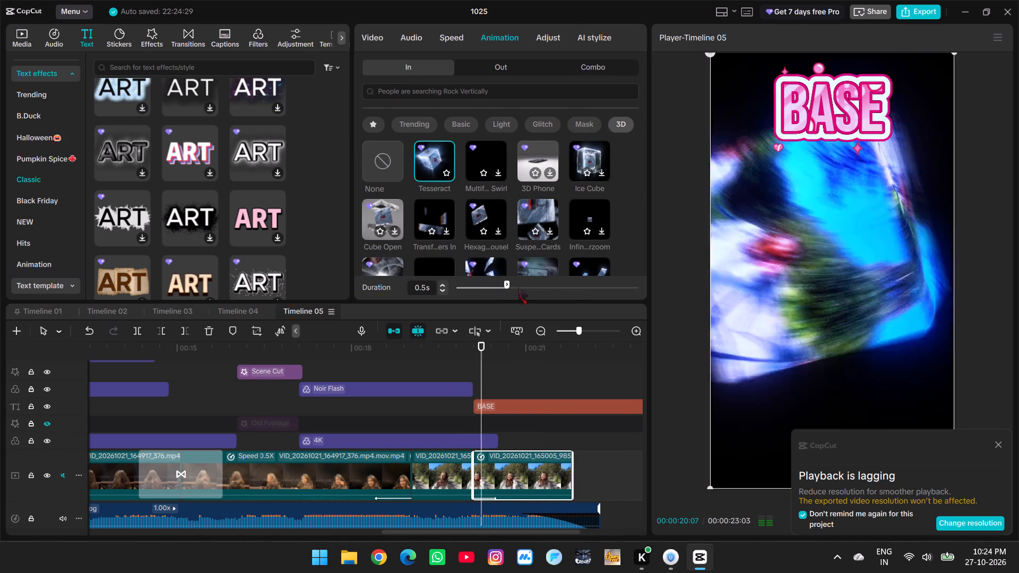
pyautogui.moveTo(518, 288); pyautogui.dragTo(569, 290)
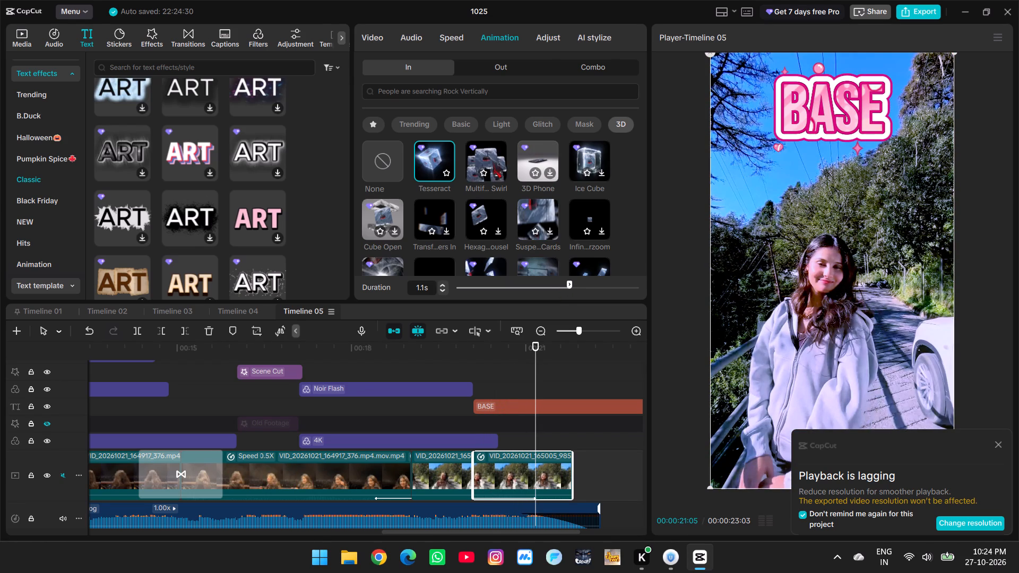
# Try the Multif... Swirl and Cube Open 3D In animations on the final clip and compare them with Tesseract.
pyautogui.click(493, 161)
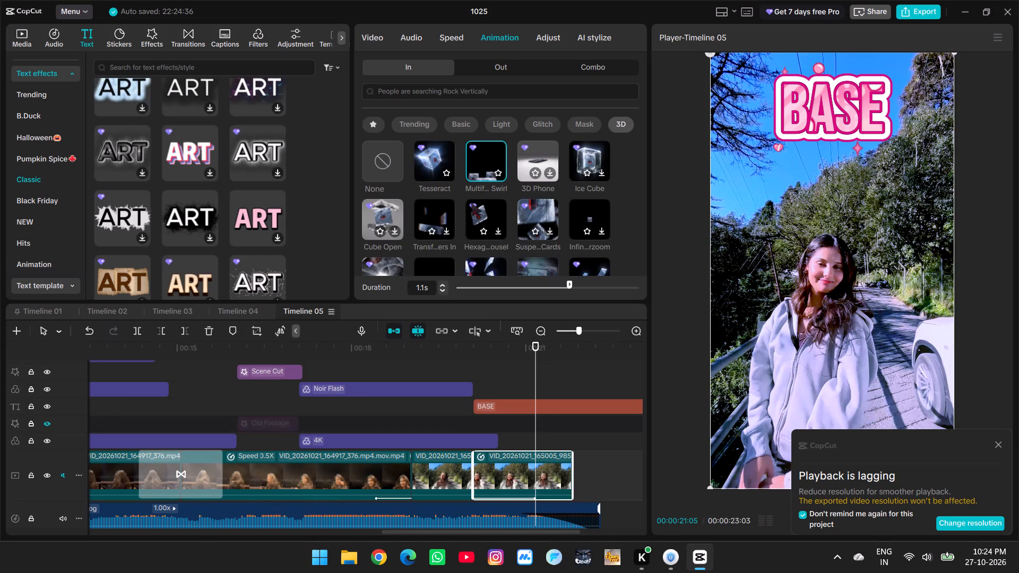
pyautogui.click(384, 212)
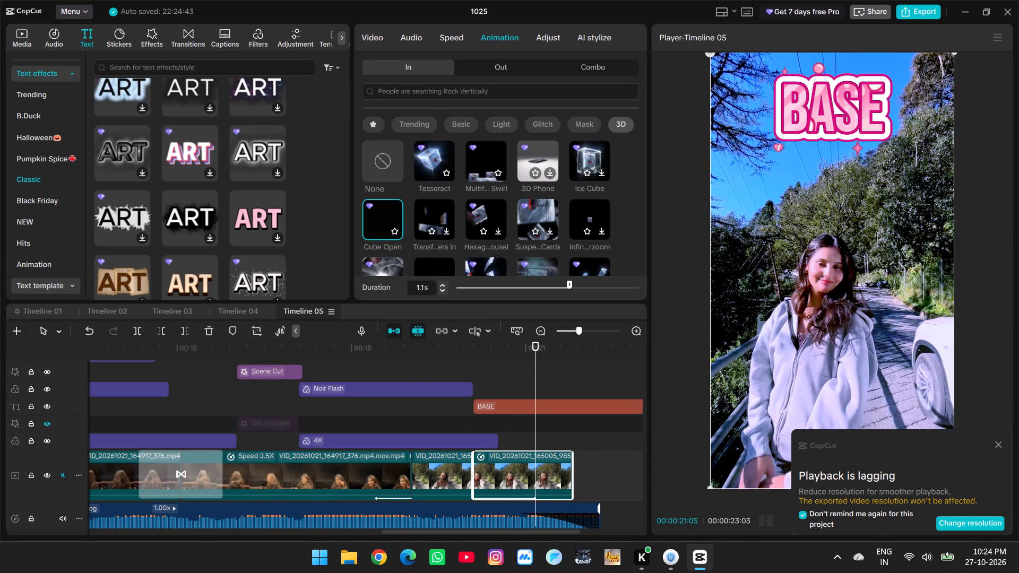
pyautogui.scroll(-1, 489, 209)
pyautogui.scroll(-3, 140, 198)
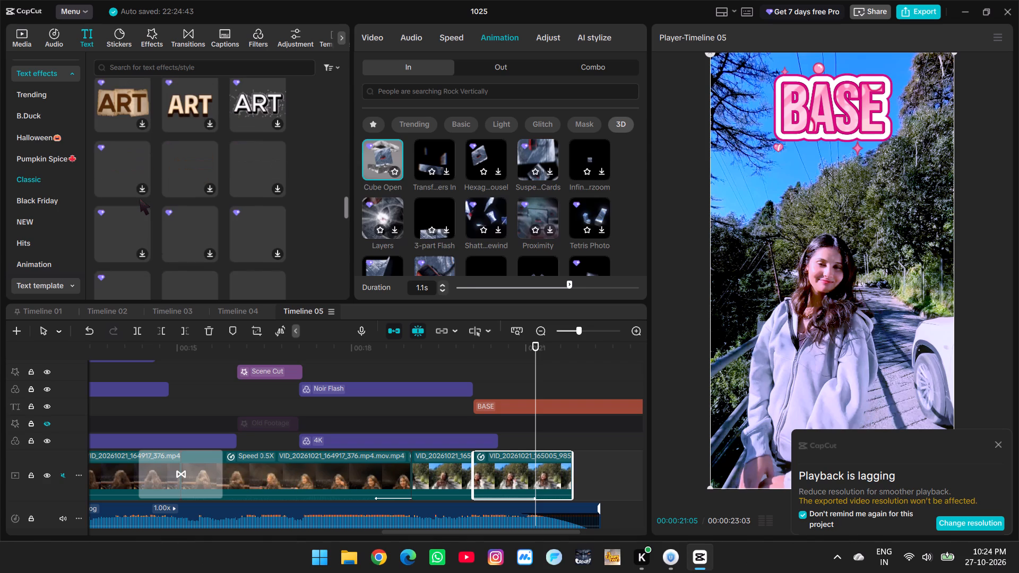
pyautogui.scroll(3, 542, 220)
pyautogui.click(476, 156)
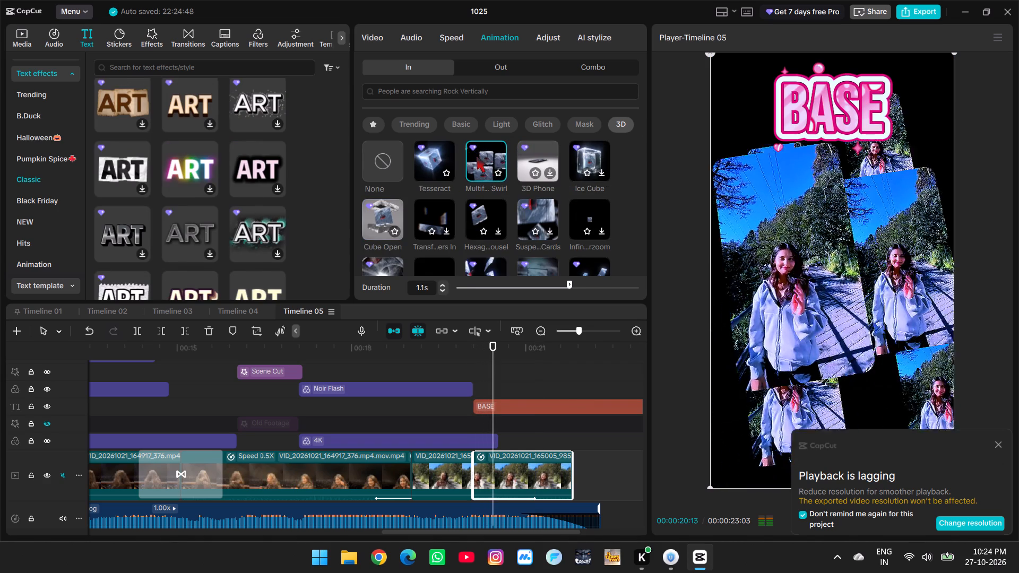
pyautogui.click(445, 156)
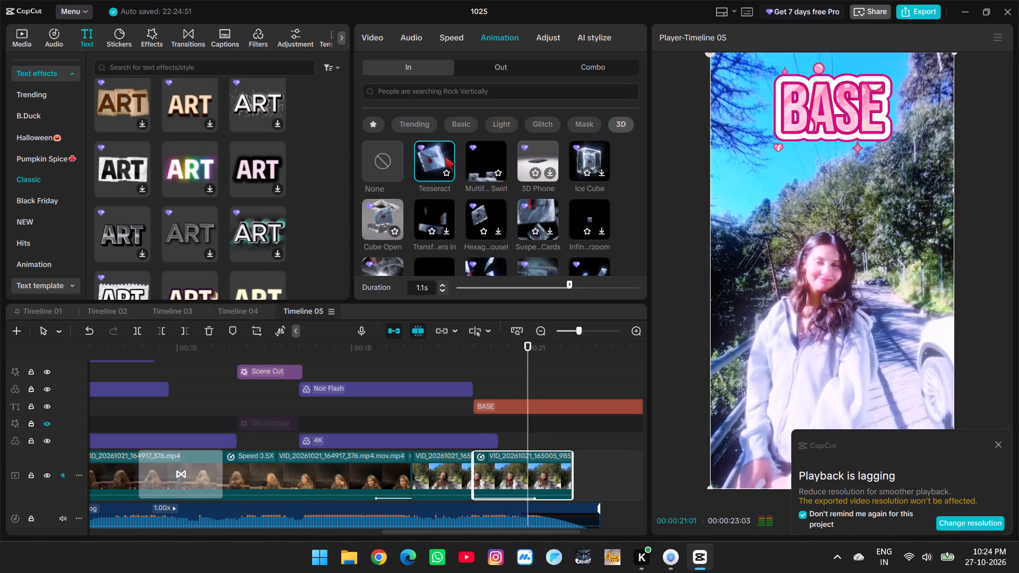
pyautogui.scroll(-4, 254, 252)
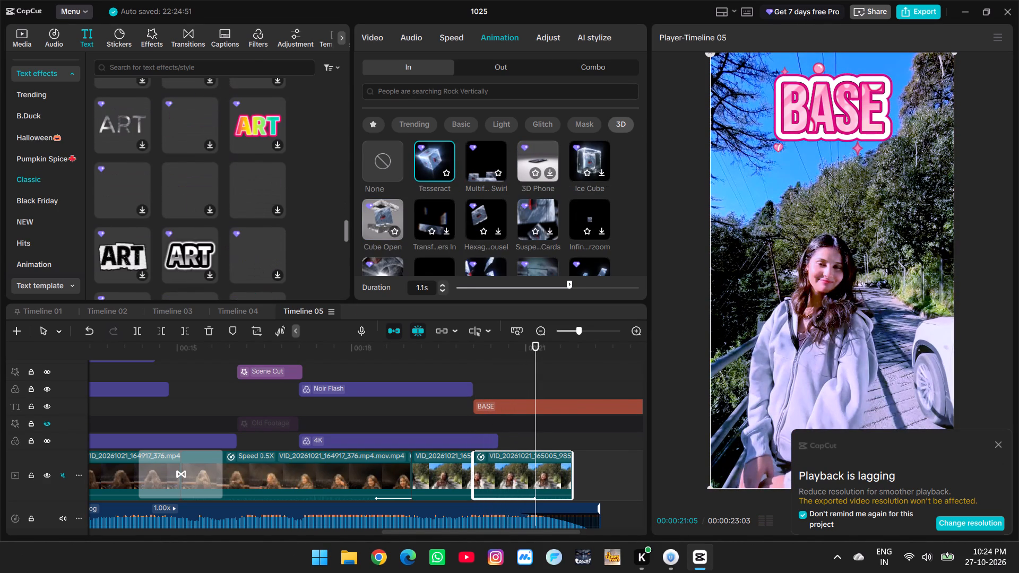
# Look through the favourite filters, the custom adjustment option and the Pro templates.
pyautogui.click(264, 41)
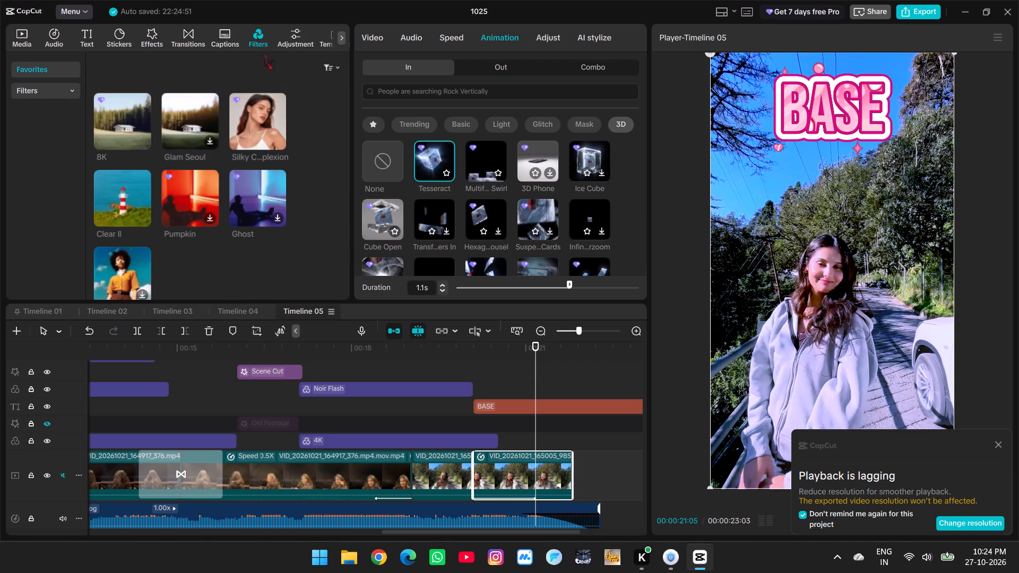
pyautogui.moveTo(317, 43); pyautogui.dragTo(313, 44)
pyautogui.click(287, 43)
pyautogui.click(343, 39)
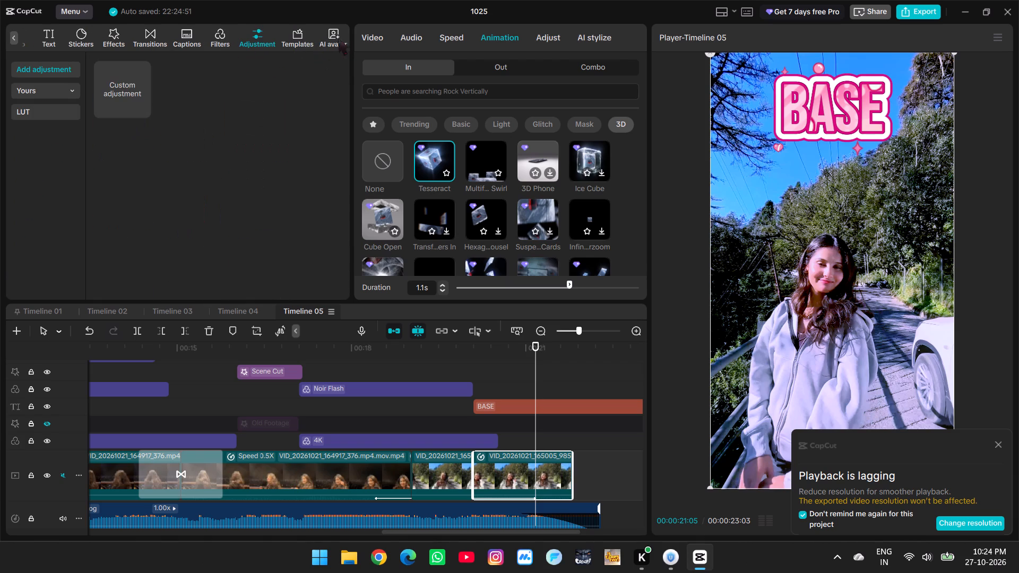
pyautogui.click(296, 41)
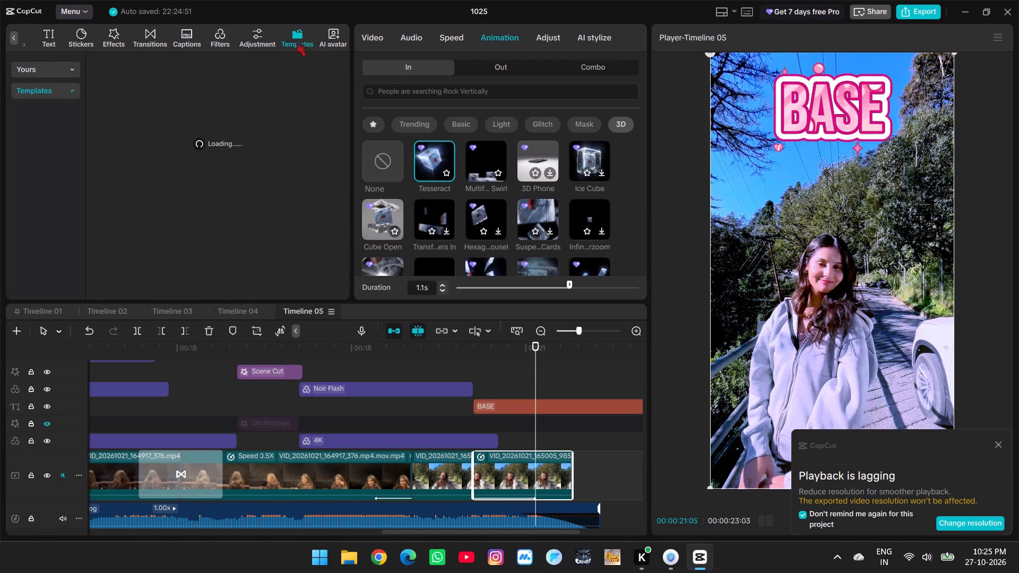
pyautogui.click(31, 136)
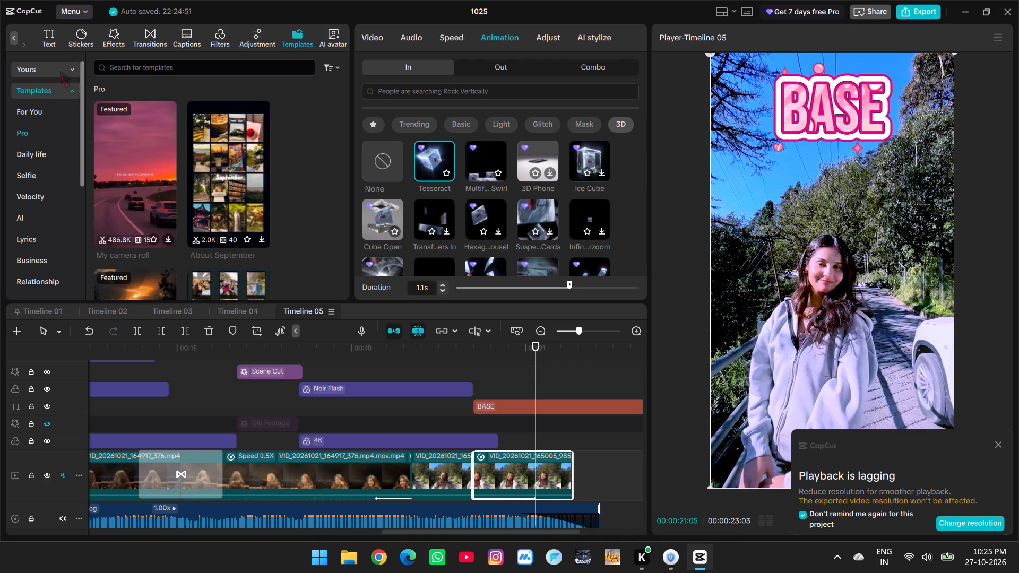
pyautogui.click(16, 39)
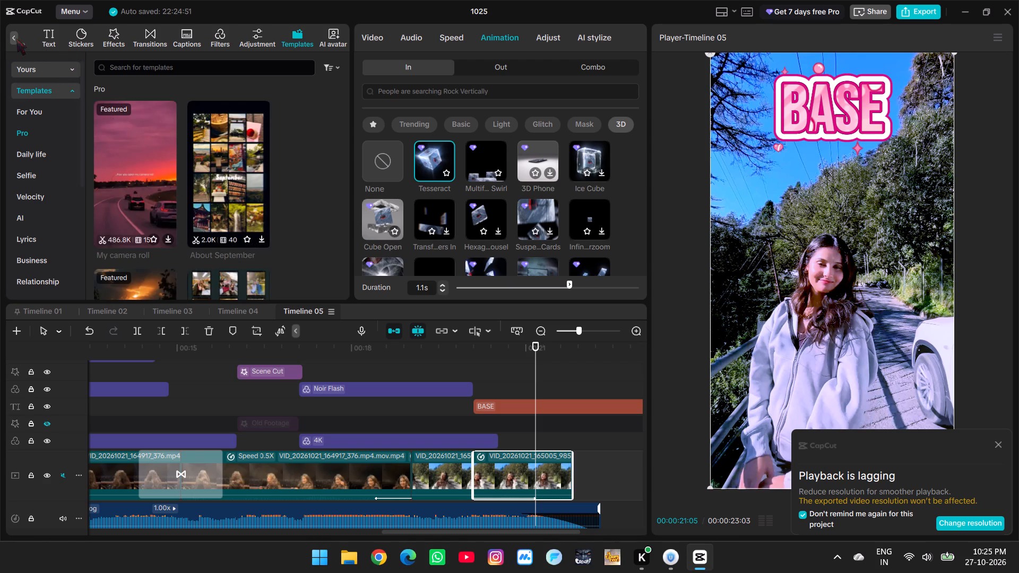
pyautogui.click(84, 39)
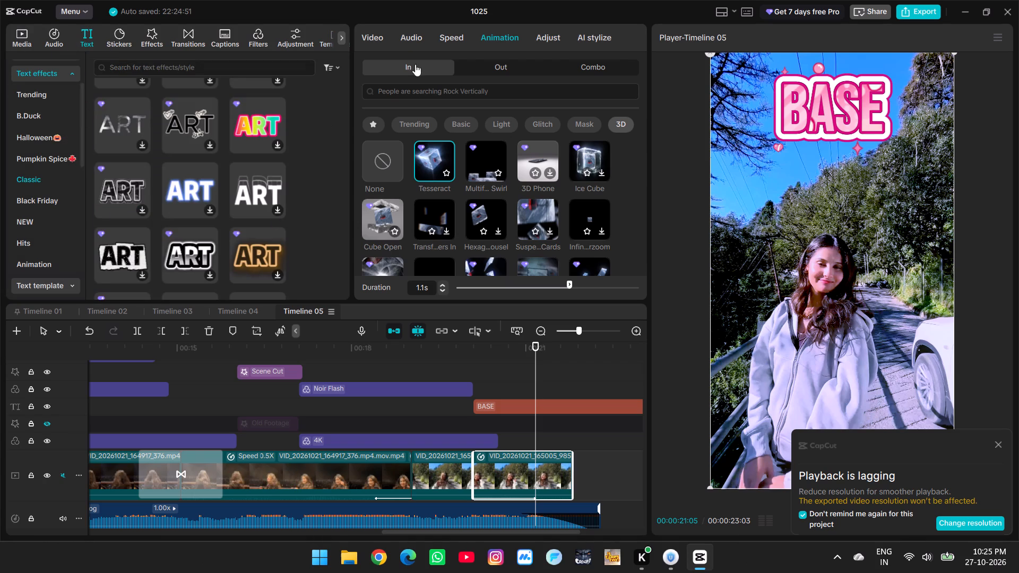
# Apply the 3D In animation Multif... Swirl to the final clip in place of Tesseract.
pyautogui.click(479, 159)
pyautogui.scroll(-3, 271, 232)
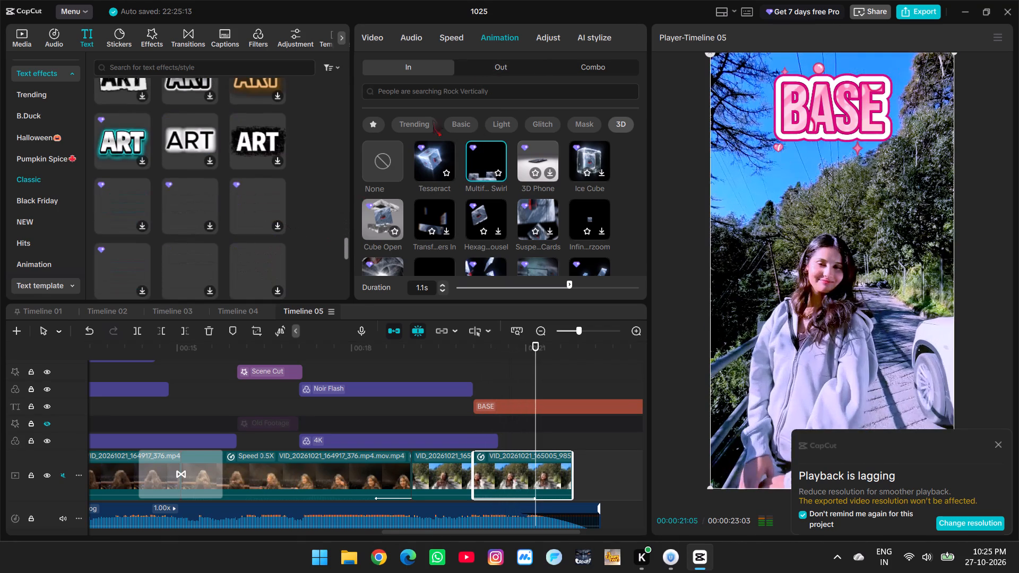
# Lower the middle point of the final clip's Custom speed curve to the 0.1x minimum.
pyautogui.click(459, 36)
pyautogui.click(487, 68)
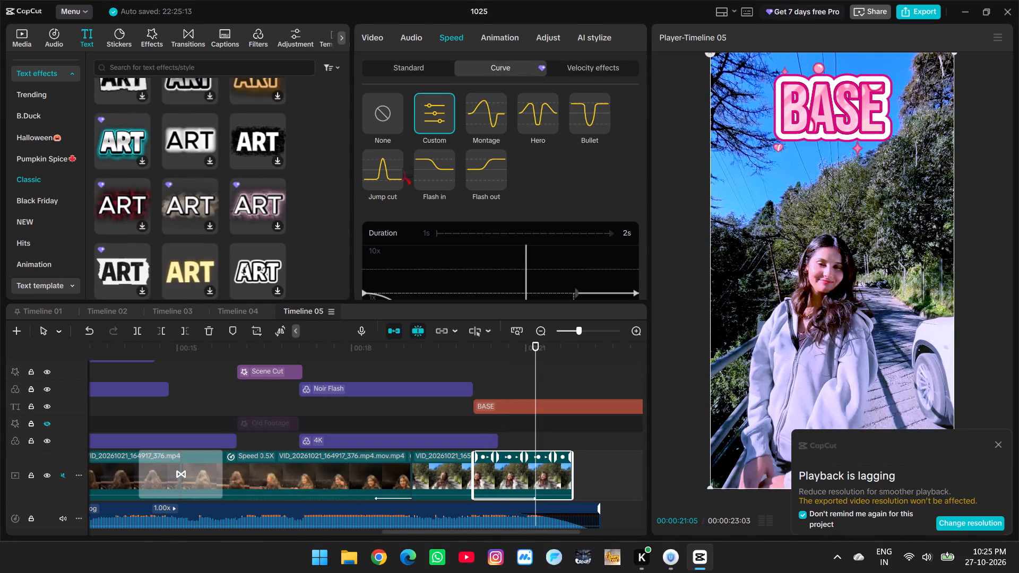
pyautogui.scroll(-1, 404, 179)
pyautogui.scroll(-1, 462, 241)
pyautogui.moveTo(504, 216); pyautogui.dragTo(502, 238)
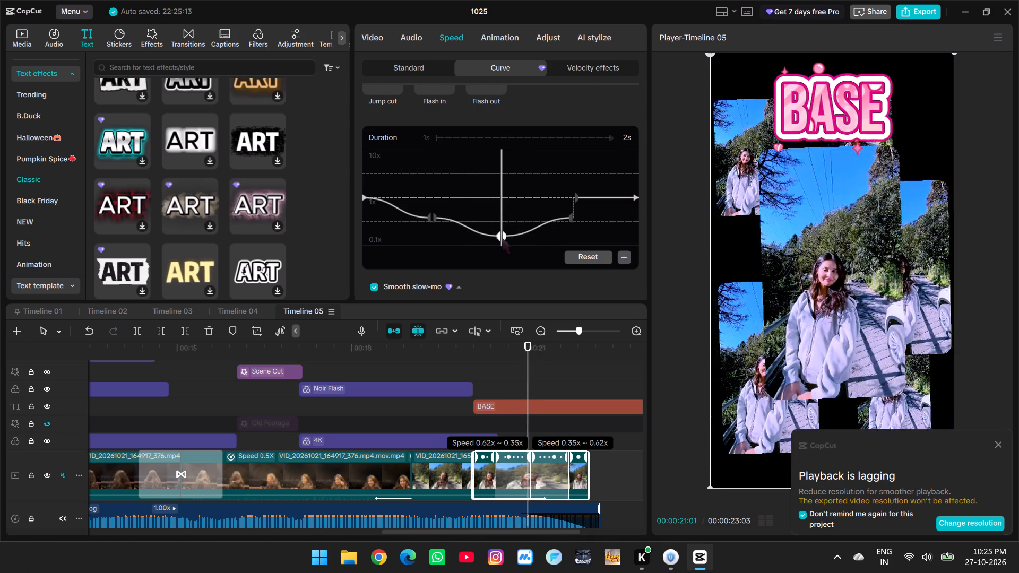
pyautogui.moveTo(502, 238); pyautogui.dragTo(508, 246)
# Lower both halves of the split point after the middle of the Custom speed curve to the 0.1x minimum.
pyautogui.moveTo(578, 198); pyautogui.dragTo(578, 197)
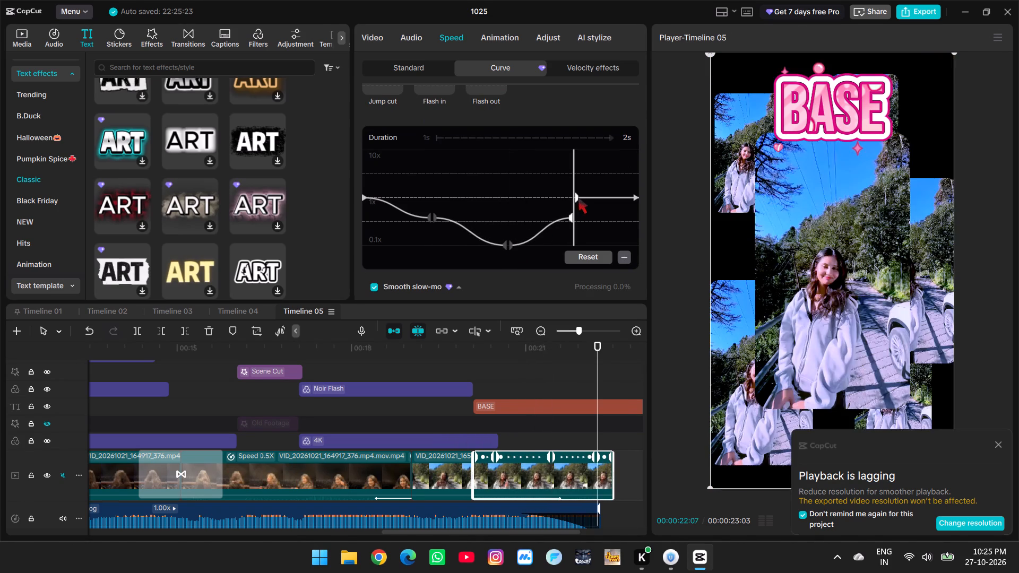
pyautogui.moveTo(578, 197); pyautogui.dragTo(576, 216)
pyautogui.moveTo(571, 215); pyautogui.dragTo(569, 248)
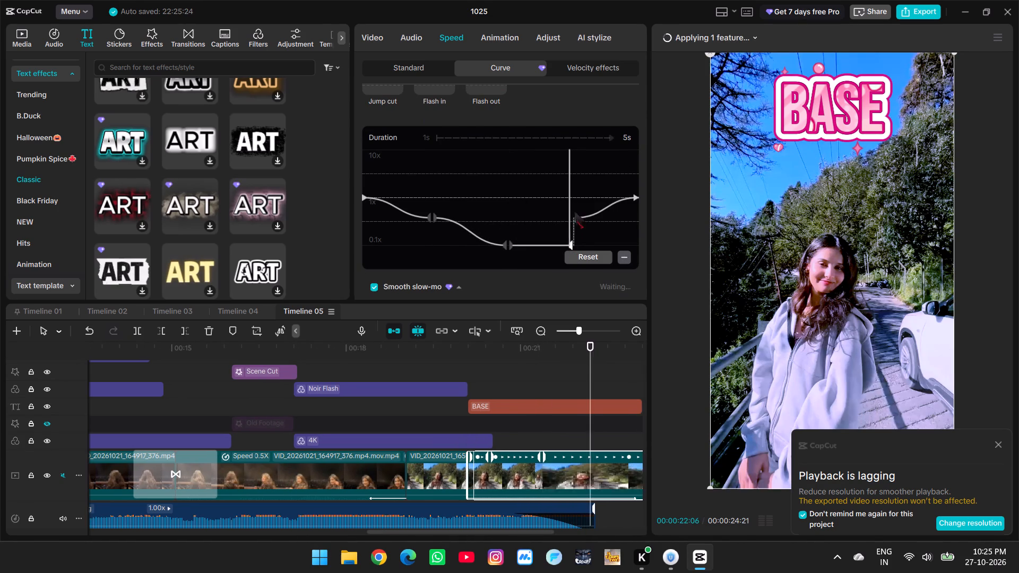
pyautogui.moveTo(575, 212); pyautogui.dragTo(574, 248)
pyautogui.moveTo(577, 216); pyautogui.dragTo(572, 251)
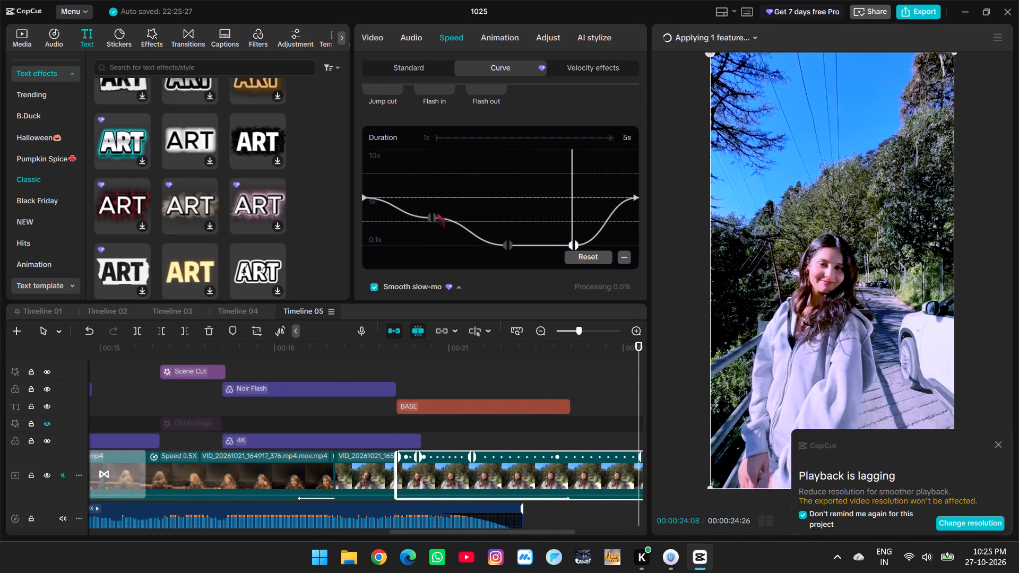
# Lower both halves of the first split point on the final clip's Custom speed curve to the 0.1x minimum.
pyautogui.moveTo(428, 216); pyautogui.dragTo(429, 248)
pyautogui.moveTo(430, 218); pyautogui.dragTo(429, 265)
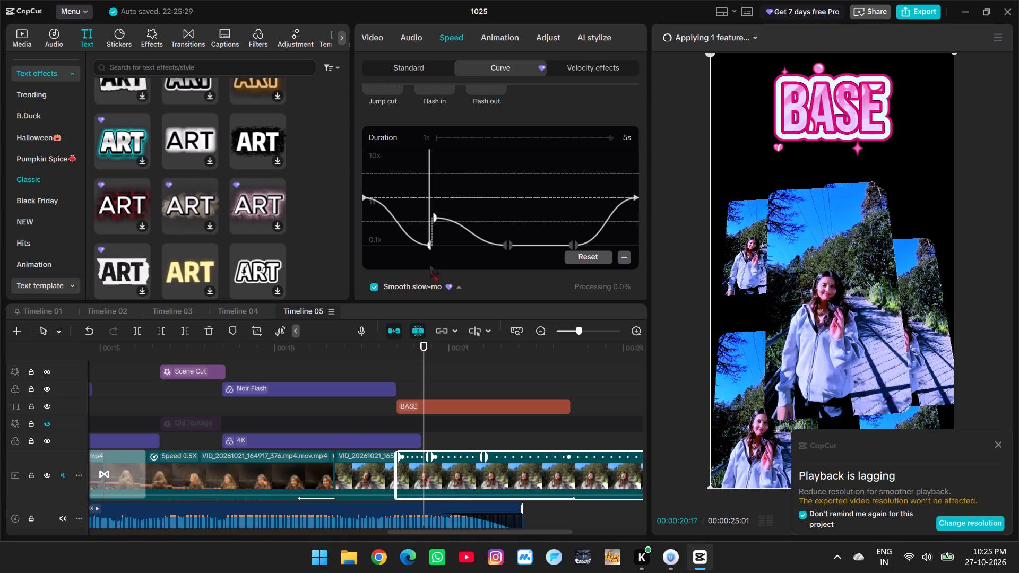
pyautogui.moveTo(429, 265); pyautogui.dragTo(433, 267)
pyautogui.moveTo(434, 220); pyautogui.dragTo(434, 259)
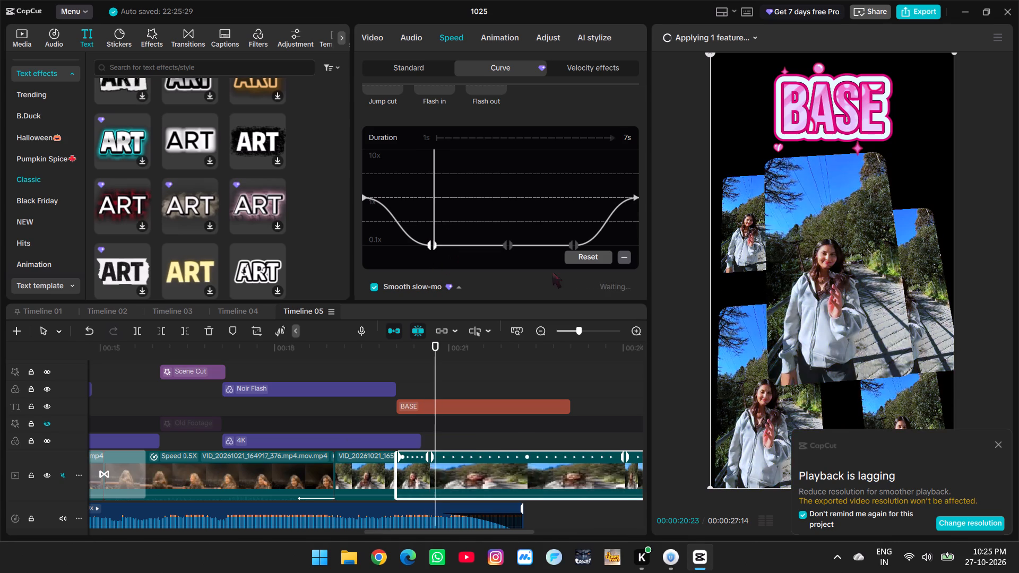
# Delete the middle and last points from the final clip's Custom speed curve.
pyautogui.doubleClick(547, 330)
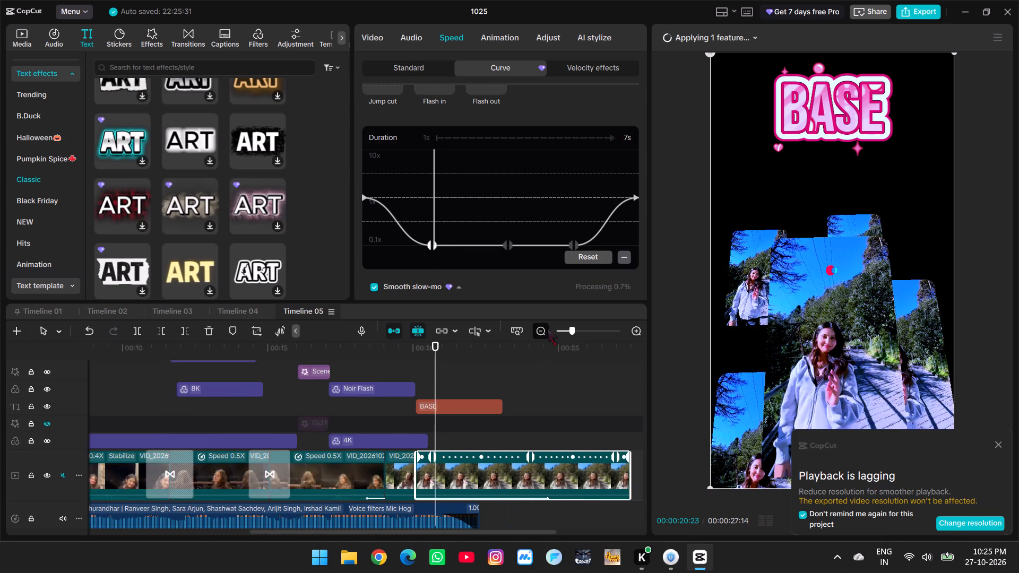
pyautogui.scroll(-2, 434, 281)
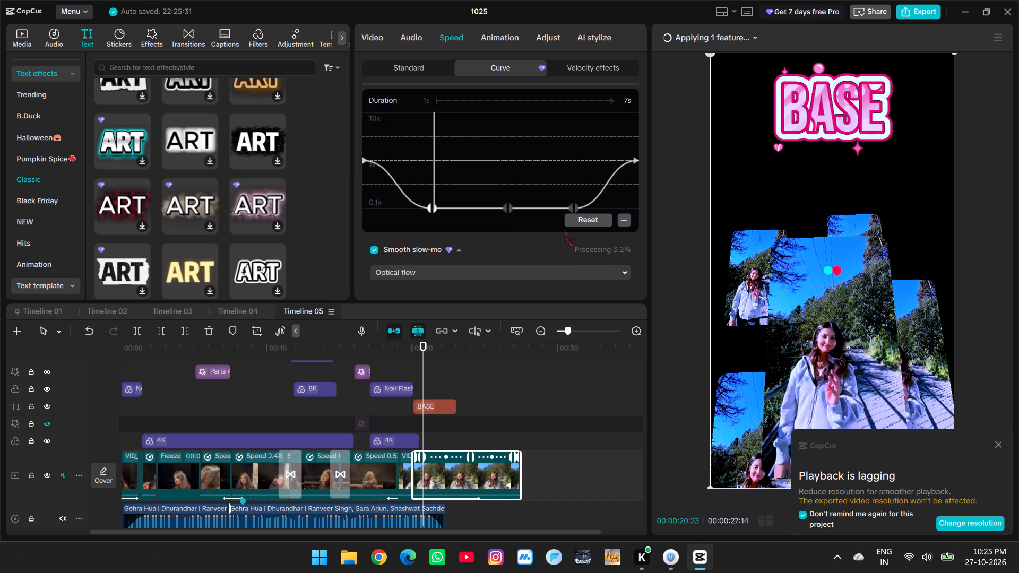
pyautogui.click(509, 207)
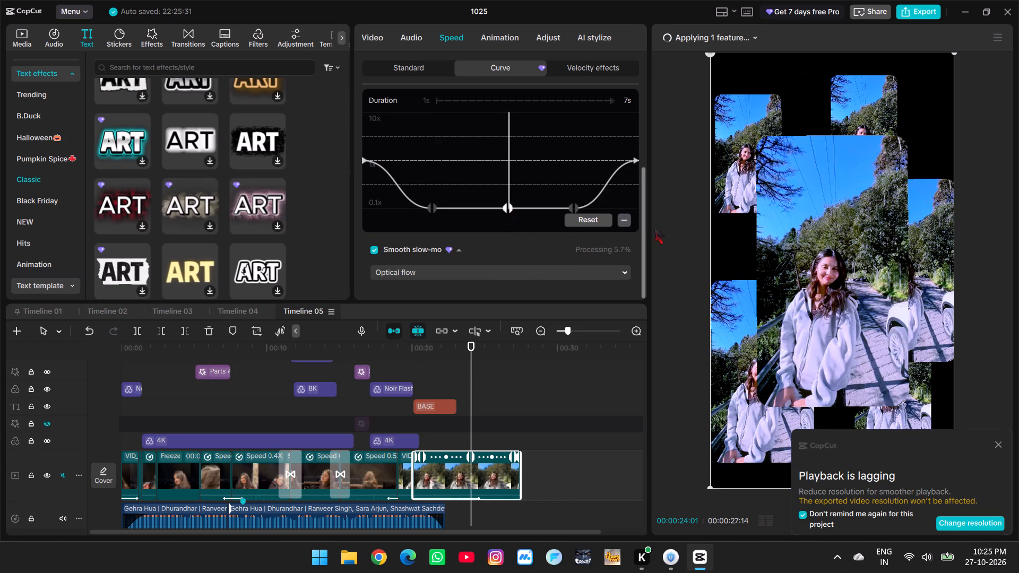
pyautogui.click(626, 224)
pyautogui.click(561, 205)
pyautogui.click(575, 204)
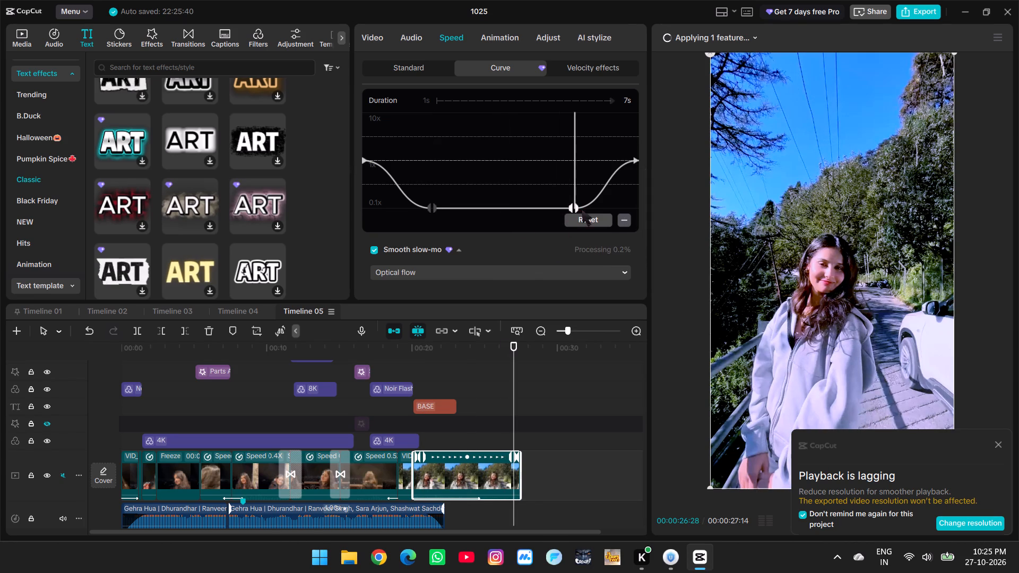
pyautogui.click(624, 219)
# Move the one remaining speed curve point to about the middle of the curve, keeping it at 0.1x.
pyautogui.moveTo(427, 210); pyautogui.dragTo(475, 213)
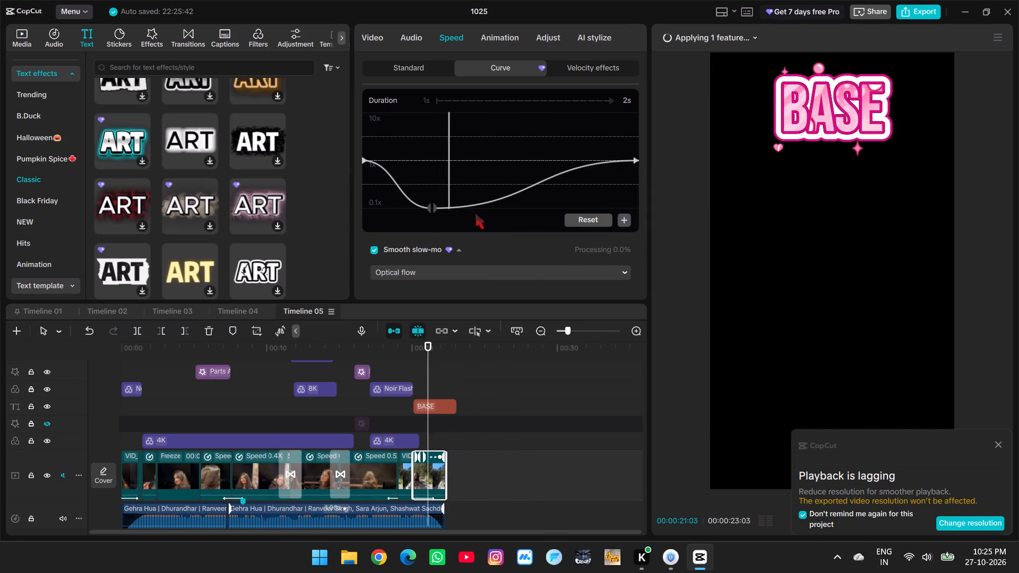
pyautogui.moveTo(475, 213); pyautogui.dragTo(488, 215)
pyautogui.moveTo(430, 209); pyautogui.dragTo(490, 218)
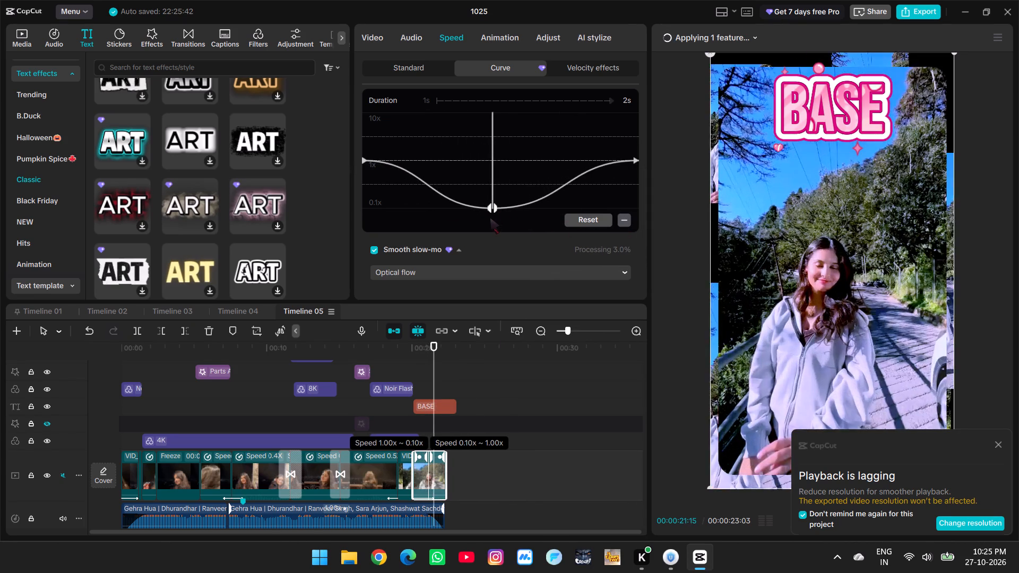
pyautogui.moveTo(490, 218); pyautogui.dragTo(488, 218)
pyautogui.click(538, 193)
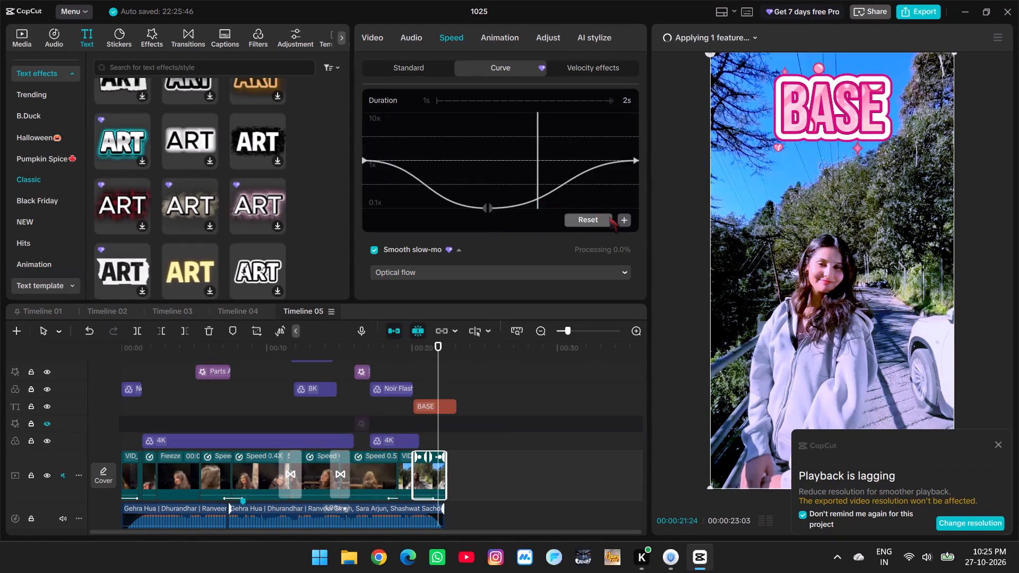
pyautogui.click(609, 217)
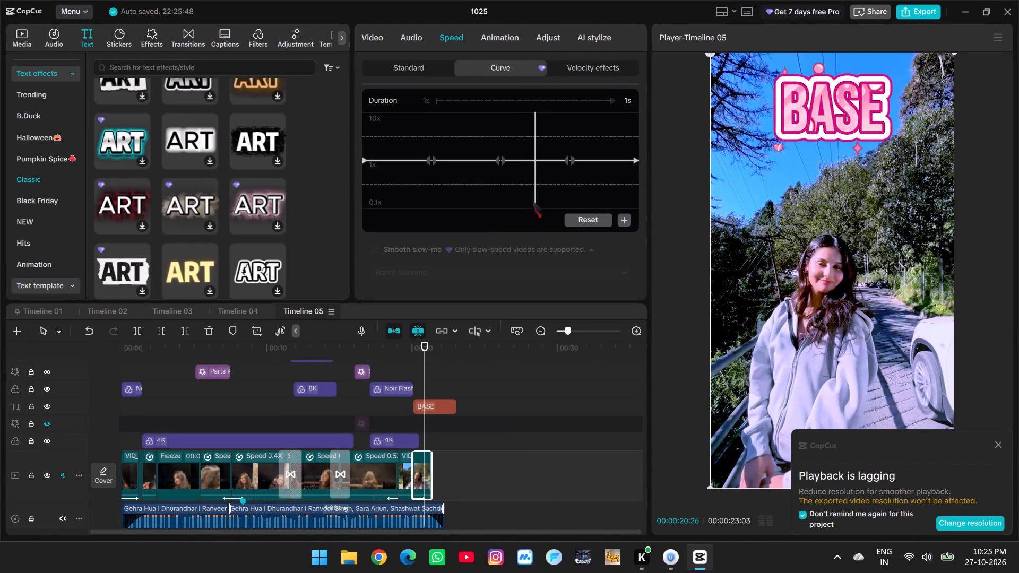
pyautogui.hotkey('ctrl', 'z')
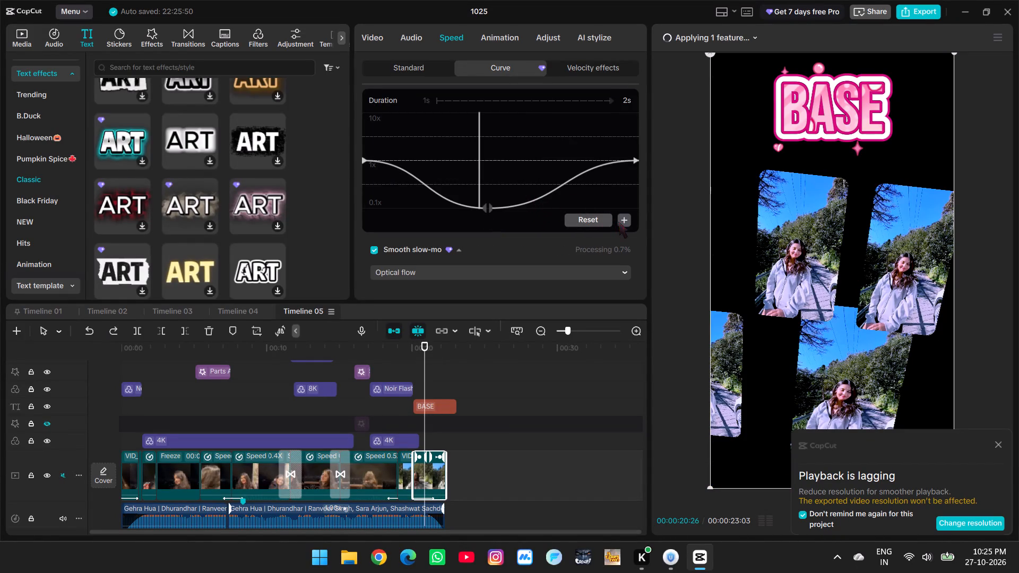
# Add a second point after the existing one on the speed curve and lower both its halves to the 0.1x minimum.
pyautogui.click(618, 222)
pyautogui.click(525, 198)
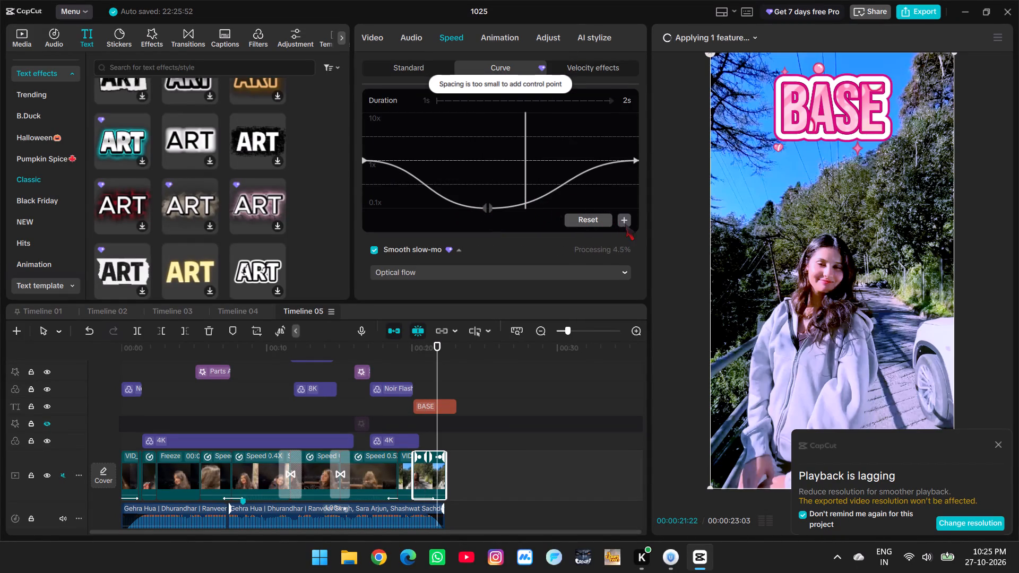
pyautogui.click(626, 224)
pyautogui.moveTo(522, 199); pyautogui.dragTo(534, 218)
pyautogui.moveTo(534, 202); pyautogui.dragTo(550, 227)
# Move the first speed curve point earlier, to about a third of the curve, widening the 0.1x slow section.
pyautogui.scroll(-1, 509, 196)
pyautogui.moveTo(487, 209); pyautogui.dragTo(486, 209)
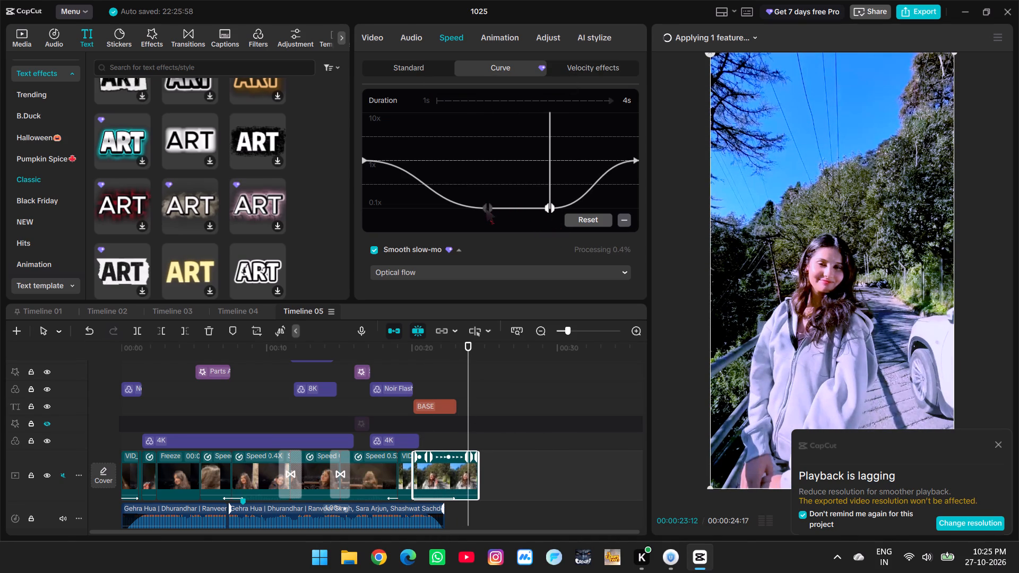
pyautogui.moveTo(486, 209); pyautogui.dragTo(462, 214)
pyautogui.moveTo(485, 205); pyautogui.dragTo(454, 213)
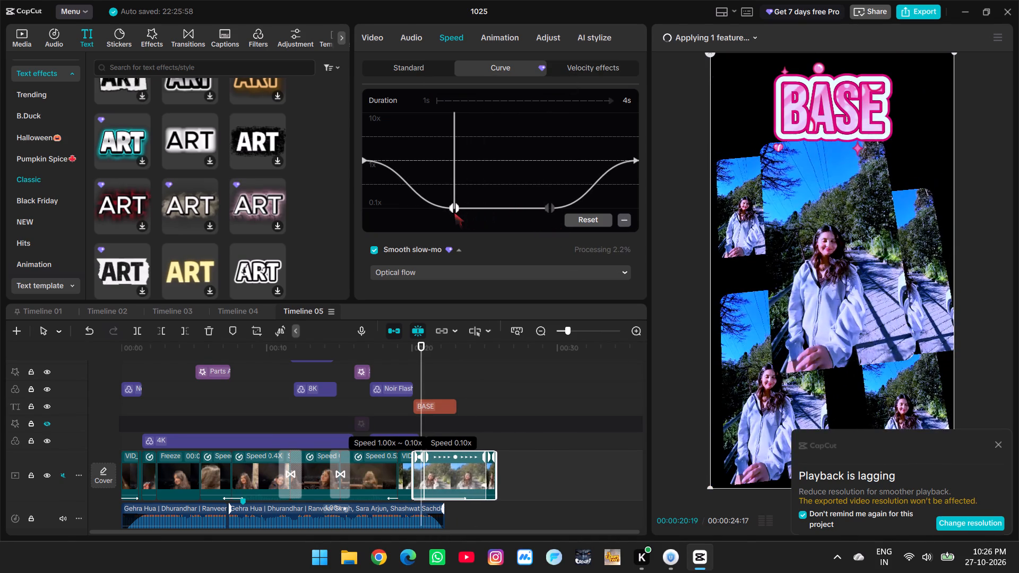
pyautogui.moveTo(454, 213); pyautogui.dragTo(455, 213)
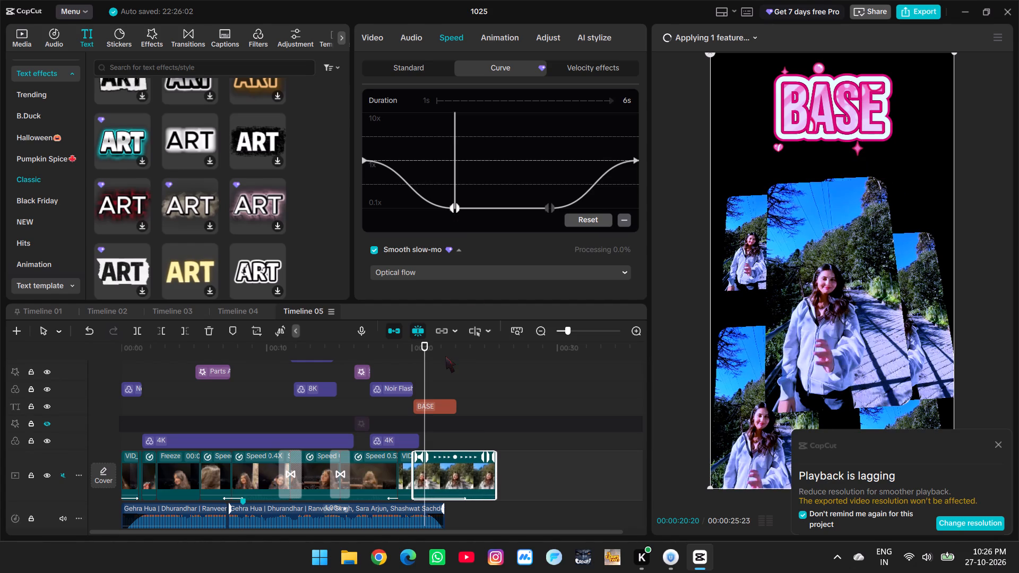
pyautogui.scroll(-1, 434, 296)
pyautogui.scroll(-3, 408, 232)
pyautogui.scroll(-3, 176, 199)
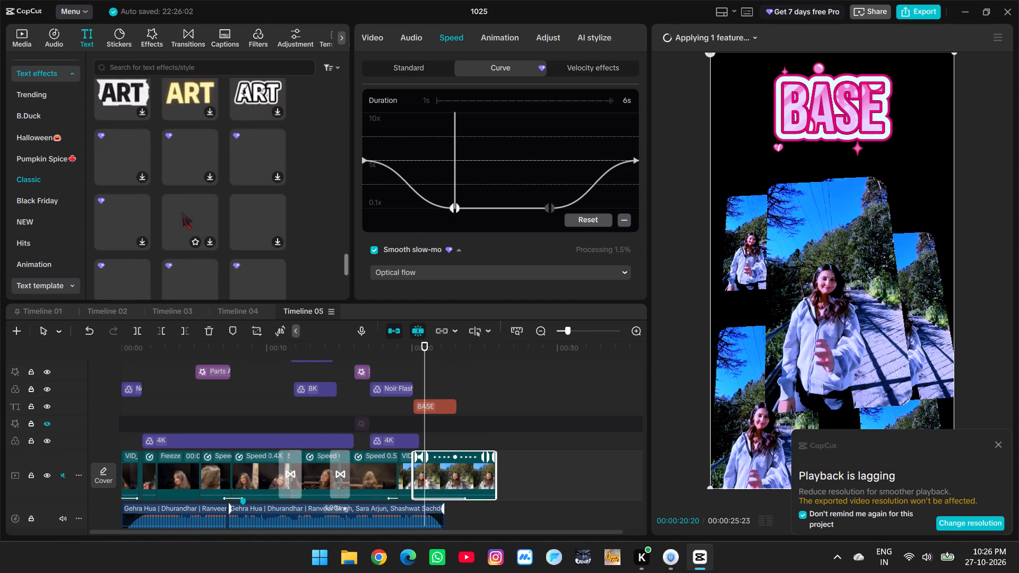
# Scrub through the opening clips from the timeline's start to about 00:02.
pyautogui.click(209, 398)
pyautogui.moveTo(209, 398); pyautogui.dragTo(157, 406)
pyautogui.click(157, 406)
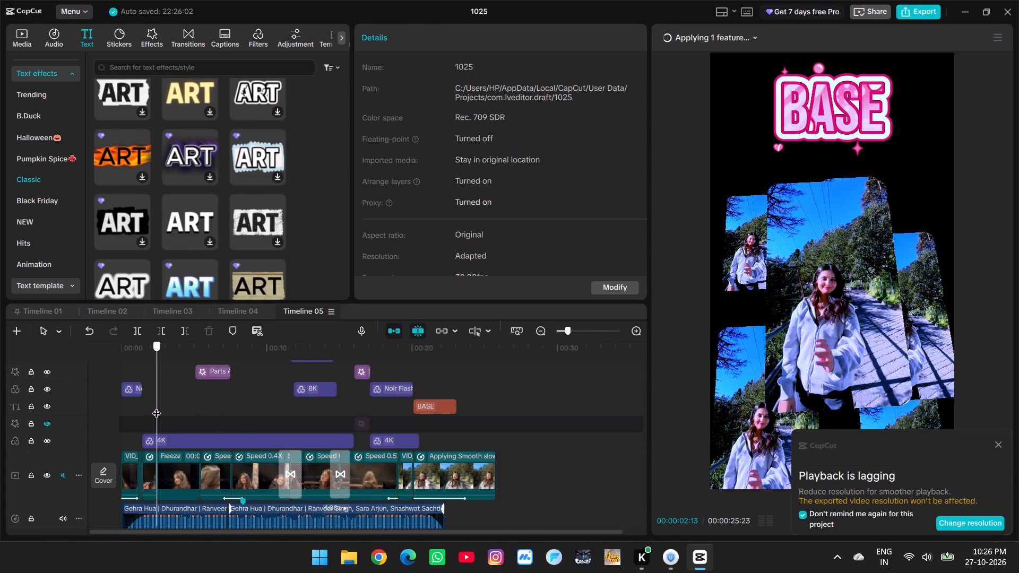
pyautogui.moveTo(157, 406); pyautogui.dragTo(99, 412)
pyautogui.tripleClick(639, 329)
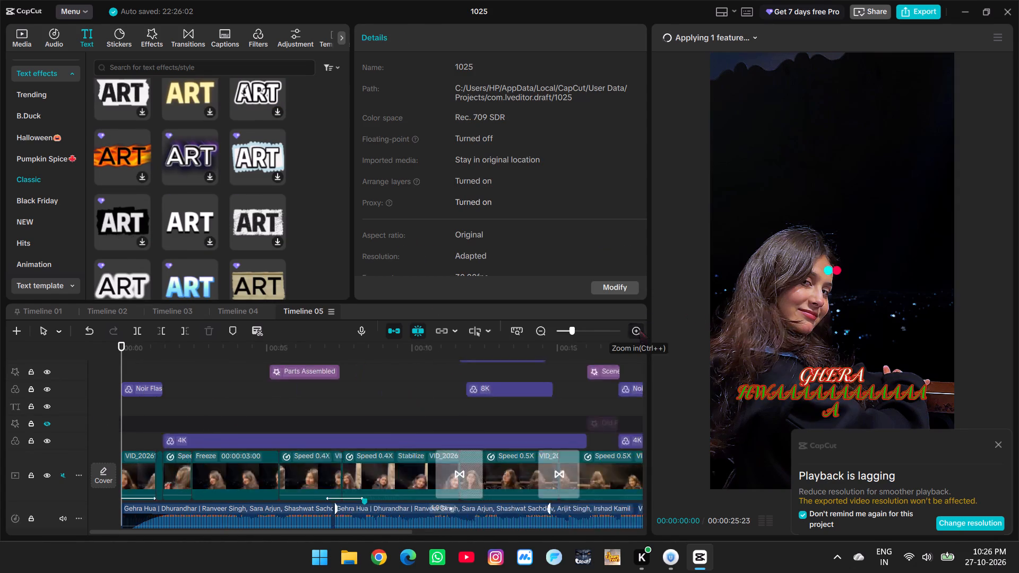
pyautogui.click(180, 422)
pyautogui.moveTo(180, 422); pyautogui.dragTo(224, 429)
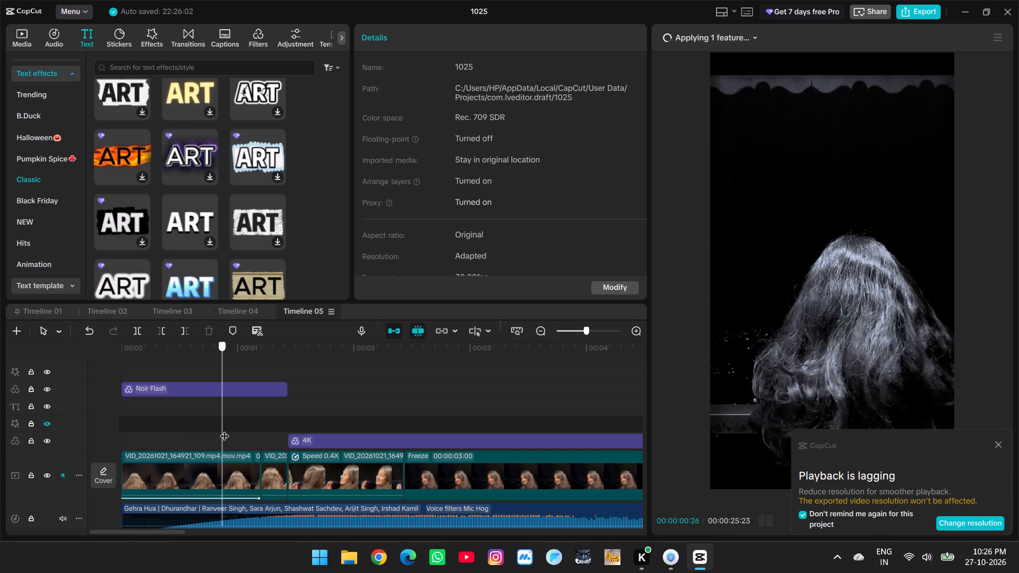
pyautogui.moveTo(224, 429); pyautogui.dragTo(228, 431)
pyautogui.moveTo(229, 431); pyautogui.dragTo(287, 437)
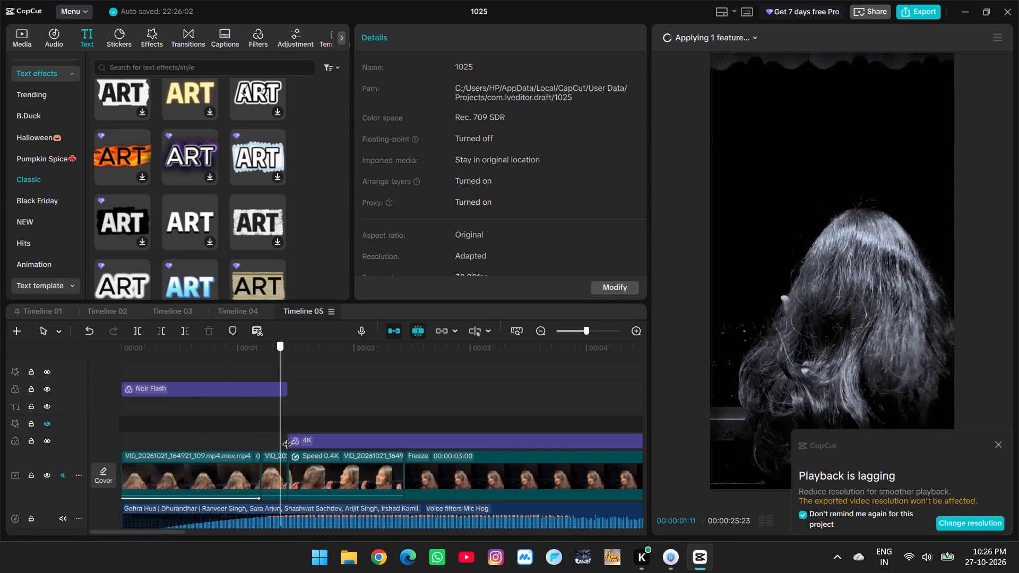
pyautogui.moveTo(287, 437); pyautogui.dragTo(353, 444)
# Turn on Reduce image noise for the 0.4X clip just before the freeze frame.
pyautogui.click(336, 475)
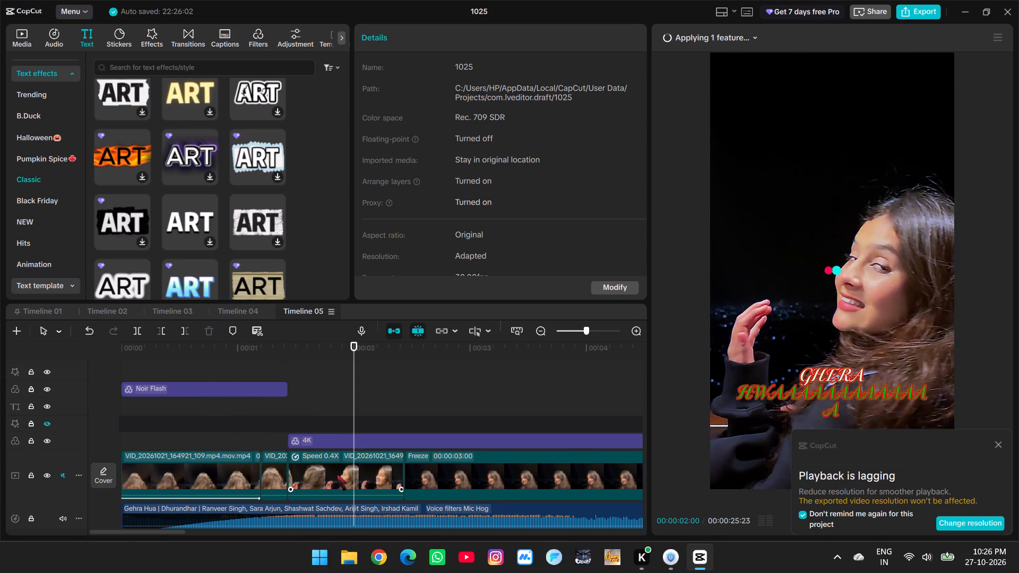
pyautogui.click(416, 77)
pyautogui.click(408, 67)
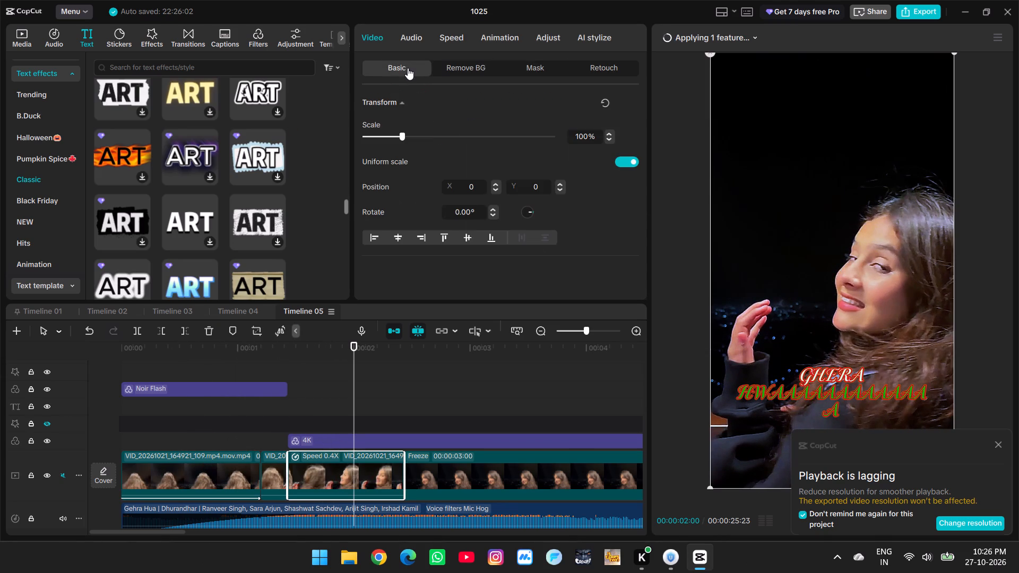
pyautogui.scroll(-5, 431, 209)
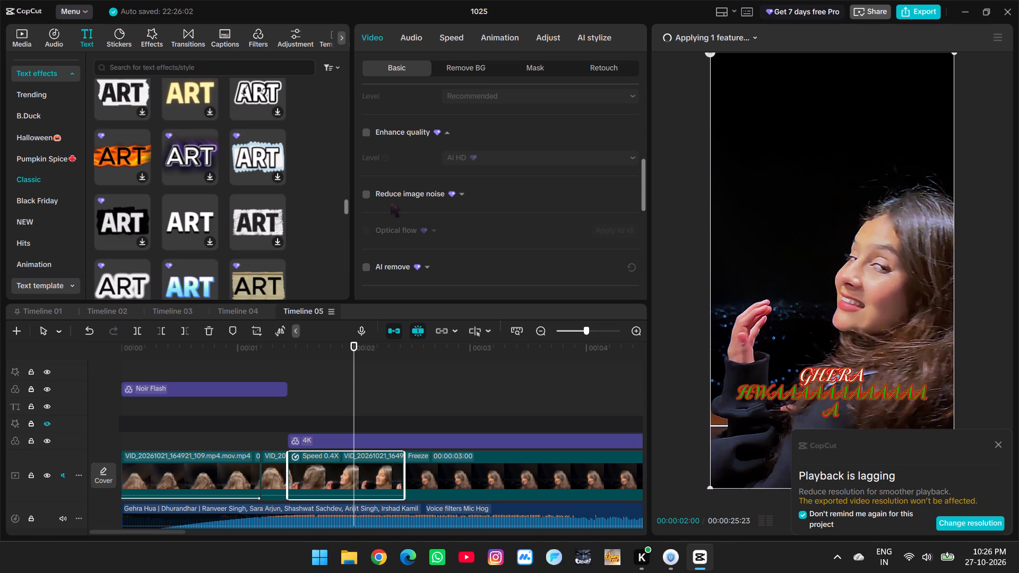
pyautogui.click(366, 196)
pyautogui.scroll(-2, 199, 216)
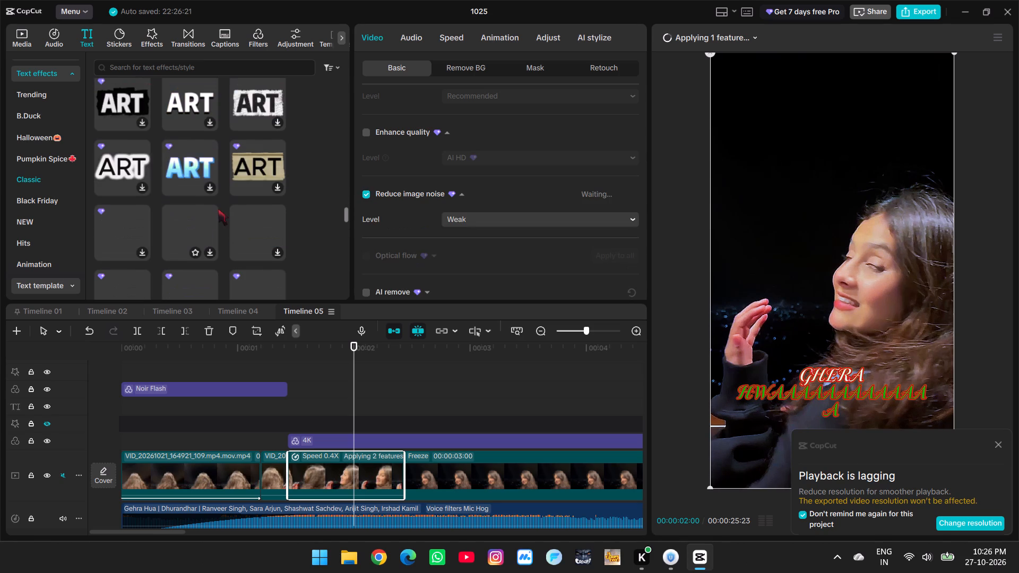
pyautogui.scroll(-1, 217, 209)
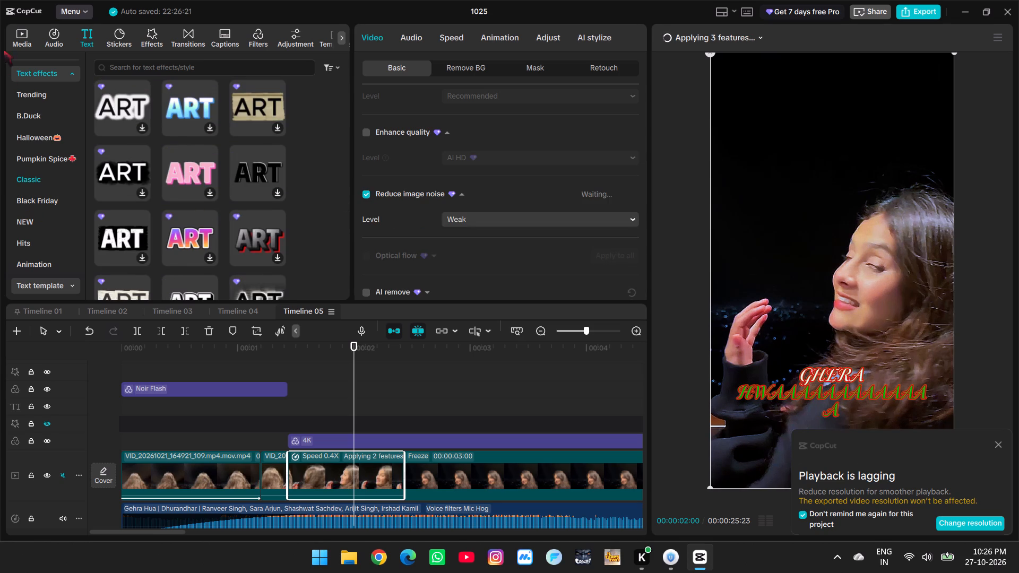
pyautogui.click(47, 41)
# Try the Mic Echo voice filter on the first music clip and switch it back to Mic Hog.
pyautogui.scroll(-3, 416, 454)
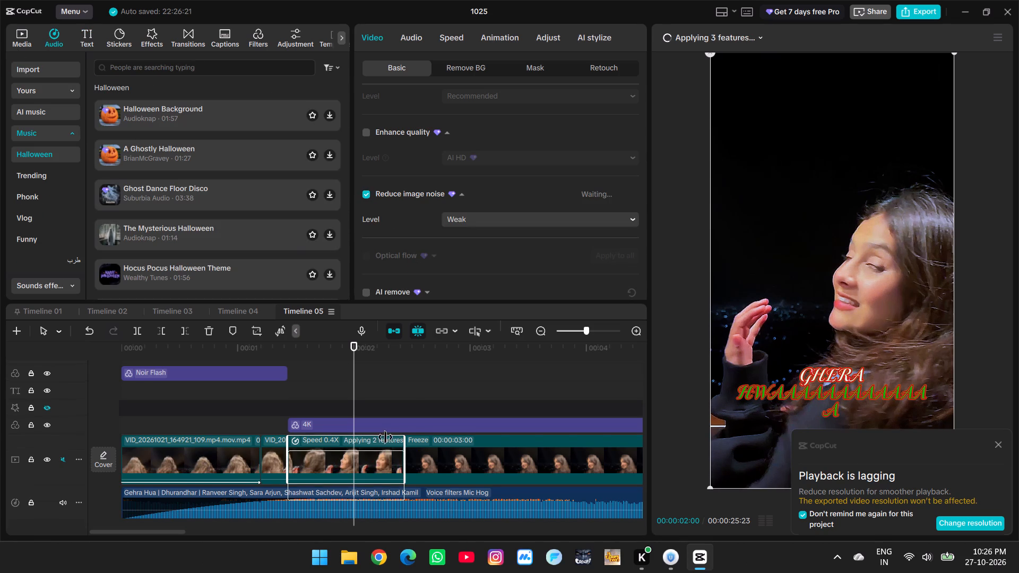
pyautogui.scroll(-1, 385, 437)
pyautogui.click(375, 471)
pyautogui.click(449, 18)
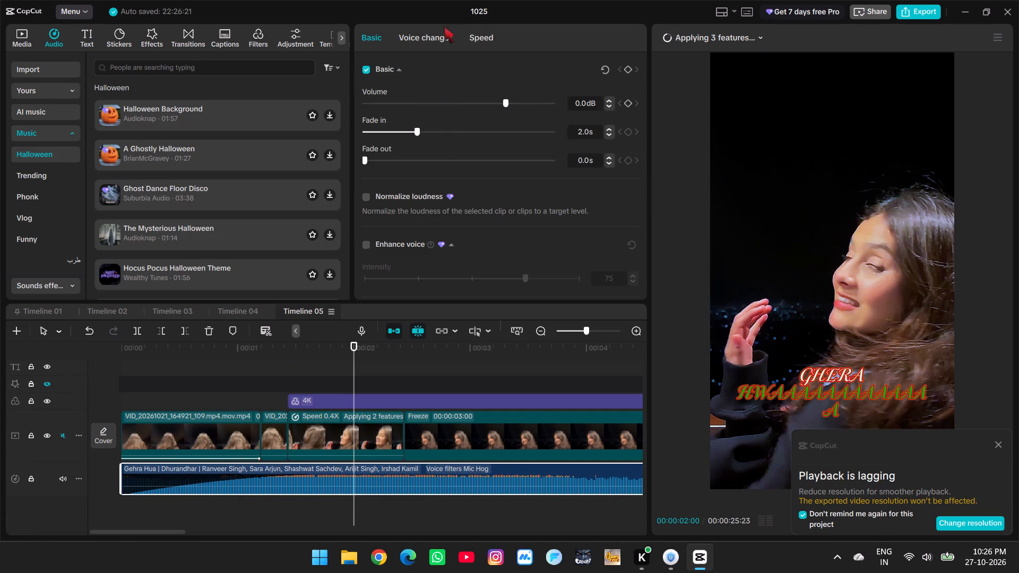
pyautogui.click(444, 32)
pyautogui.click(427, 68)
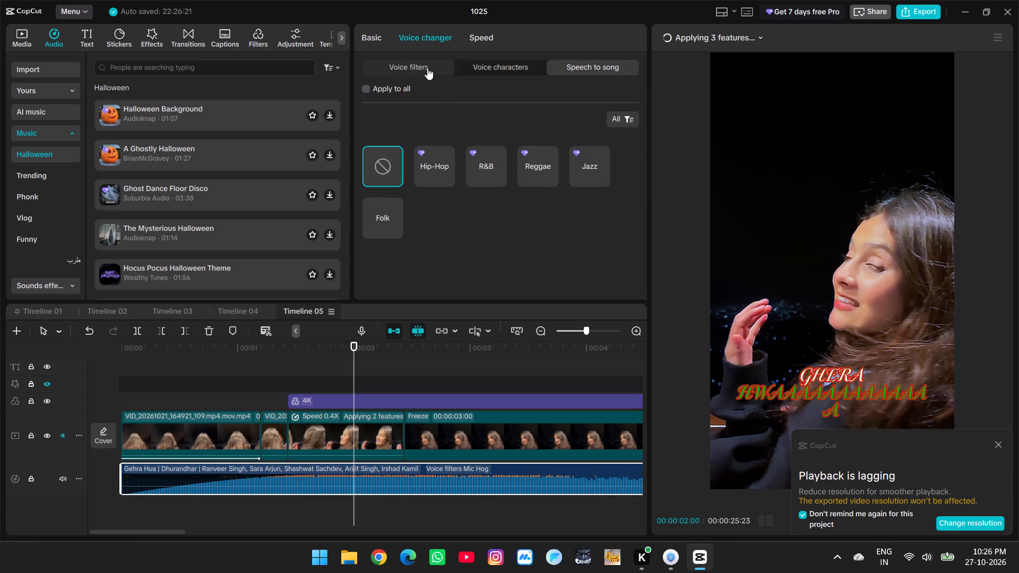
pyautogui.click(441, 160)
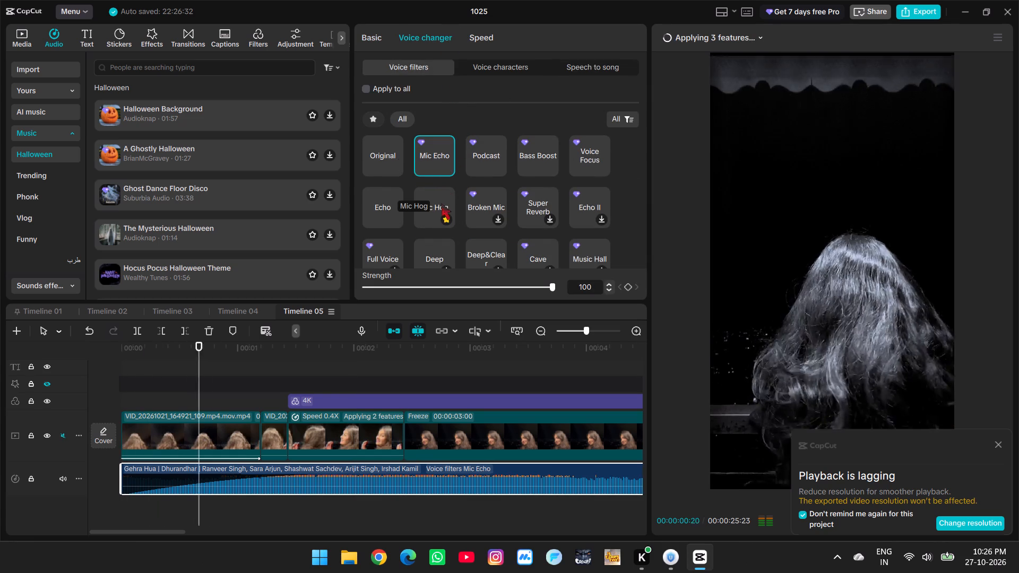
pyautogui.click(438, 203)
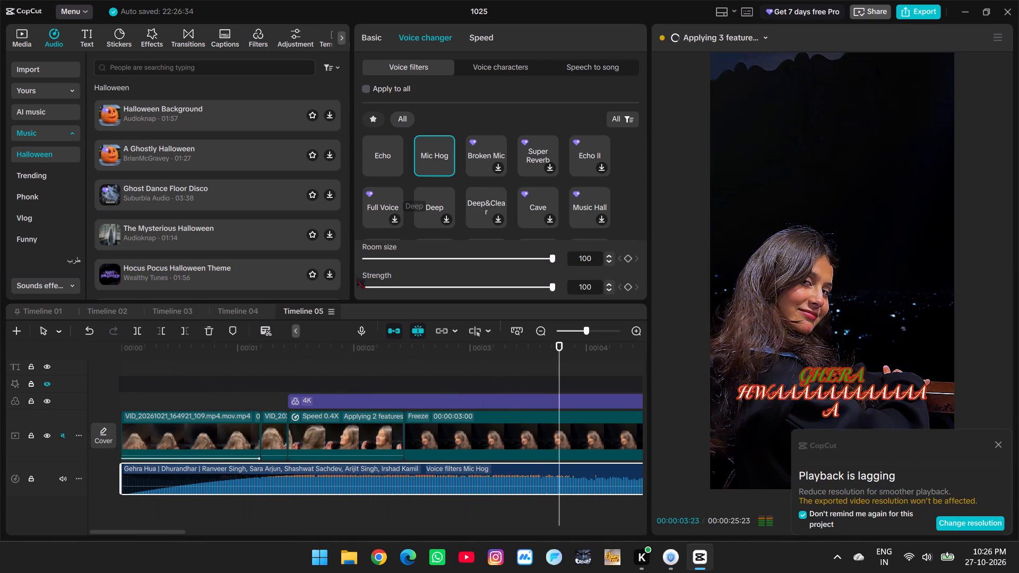
# Move the playhead to 00:00:06:07, within the 0.4X clip that follows the freeze frame, and select that clip.
pyautogui.click(298, 364)
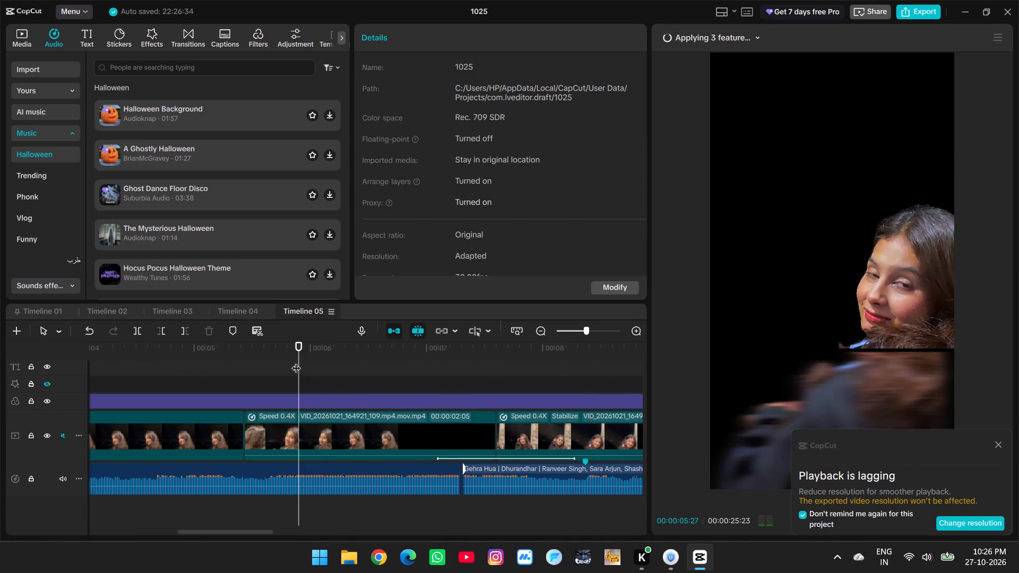
pyautogui.keyDown('ctrl'); pyautogui.scroll(-9, 295, 364); pyautogui.keyUp('ctrl')
pyautogui.keyDown('ctrl'); pyautogui.scroll(-12, 282, 424); pyautogui.keyUp('ctrl')
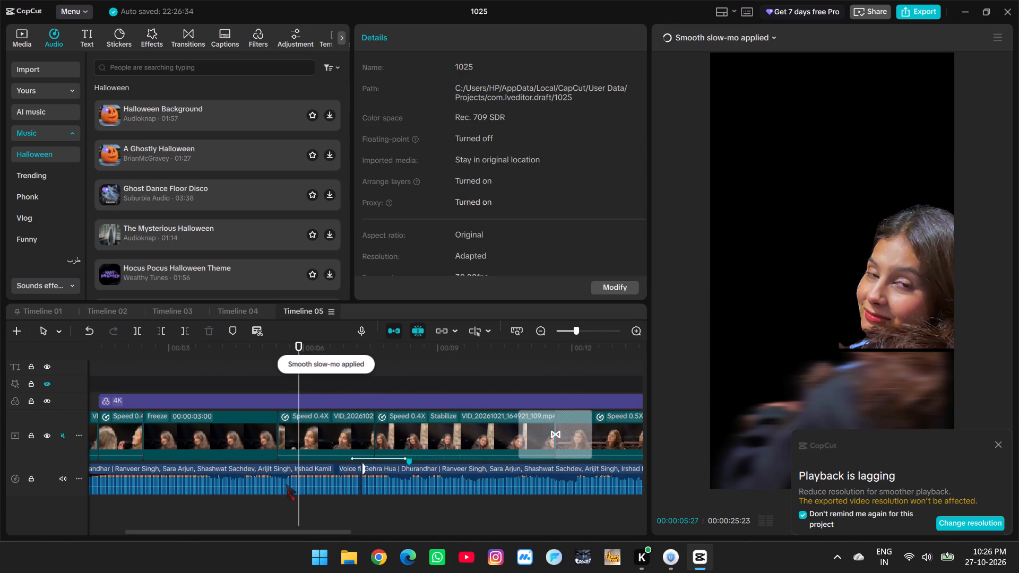
pyautogui.keyDown('ctrl'); pyautogui.scroll(-8, 289, 480); pyautogui.keyUp('ctrl')
pyautogui.keyDown('ctrl'); pyautogui.scroll(-6, 345, 419); pyautogui.keyUp('ctrl')
pyautogui.keyDown('ctrl'); pyautogui.scroll(-3, 394, 412); pyautogui.keyUp('ctrl')
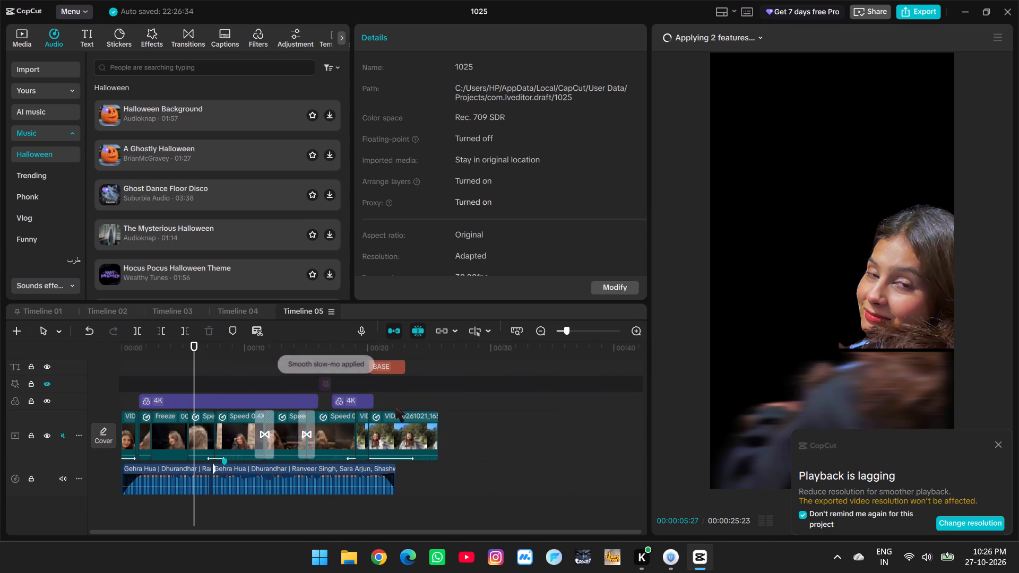
pyautogui.click(176, 368)
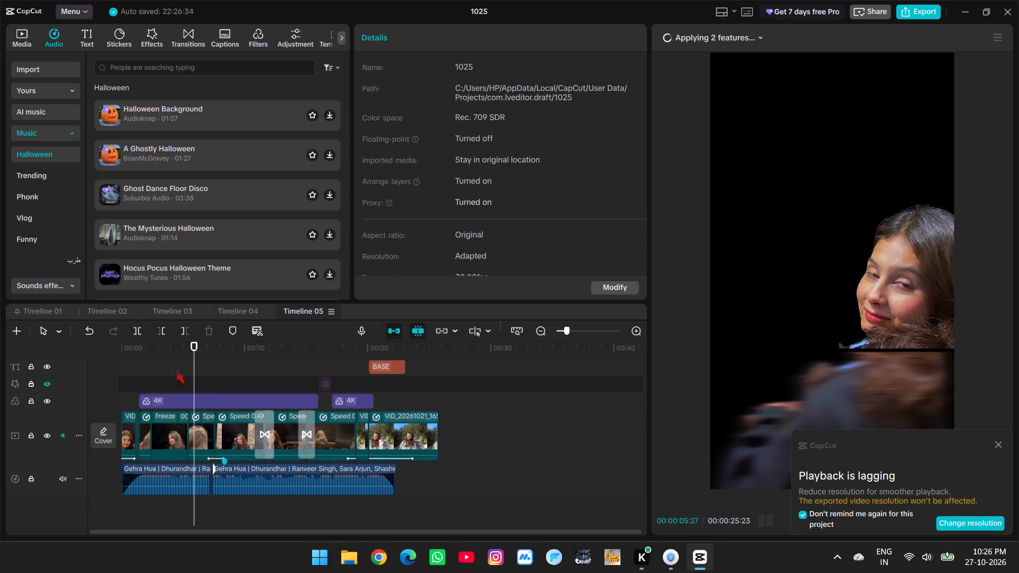
pyautogui.moveTo(176, 368); pyautogui.dragTo(198, 370)
pyautogui.click(202, 425)
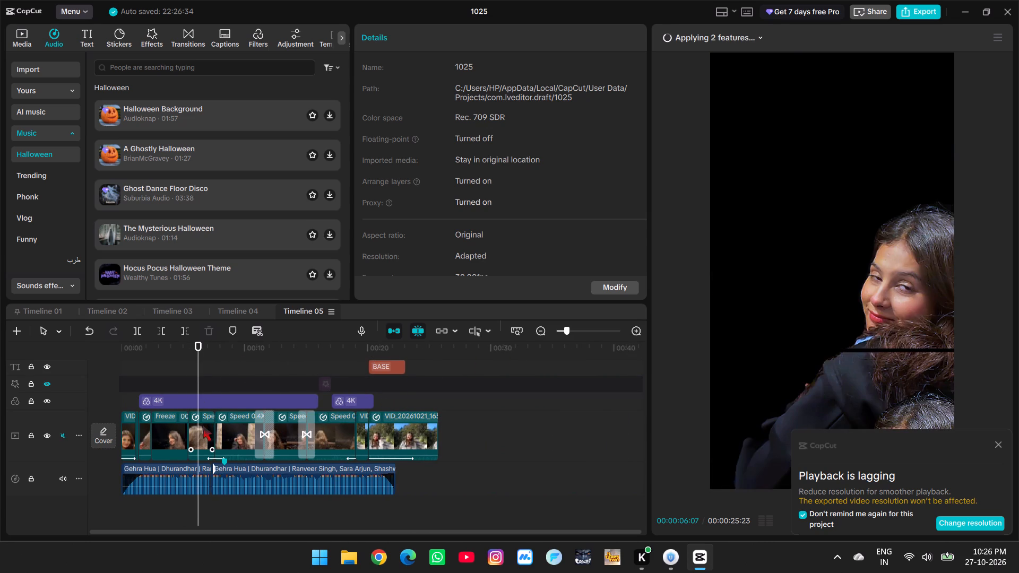
pyautogui.click(211, 424)
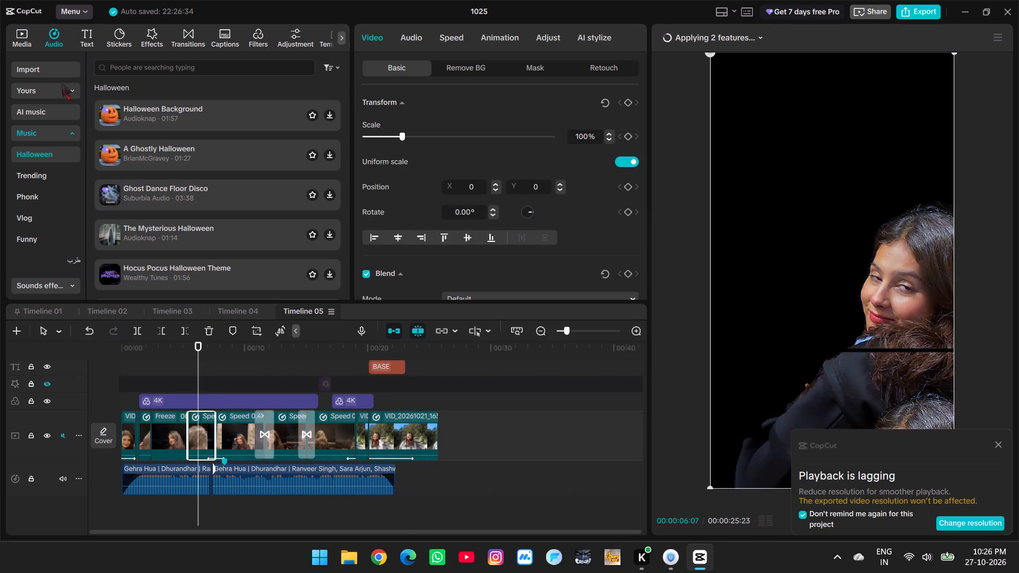
# Browse the trending stickers and preview candidates such as the skulls, the pink flower and the cat with flowers.
pyautogui.click(59, 71)
pyautogui.click(19, 37)
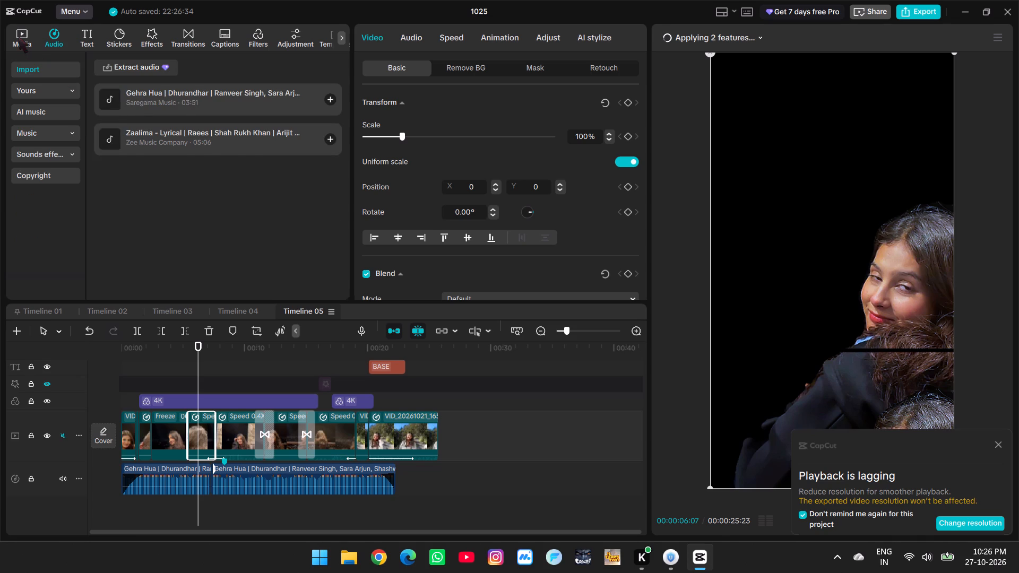
pyautogui.click(110, 42)
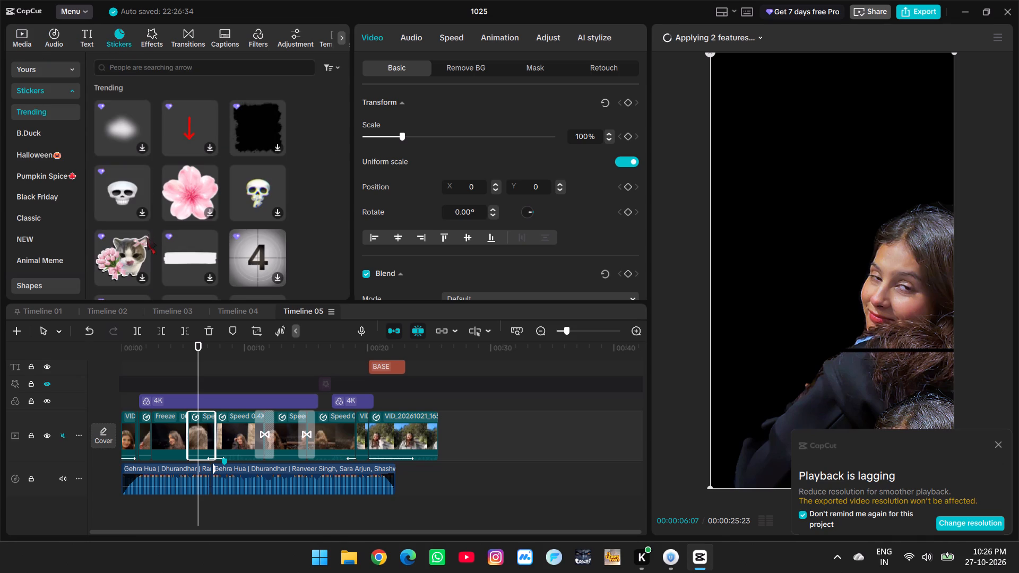
pyautogui.click(122, 187)
pyautogui.click(182, 187)
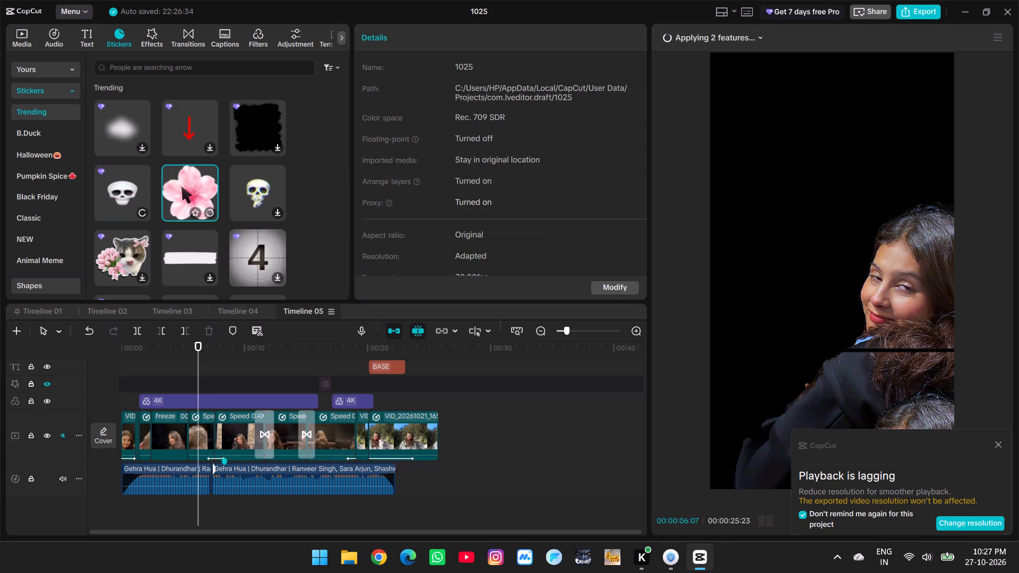
pyautogui.scroll(-2, 181, 187)
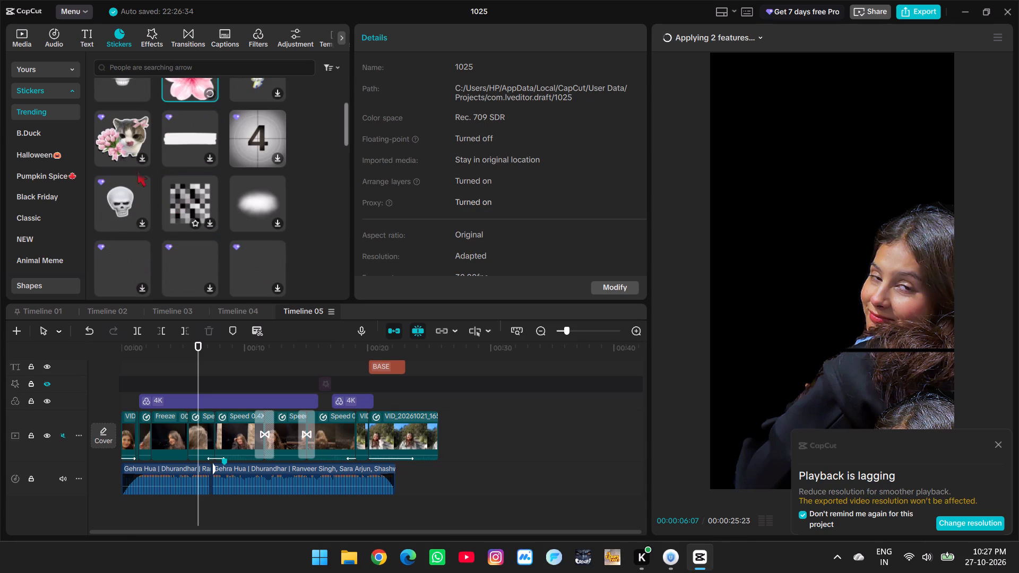
pyautogui.click(116, 141)
pyautogui.click(115, 206)
pyautogui.scroll(1, 169, 216)
pyautogui.click(182, 128)
pyautogui.click(193, 153)
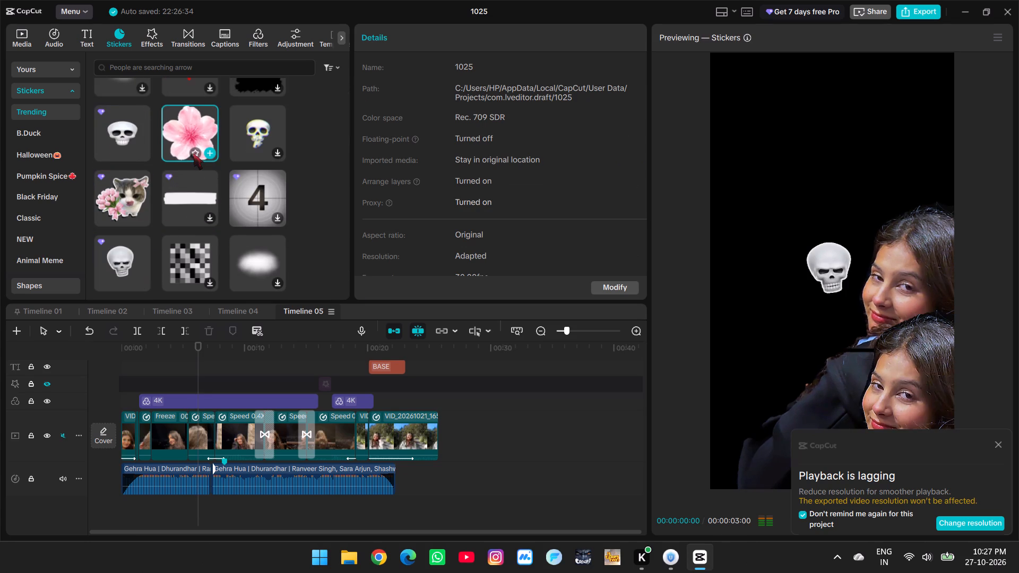
pyautogui.click(123, 282)
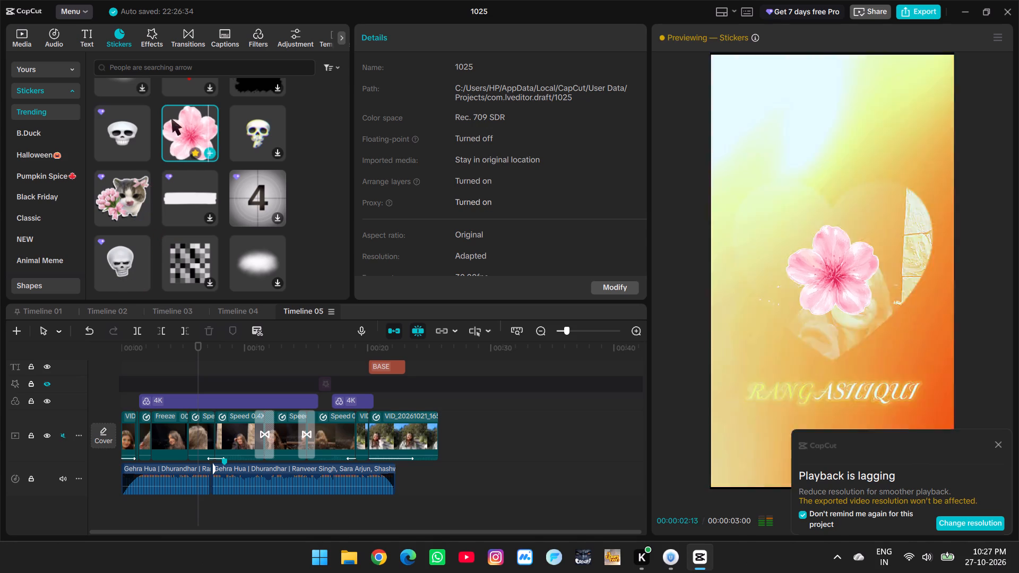
# Search the stickers for "brush", preview the makeup brush and look through the remaining brush stickers.
pyautogui.click(201, 68)
pyautogui.write('brush')
pyautogui.press('Return')
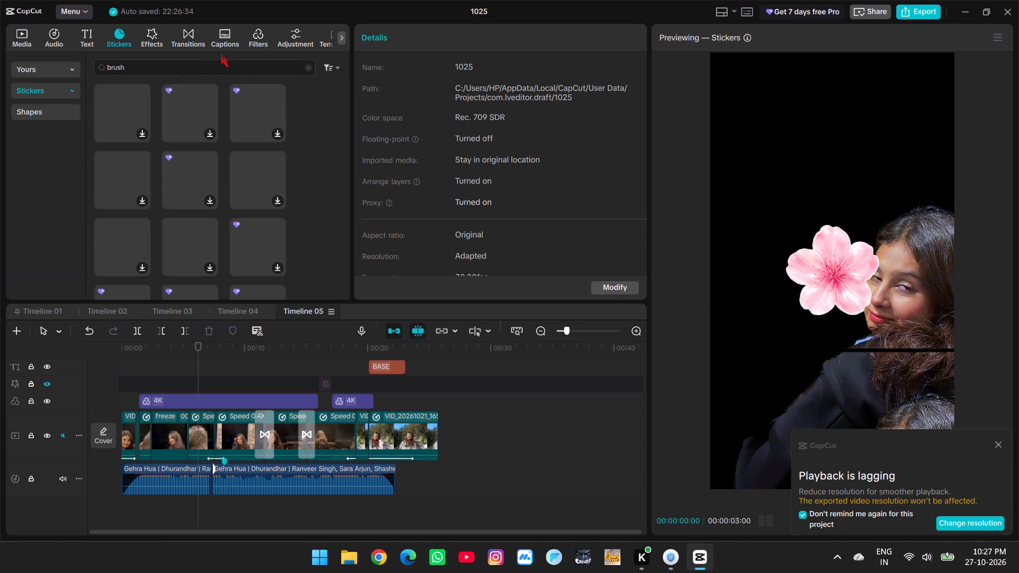
pyautogui.scroll(-2, 187, 208)
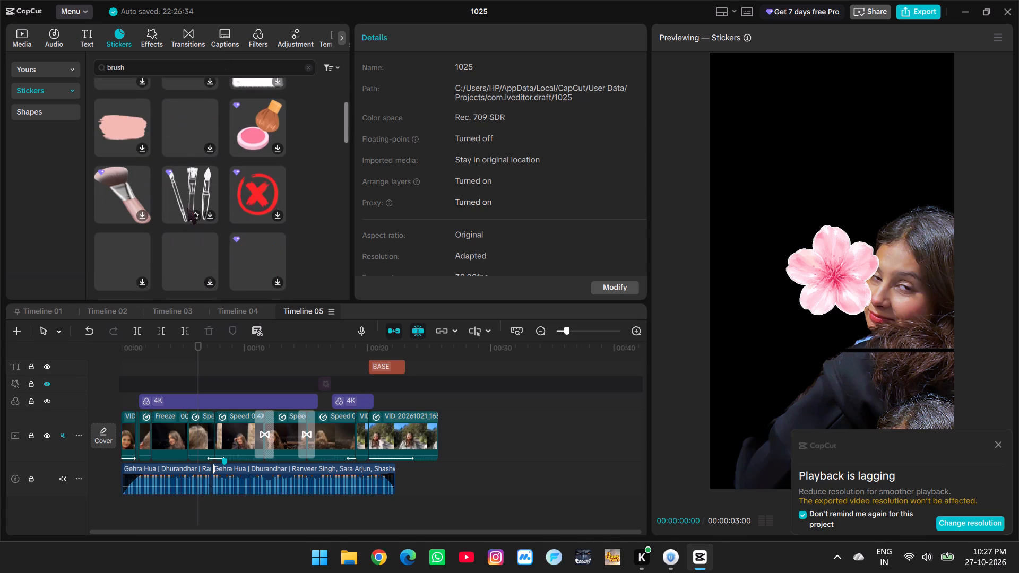
pyautogui.click(102, 183)
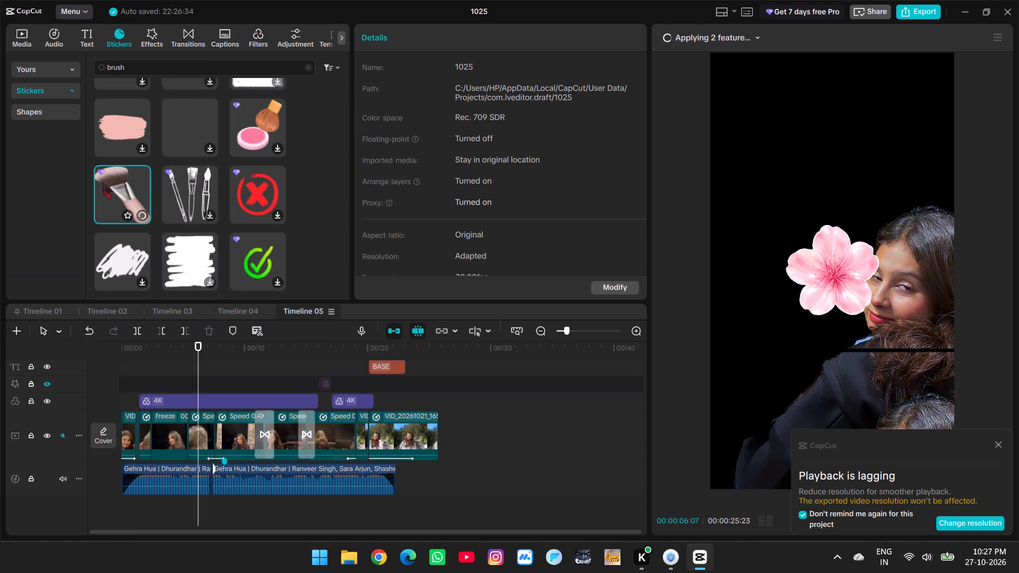
pyautogui.click(107, 182)
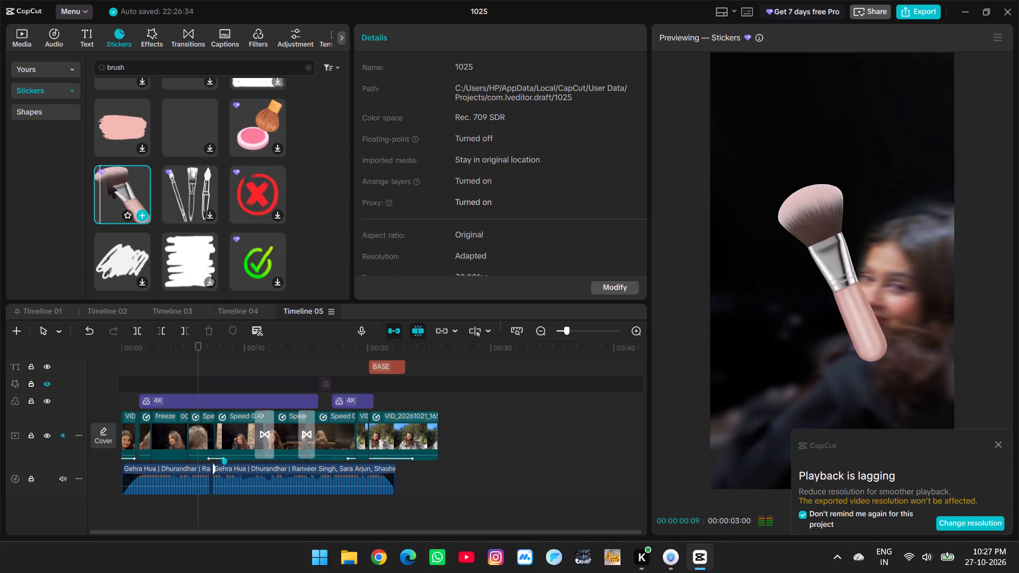
pyautogui.scroll(-2, 182, 187)
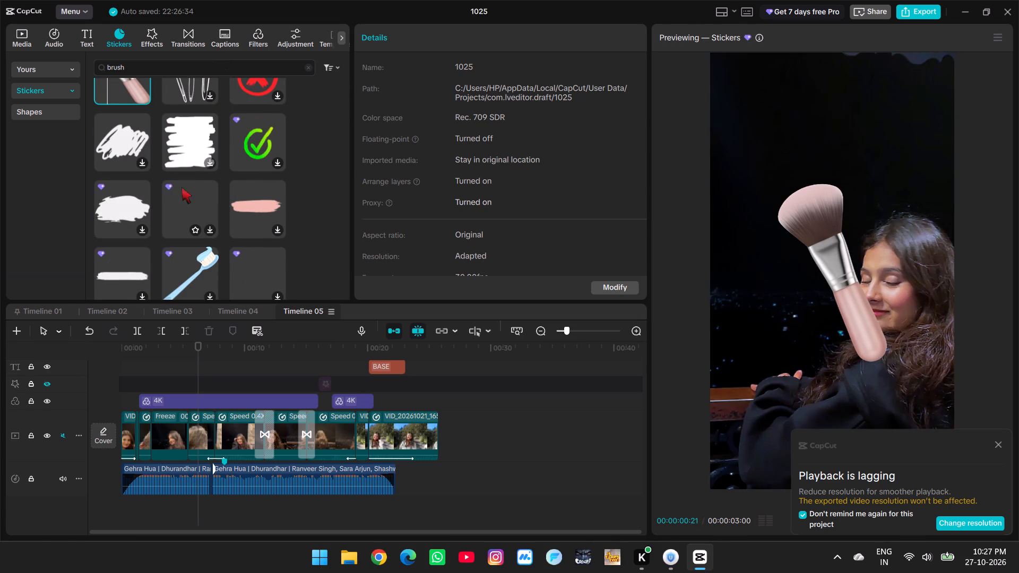
pyautogui.scroll(-2, 182, 187)
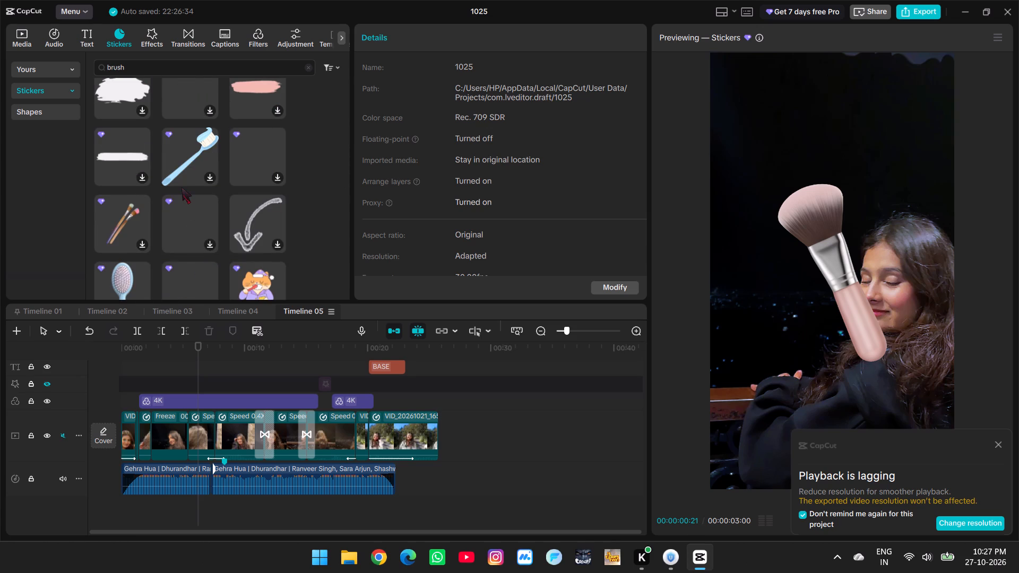
pyautogui.scroll(-1, 182, 187)
pyautogui.scroll(2, 182, 187)
pyautogui.scroll(-3, 182, 187)
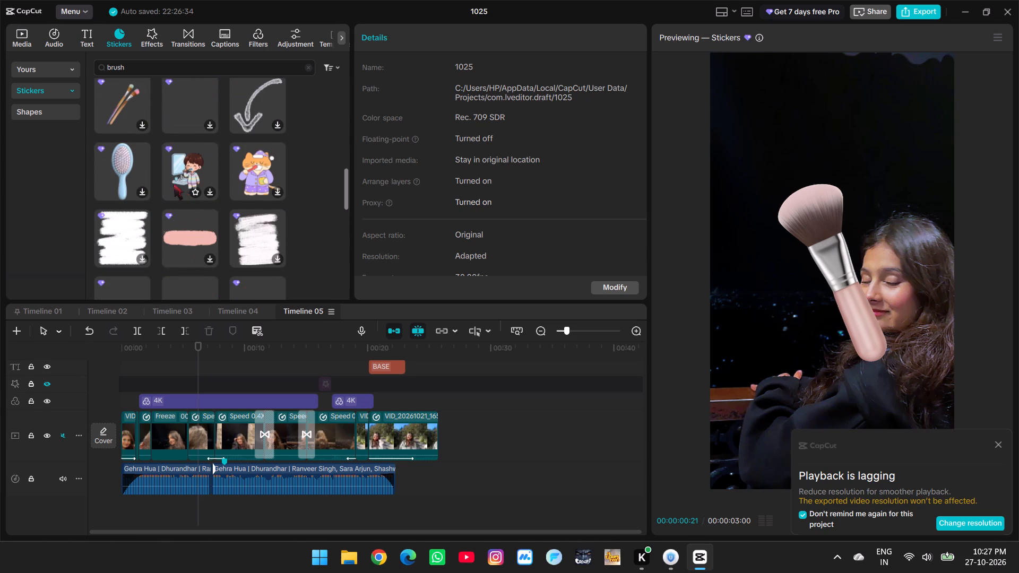
# Preview the blue hairbrush sticker and add it to the timeline at the playhead.
pyautogui.click(137, 173)
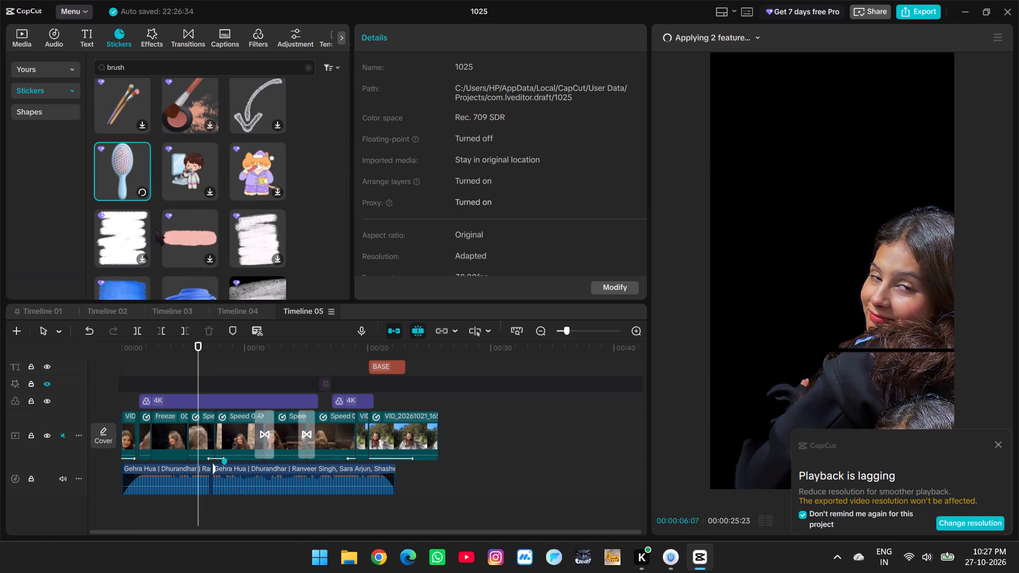
pyautogui.scroll(-2, 155, 229)
pyautogui.scroll(-1, 197, 213)
pyautogui.scroll(2, 202, 210)
pyautogui.scroll(-1, 202, 210)
pyautogui.scroll(3, 204, 210)
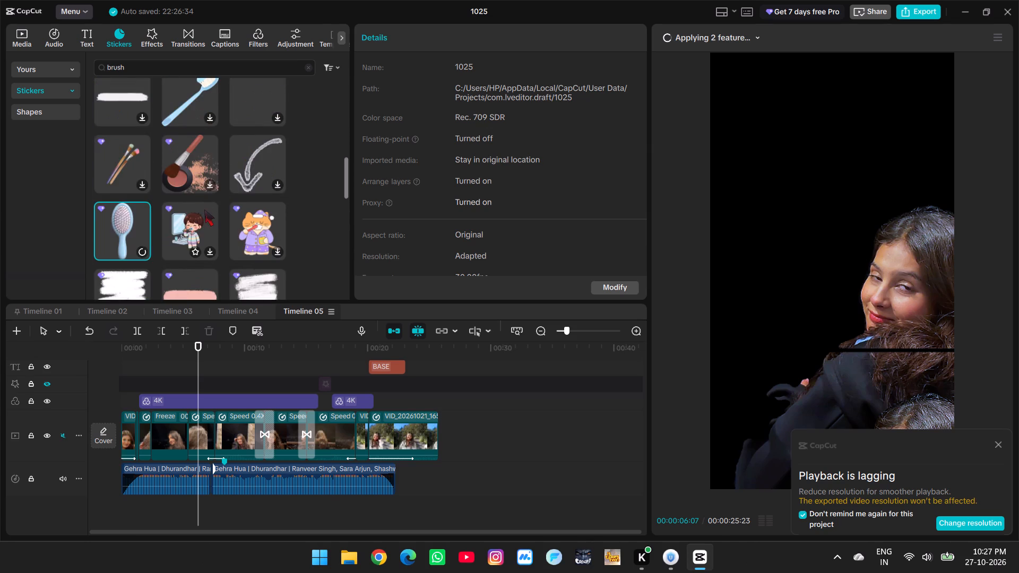
pyautogui.scroll(1, 204, 209)
pyautogui.click(825, 251)
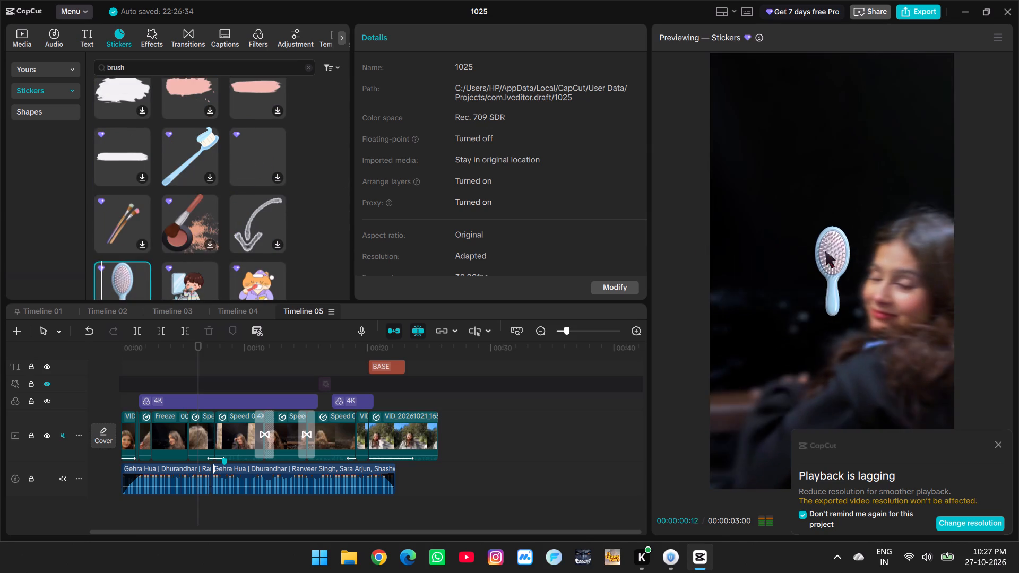
pyautogui.click(125, 277)
pyautogui.scroll(-1, 128, 276)
pyautogui.click(140, 253)
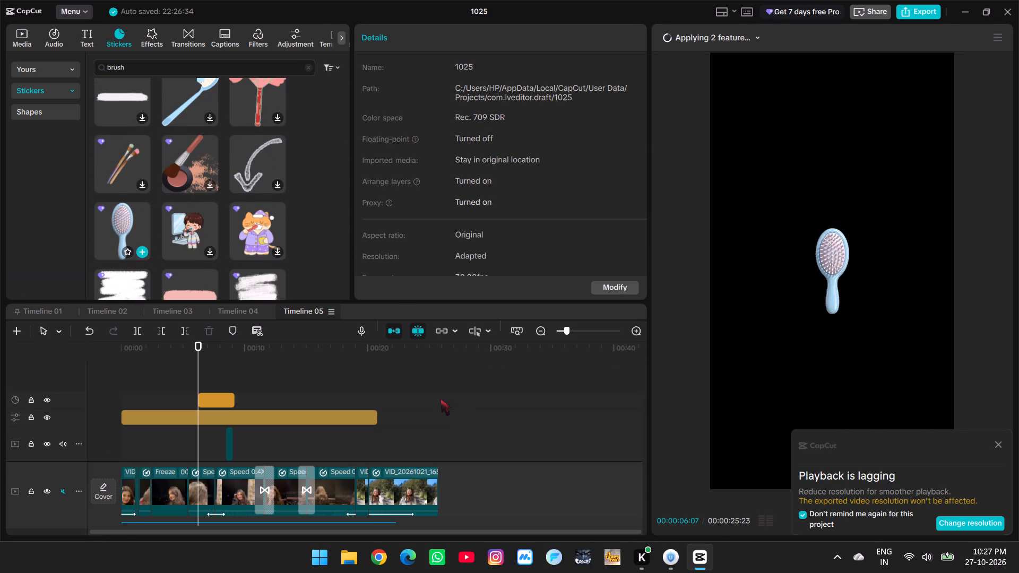
# Scale the hairbrush sticker to 66%, rotate it to -18° and place it above the woman's head at X 510, Y 942.
pyautogui.moveTo(880, 319); pyautogui.dragTo(832, 287)
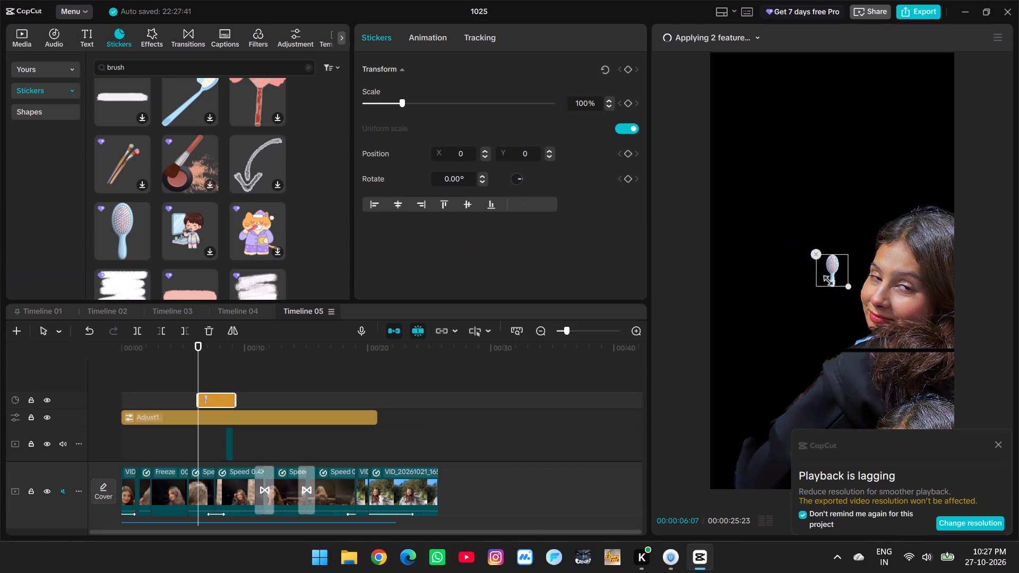
pyautogui.moveTo(832, 287); pyautogui.dragTo(843, 303)
pyautogui.moveTo(831, 317); pyautogui.dragTo(848, 323)
pyautogui.moveTo(833, 263); pyautogui.dragTo(945, 164)
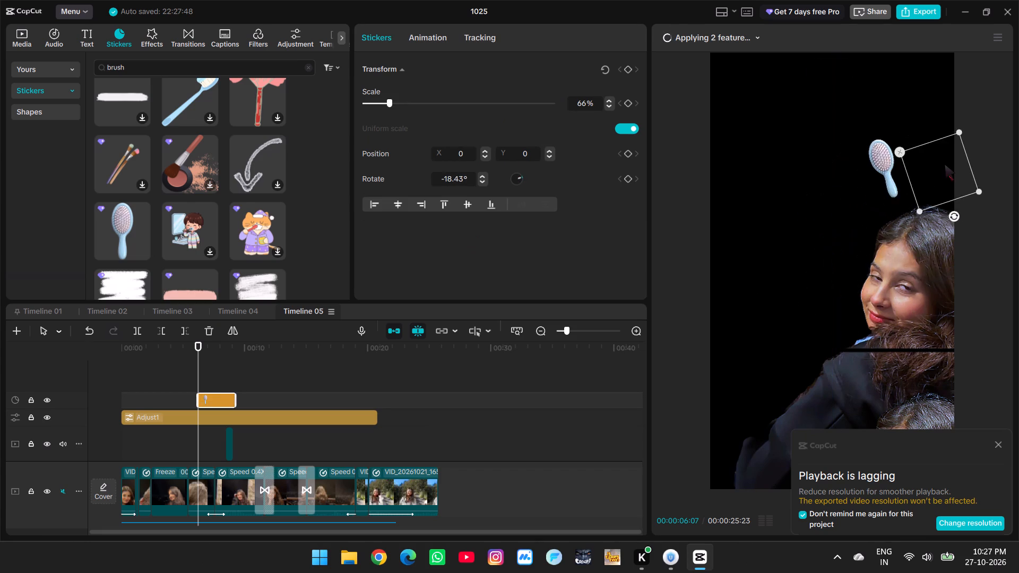
pyautogui.moveTo(945, 164); pyautogui.dragTo(886, 153)
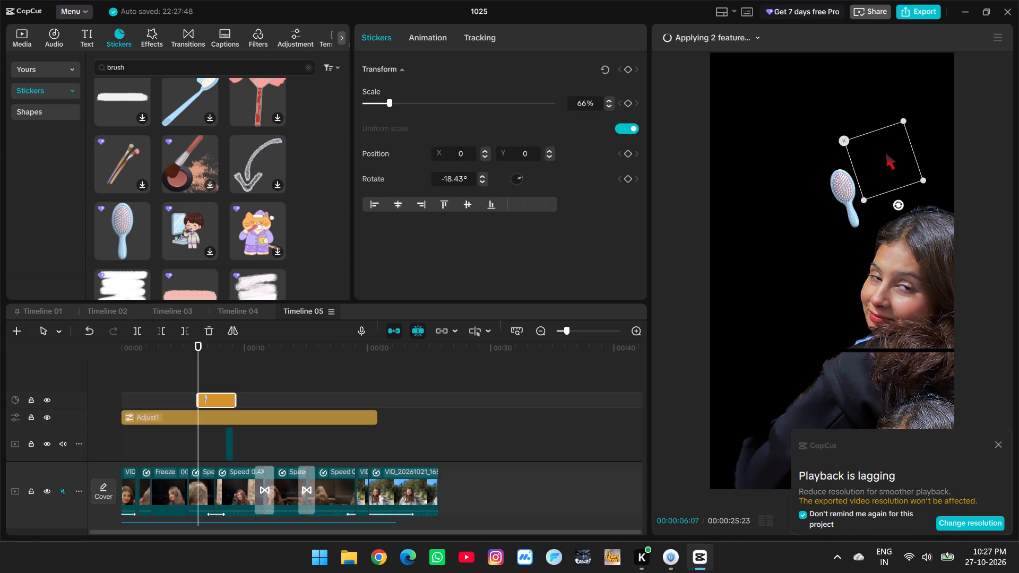
pyautogui.moveTo(886, 153); pyautogui.dragTo(892, 157)
pyautogui.click(908, 210)
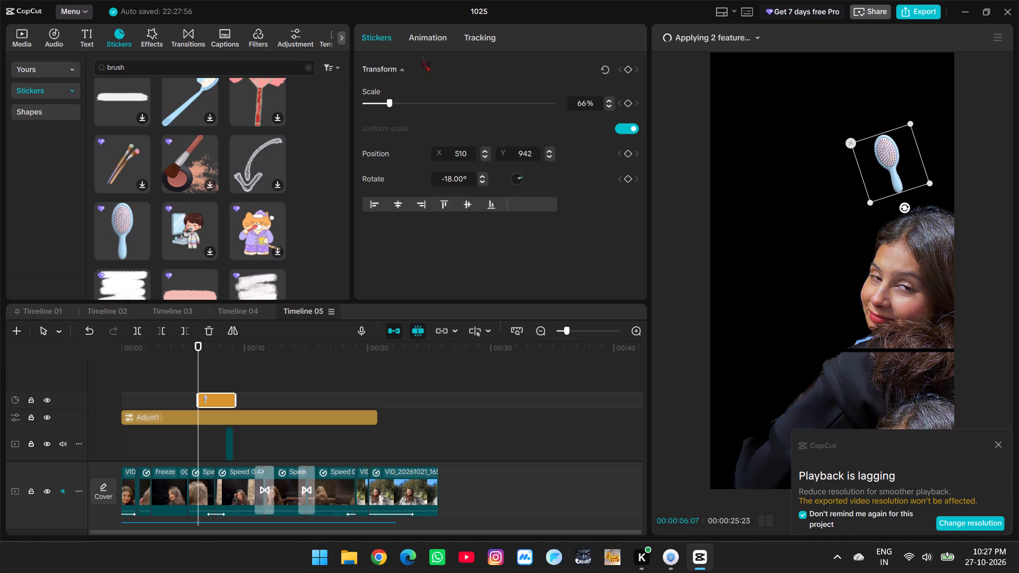
# Try the Fold, Stretch Left, Up and Left entrance animations on the hairbrush sticker, and apply Right.
pyautogui.click(431, 37)
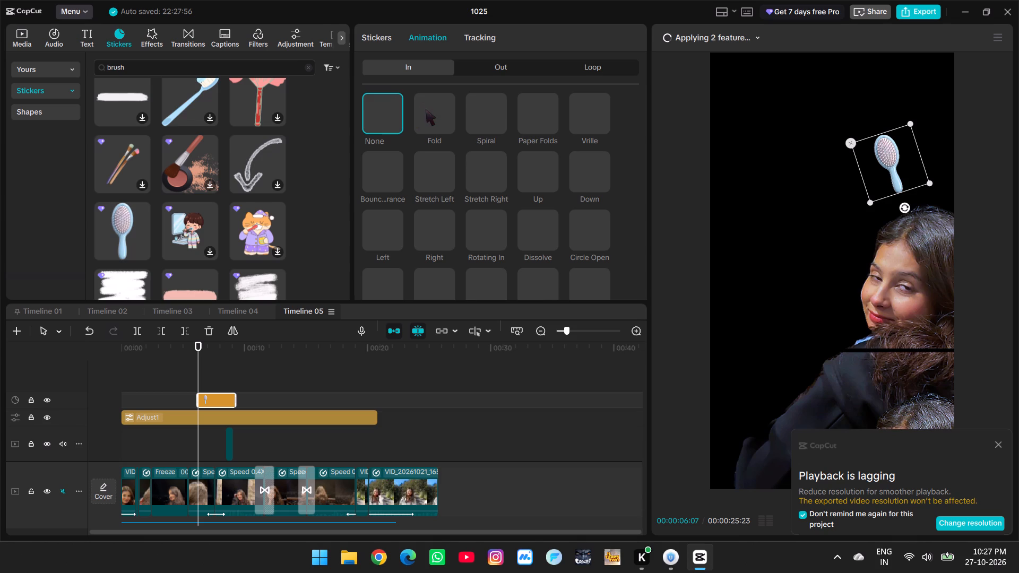
pyautogui.click(433, 109)
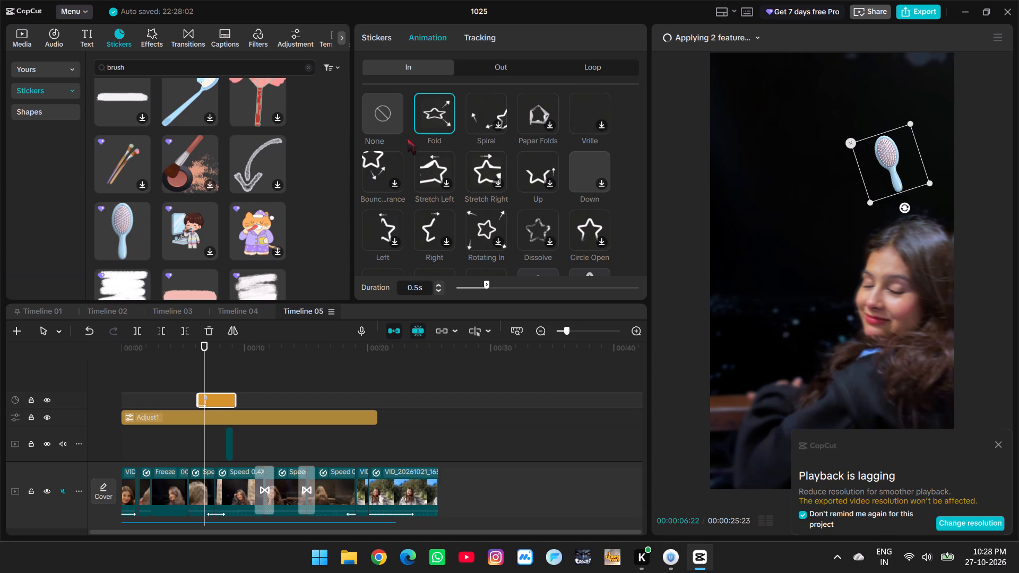
pyautogui.click(428, 172)
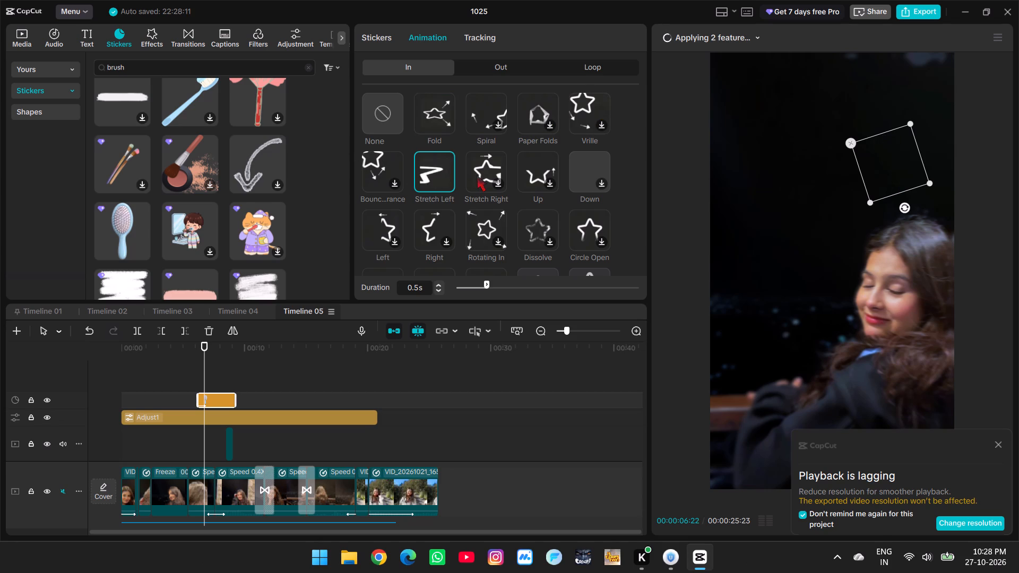
pyautogui.click(533, 160)
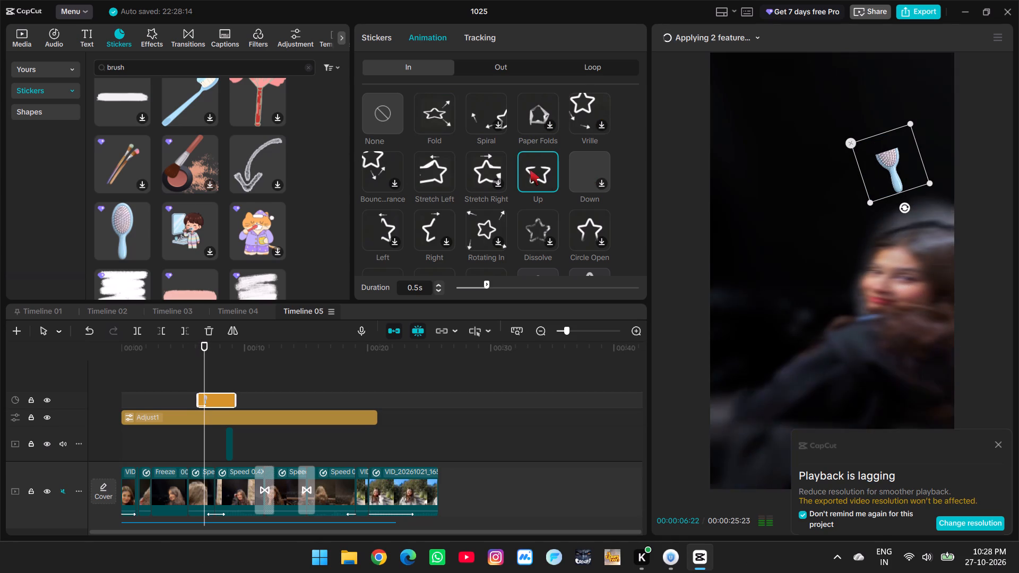
pyautogui.scroll(-2, 530, 169)
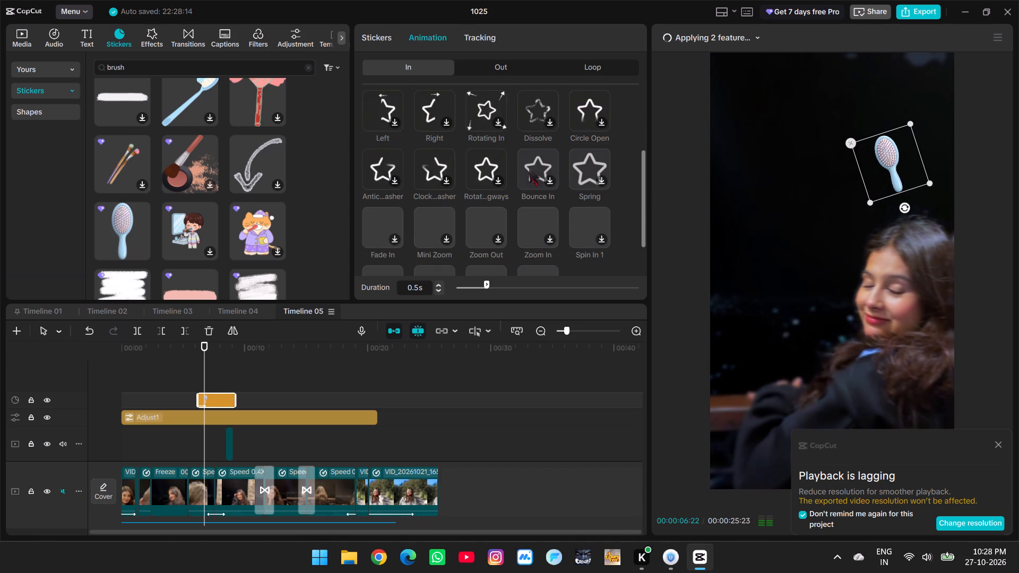
pyautogui.scroll(1, 529, 169)
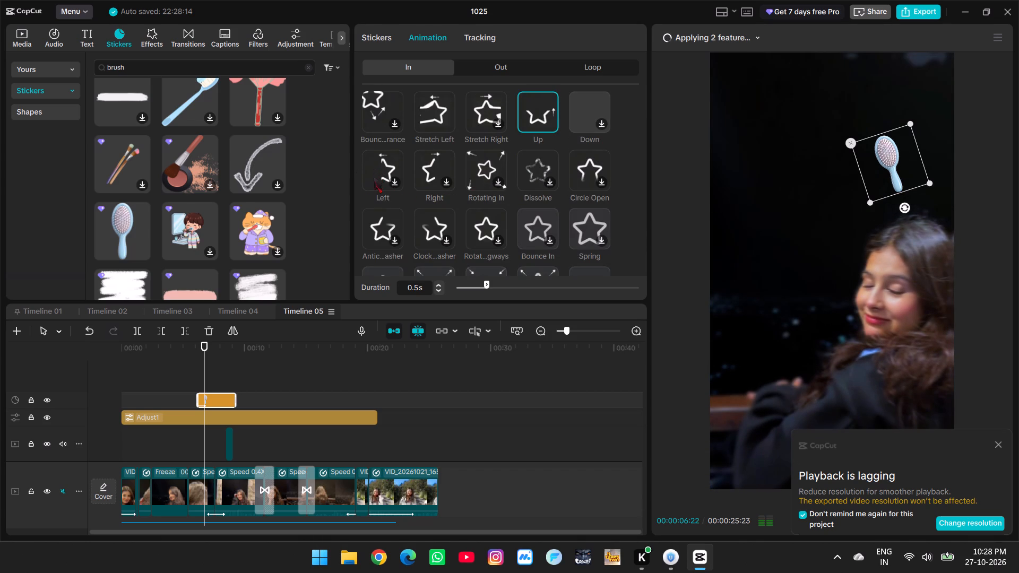
pyautogui.click(386, 158)
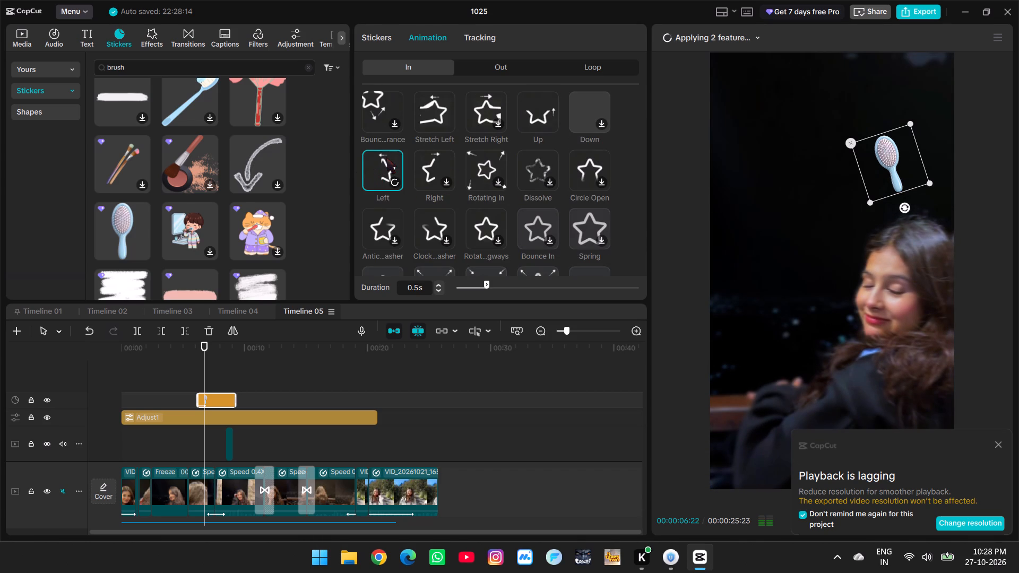
pyautogui.click(439, 159)
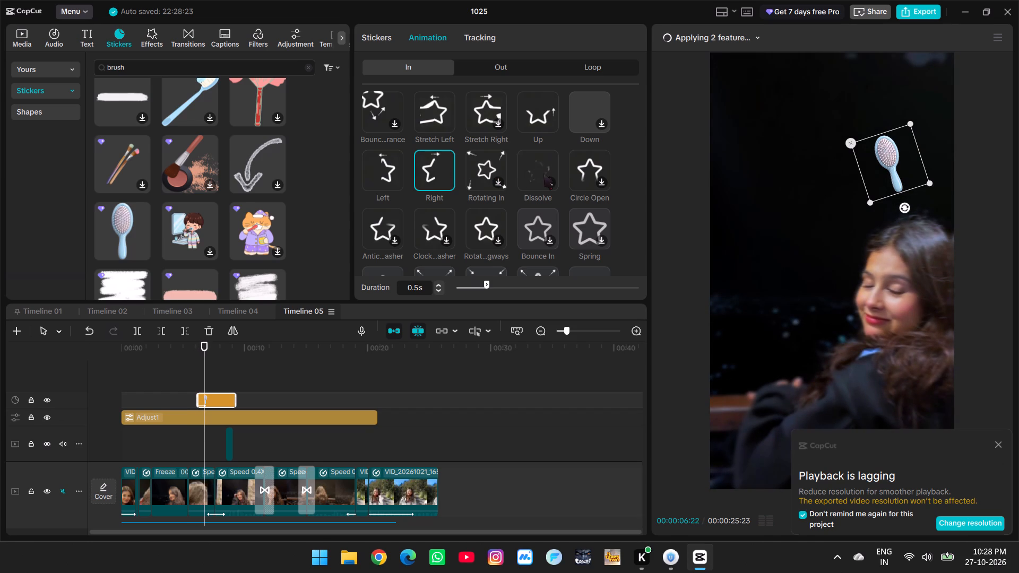
# Try the Circle Open, Fold and Spiral entrance animations on the hairbrush sticker, and apply Paper Folds.
pyautogui.click(585, 158)
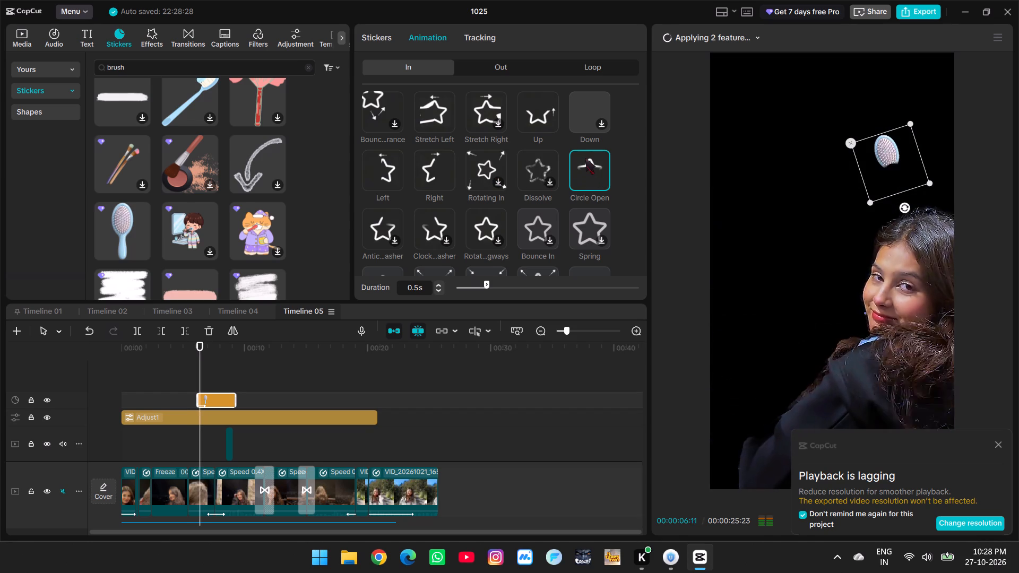
pyautogui.scroll(-1, 583, 165)
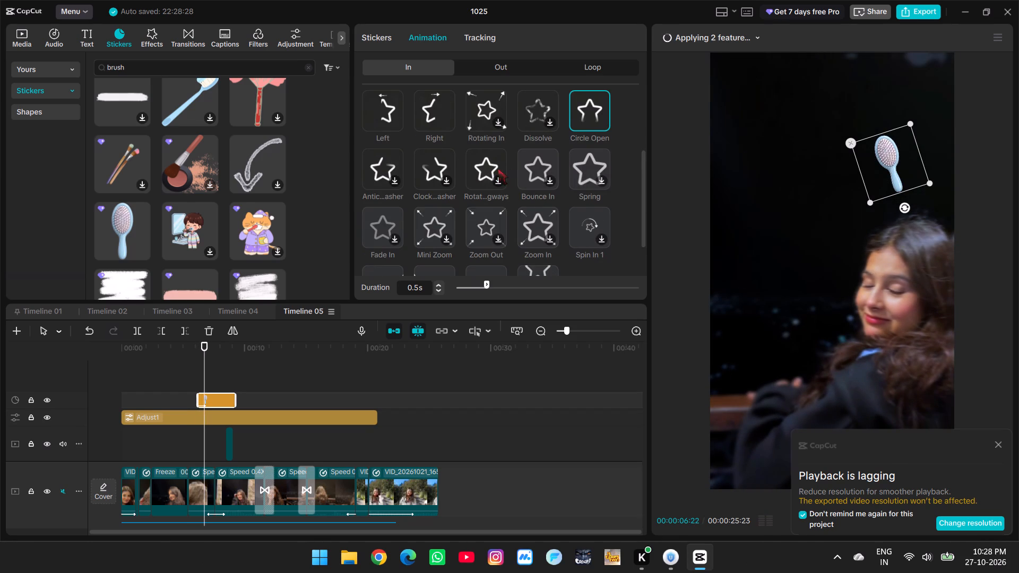
pyautogui.scroll(3, 481, 170)
pyautogui.click(426, 106)
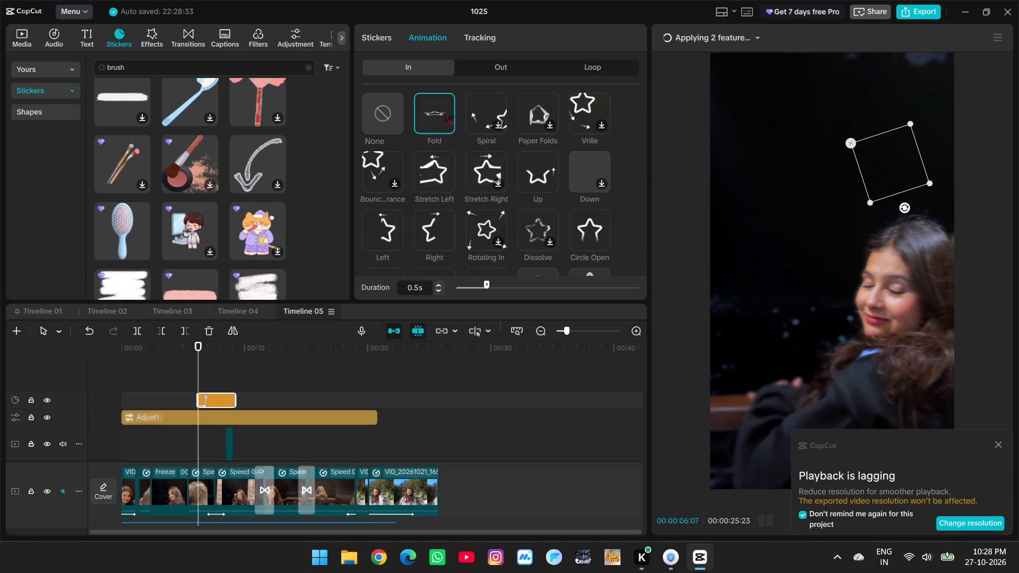
pyautogui.click(502, 114)
pyautogui.click(489, 110)
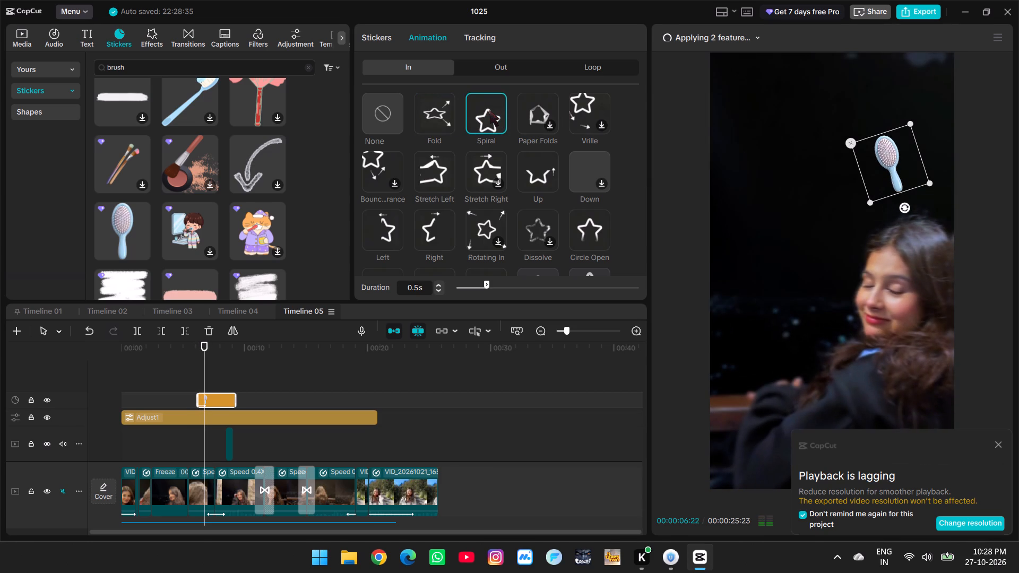
pyautogui.click(536, 104)
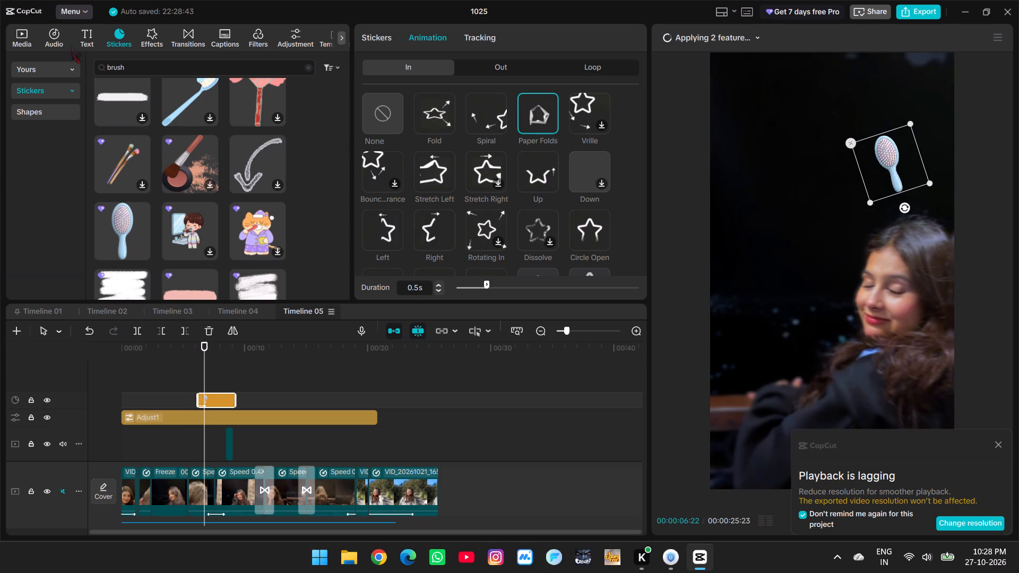
# Add a parallelogram shape right after the hairbrush sticker on the same track and extend it to about the 18-second mark.
pyautogui.click(23, 114)
pyautogui.click(102, 155)
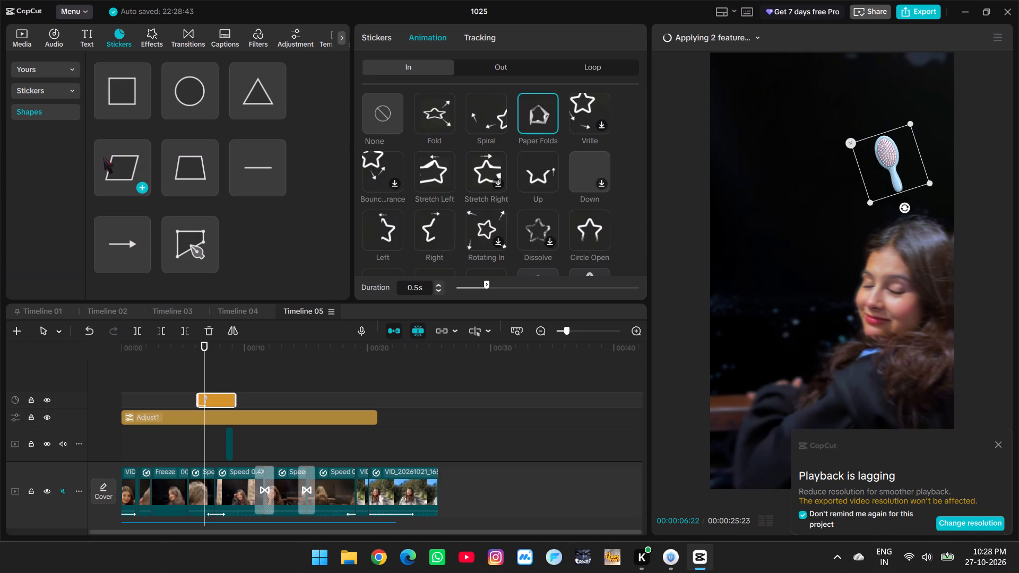
pyautogui.moveTo(124, 153); pyautogui.dragTo(212, 384)
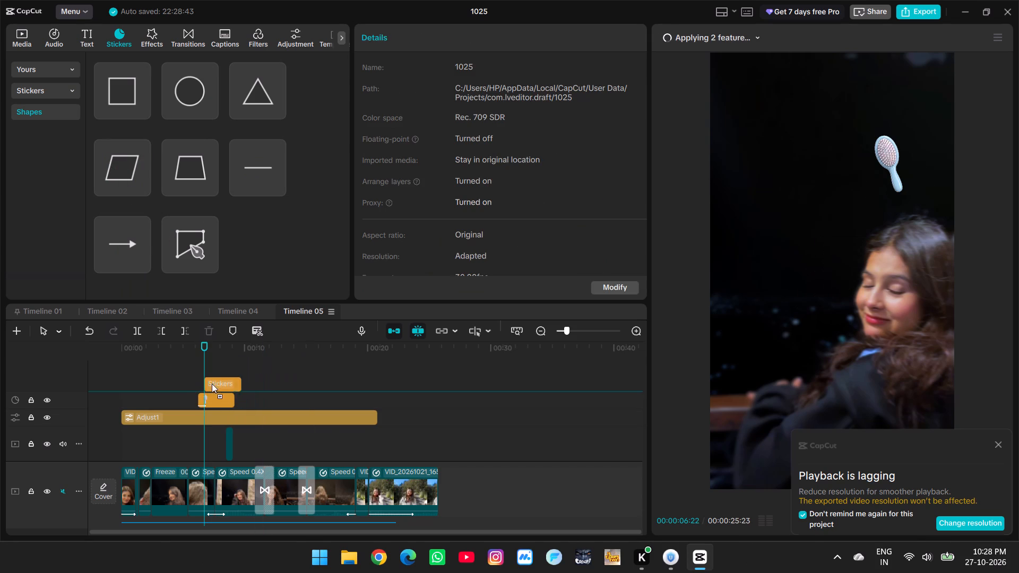
pyautogui.moveTo(212, 384); pyautogui.dragTo(238, 401)
pyautogui.click(248, 374)
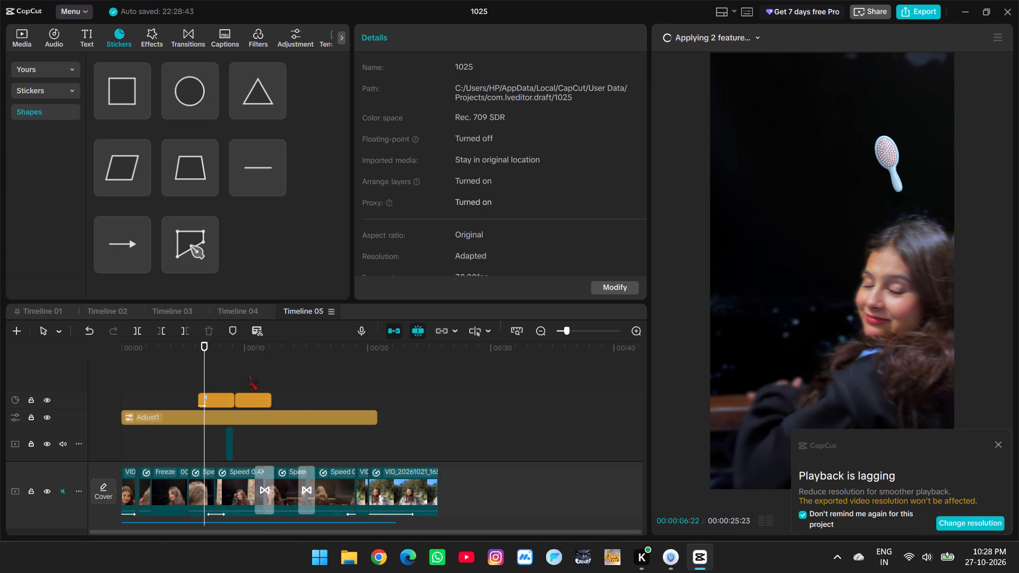
pyautogui.click(249, 374)
pyautogui.click(263, 398)
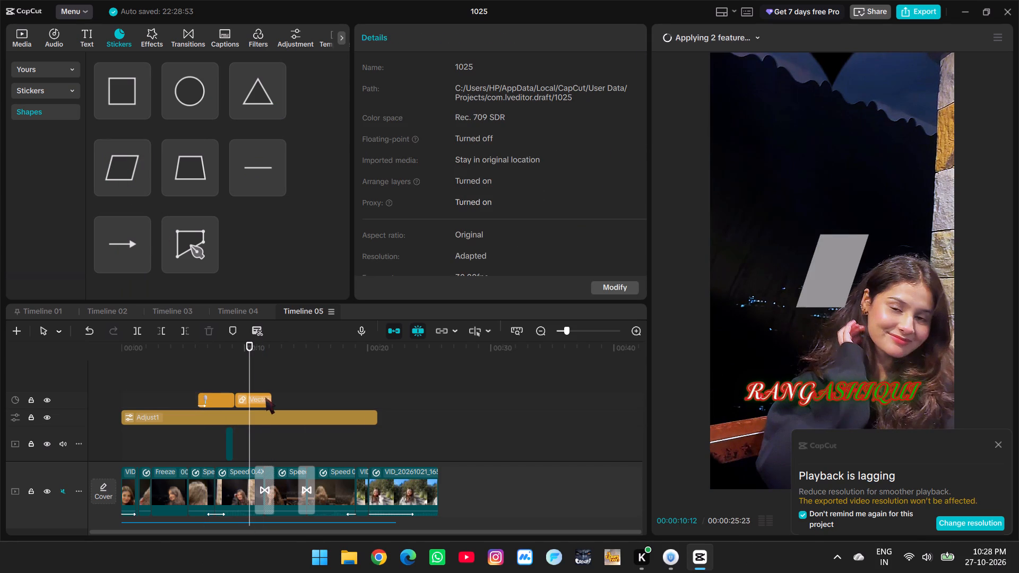
pyautogui.moveTo(271, 398); pyautogui.dragTo(339, 402)
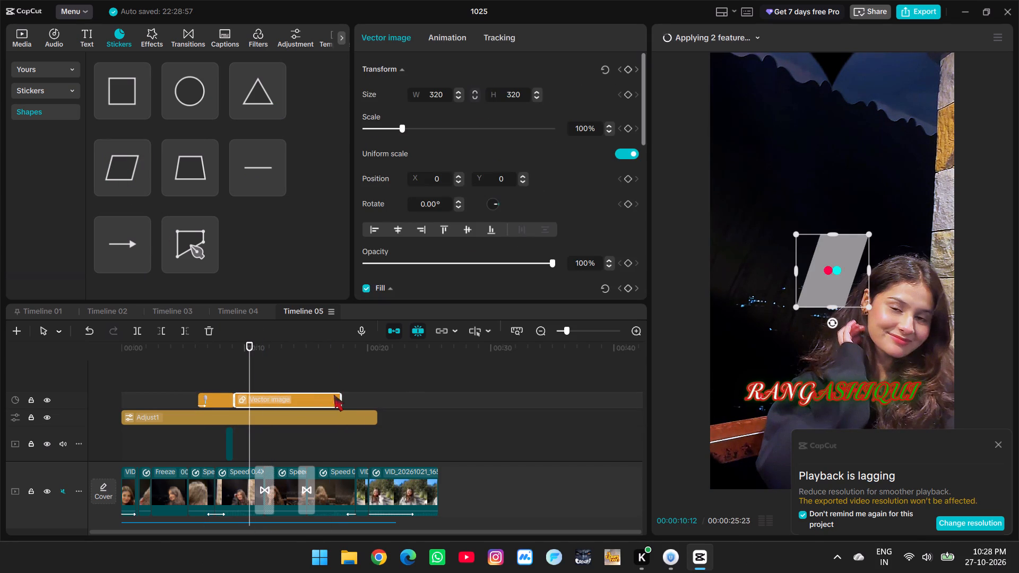
# Set the parallelogram's solid fill colour to black (000000).
pyautogui.scroll(-3, 511, 223)
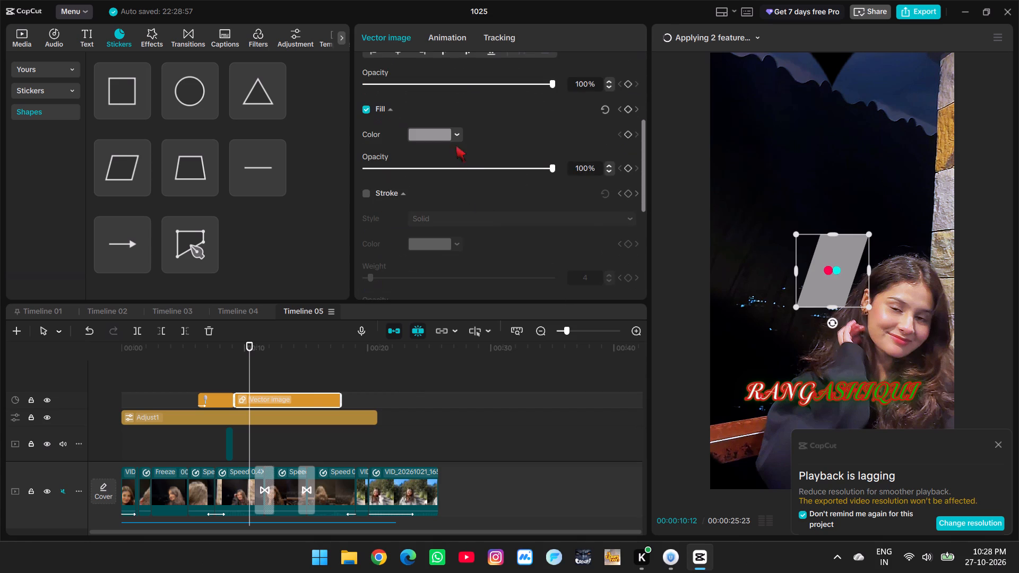
pyautogui.click(450, 136)
pyautogui.click(469, 409)
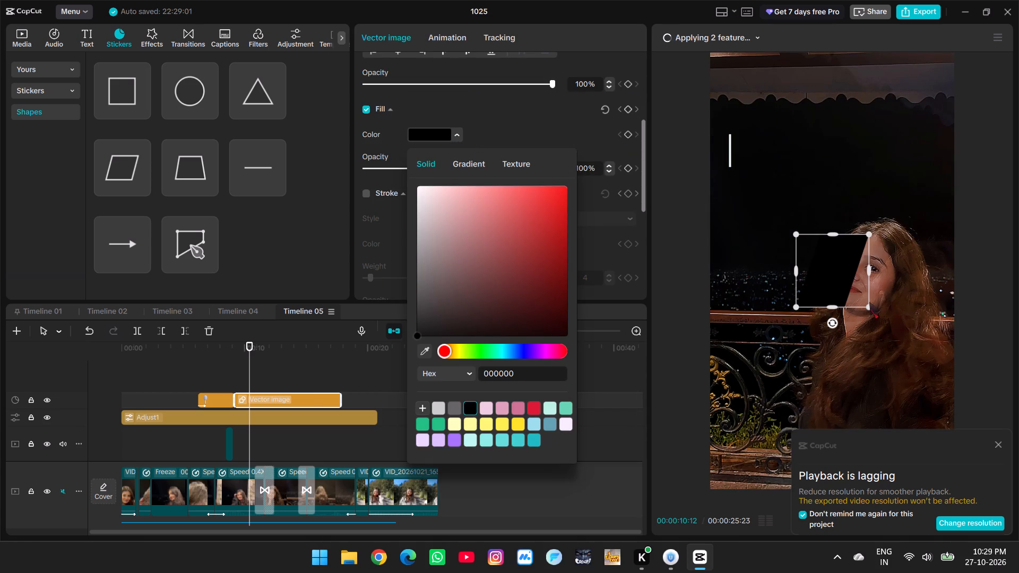
pyautogui.click(526, 114)
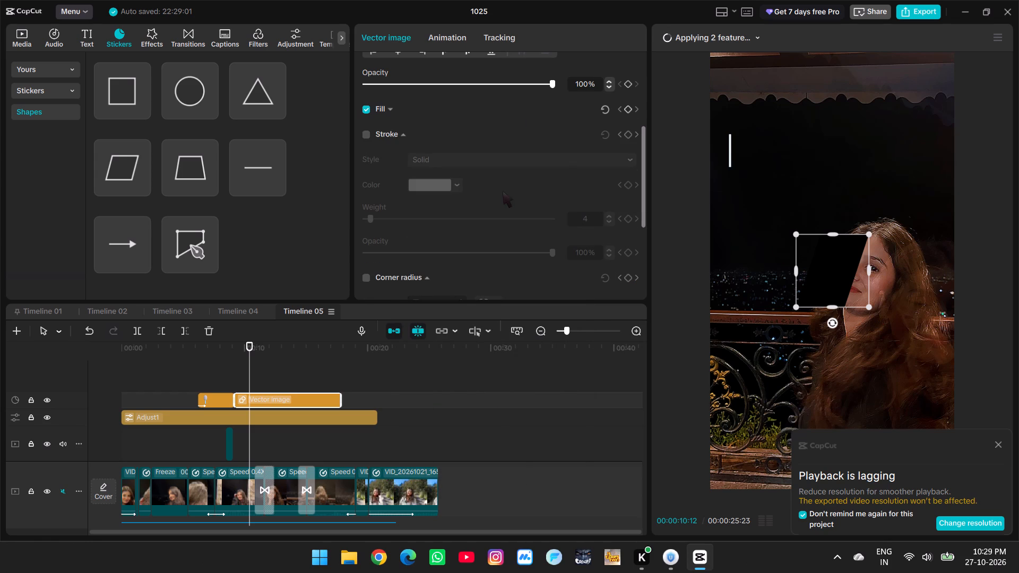
pyautogui.click(389, 130)
pyautogui.click(387, 110)
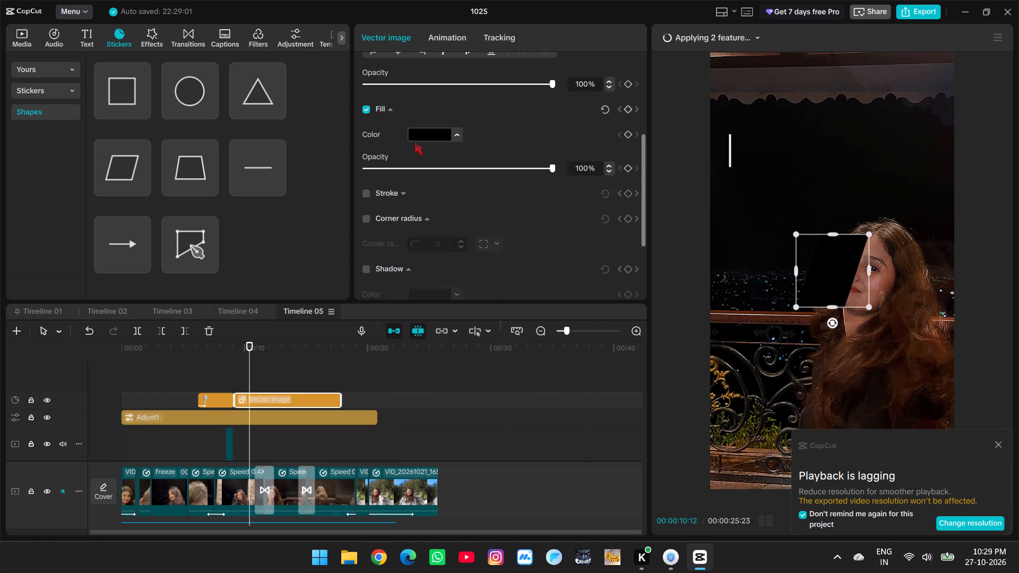
# Stretch the black parallelogram into a tall band about 629 wide and 2105 high, positioned at about X -555, Y 89.
pyautogui.moveTo(867, 306); pyautogui.dragTo(913, 379)
pyautogui.moveTo(880, 302); pyautogui.dragTo(853, 251)
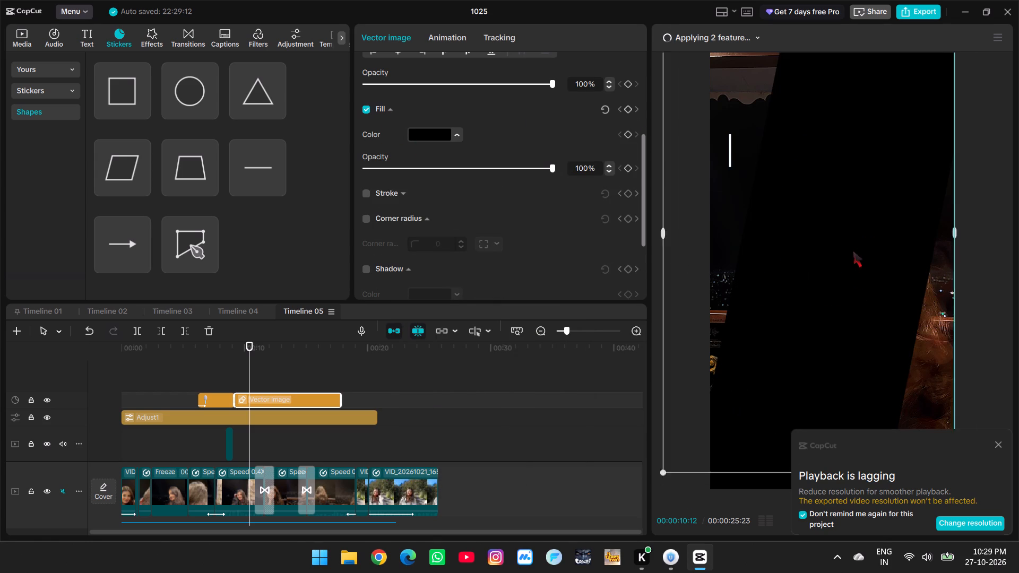
pyautogui.moveTo(853, 251); pyautogui.dragTo(793, 306)
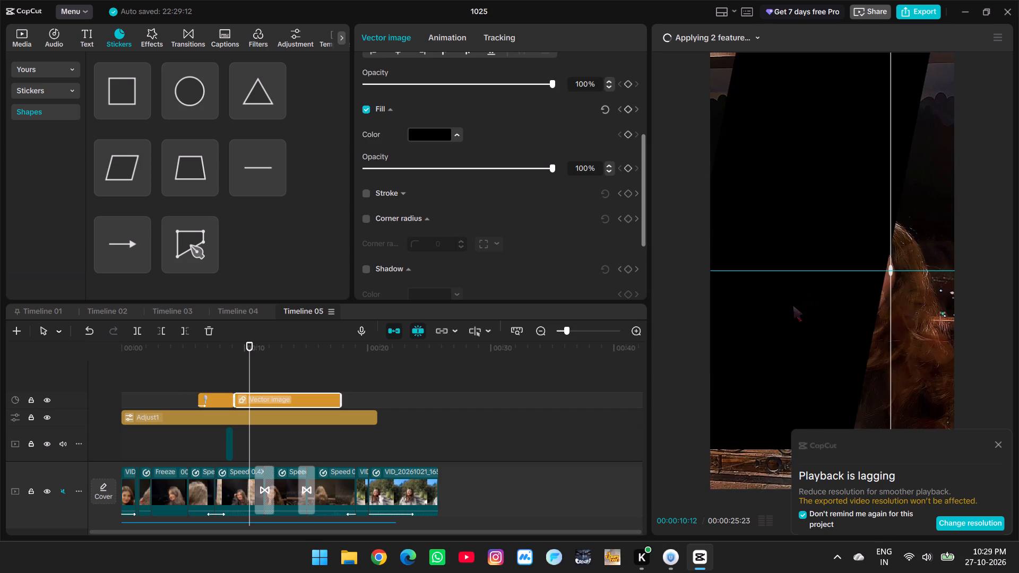
pyautogui.moveTo(793, 306); pyautogui.dragTo(831, 288)
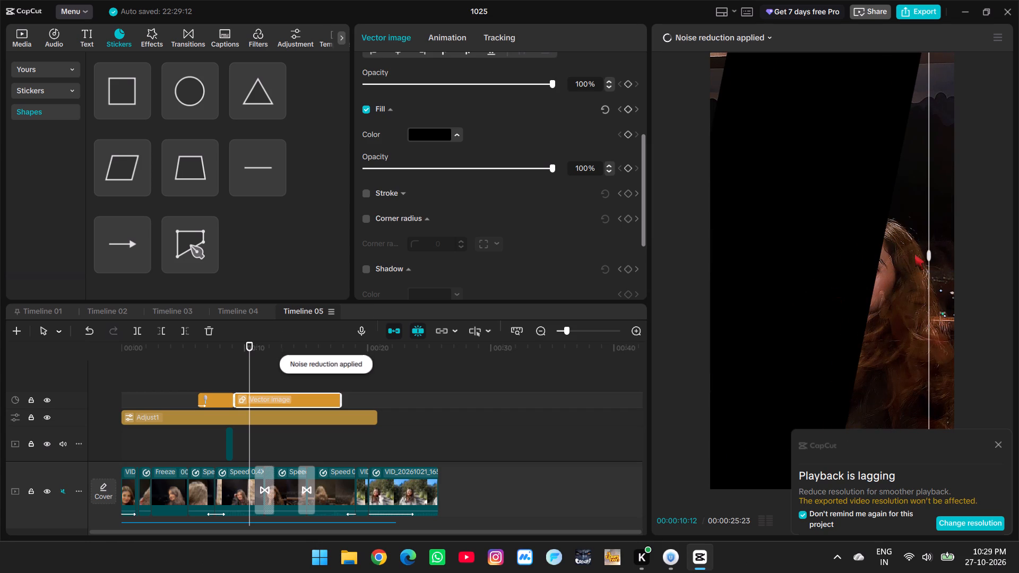
pyautogui.moveTo(927, 255); pyautogui.dragTo(861, 258)
pyautogui.moveTo(808, 263); pyautogui.dragTo(870, 267)
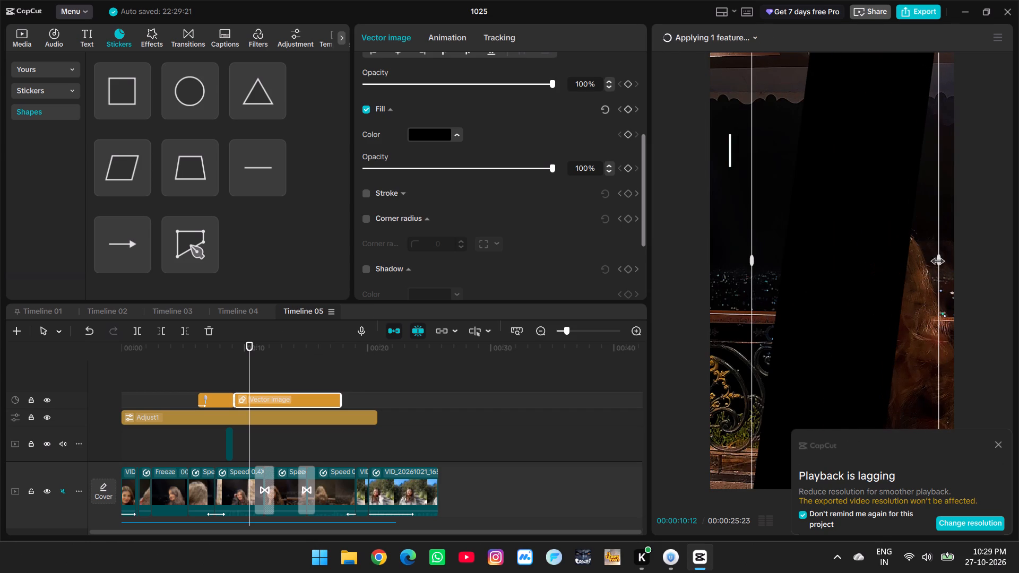
pyautogui.moveTo(939, 261); pyautogui.dragTo(920, 259)
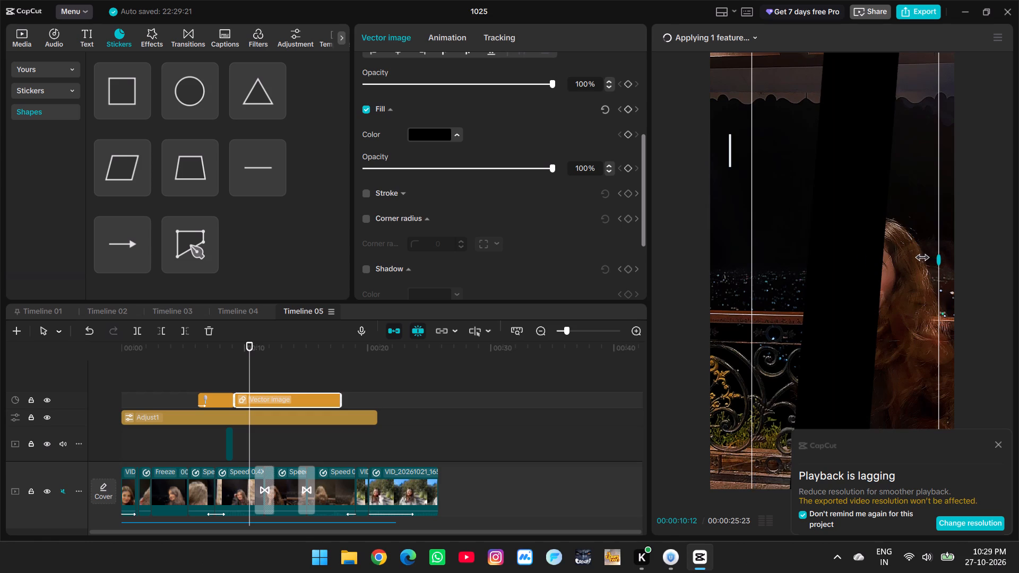
pyautogui.moveTo(920, 259); pyautogui.dragTo(924, 261)
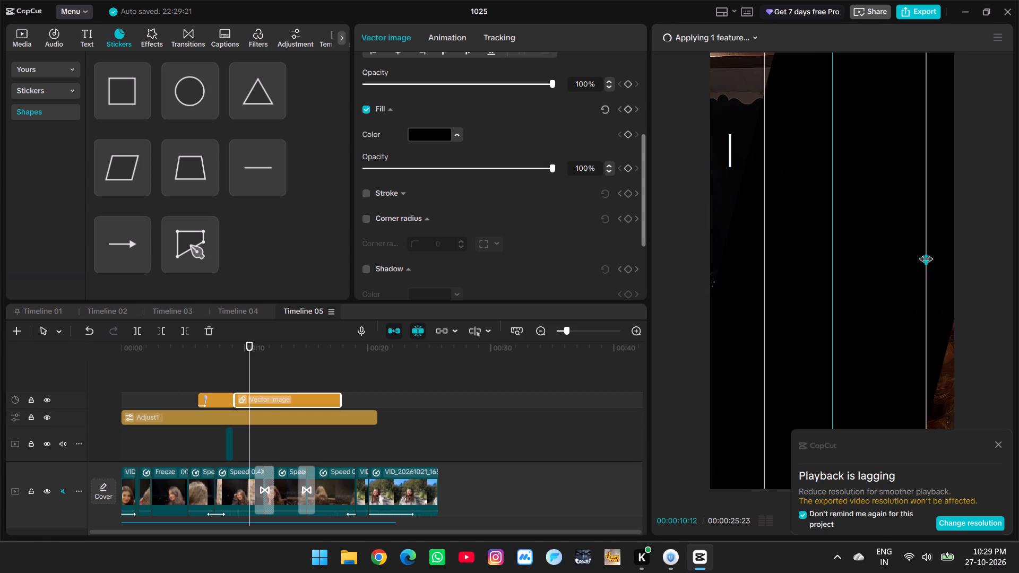
pyautogui.moveTo(924, 261); pyautogui.dragTo(921, 260)
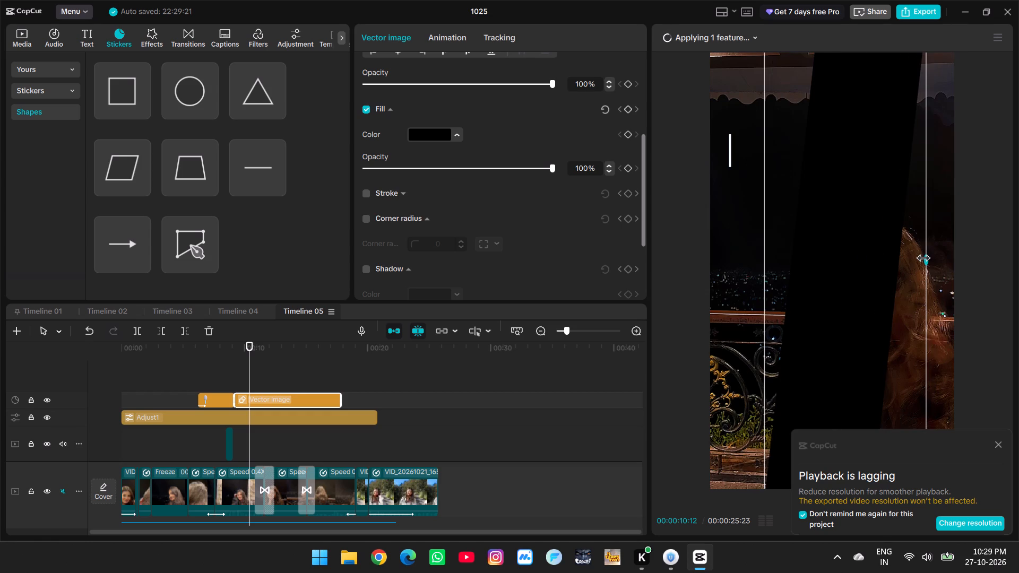
pyautogui.moveTo(921, 260); pyautogui.dragTo(917, 258)
pyautogui.moveTo(869, 290); pyautogui.dragTo(768, 289)
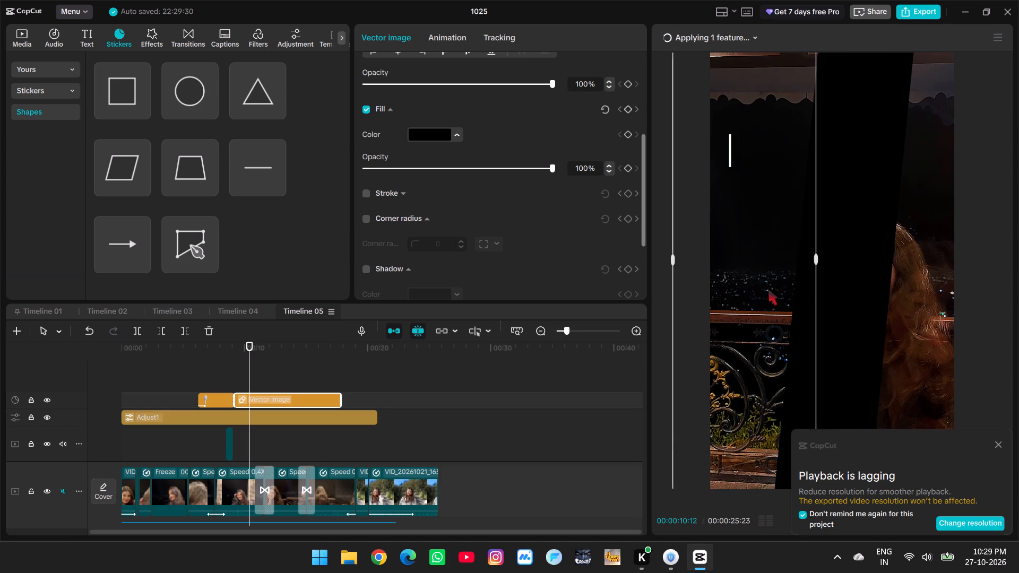
pyautogui.moveTo(768, 289); pyautogui.dragTo(671, 290)
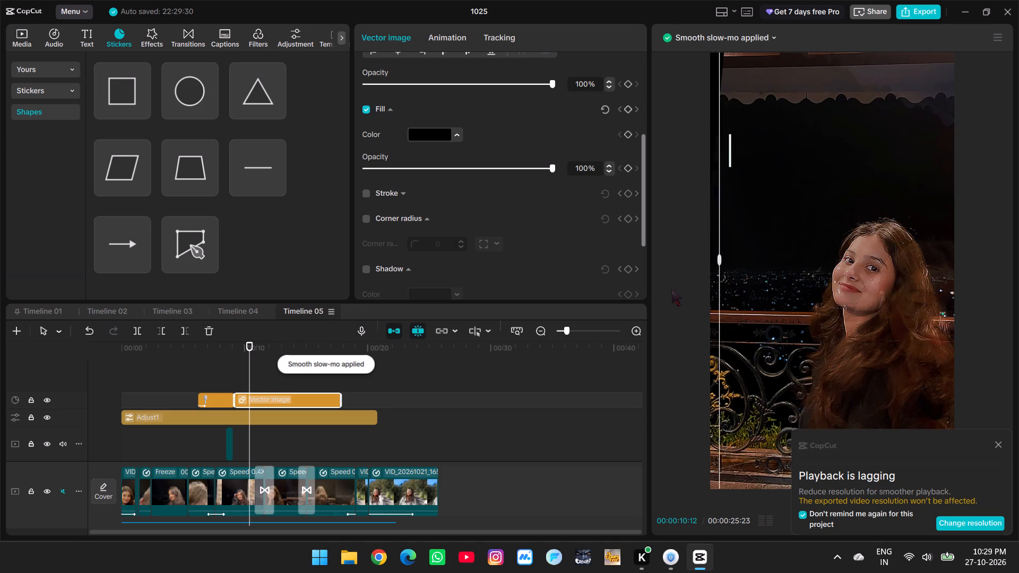
pyautogui.moveTo(671, 290); pyautogui.dragTo(793, 290)
# Enable the corner radius option for the black parallelogram.
pyautogui.scroll(2, 439, 116)
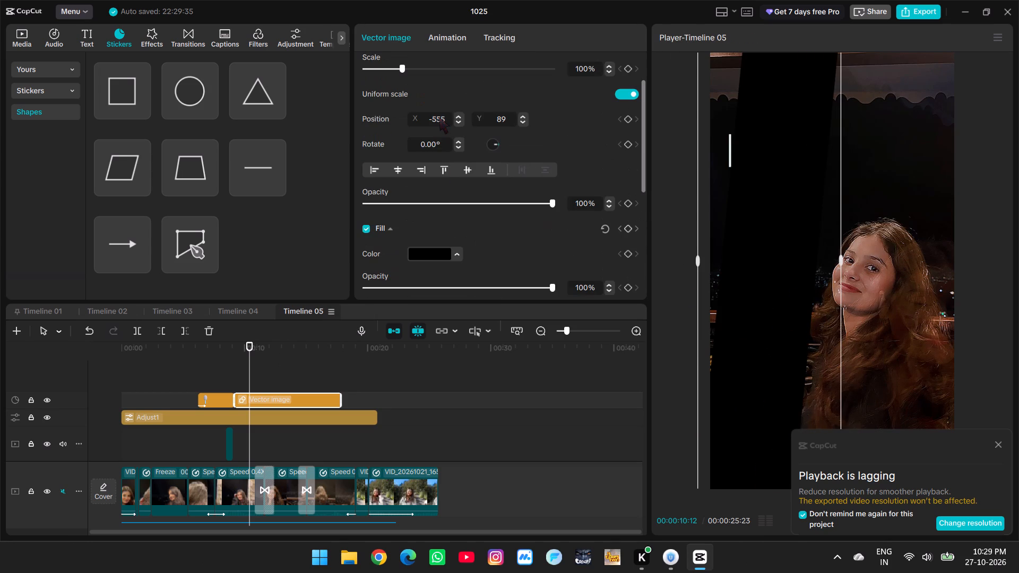
pyautogui.scroll(-1, 469, 231)
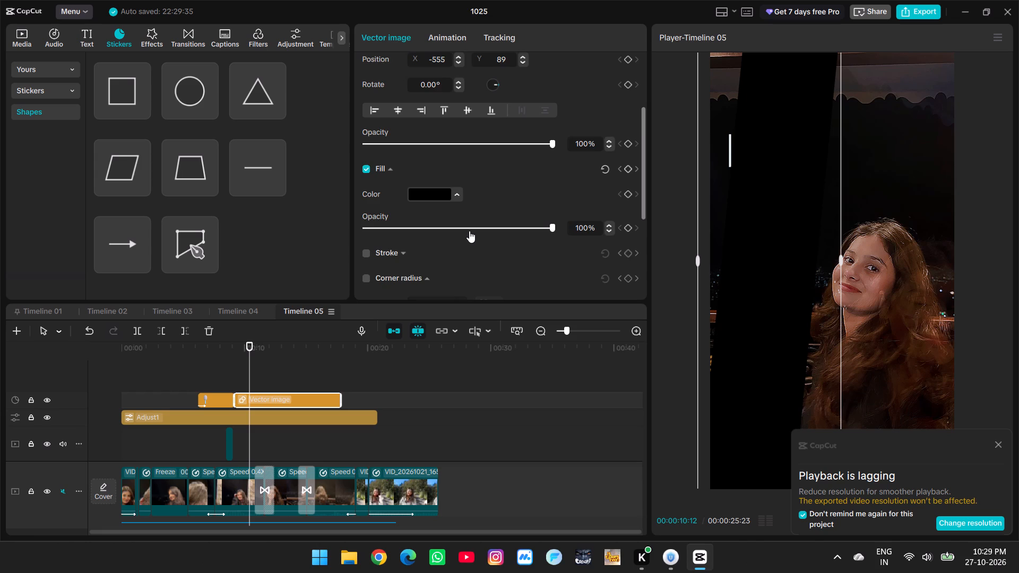
pyautogui.scroll(6, 465, 209)
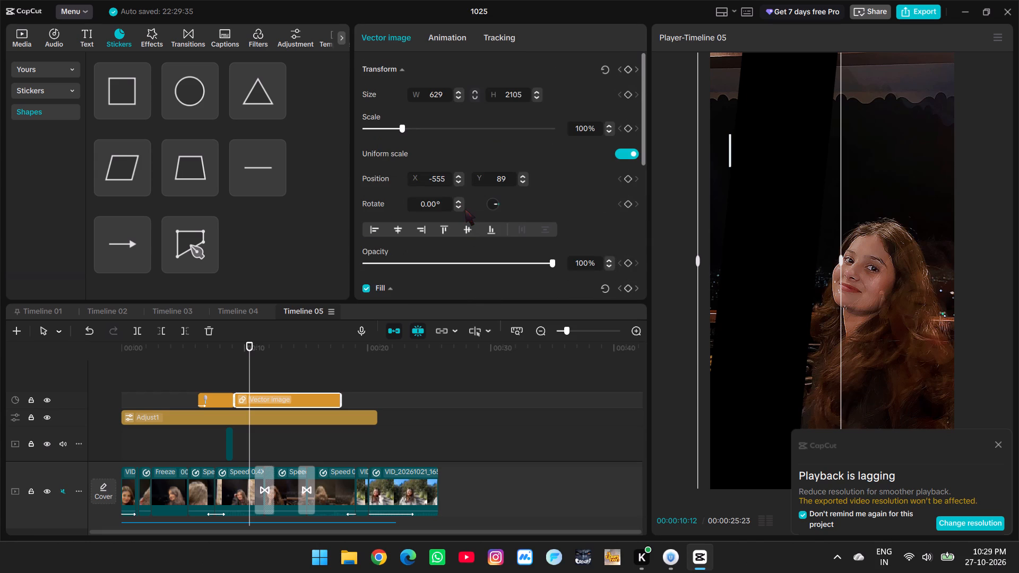
pyautogui.scroll(-1, 472, 209)
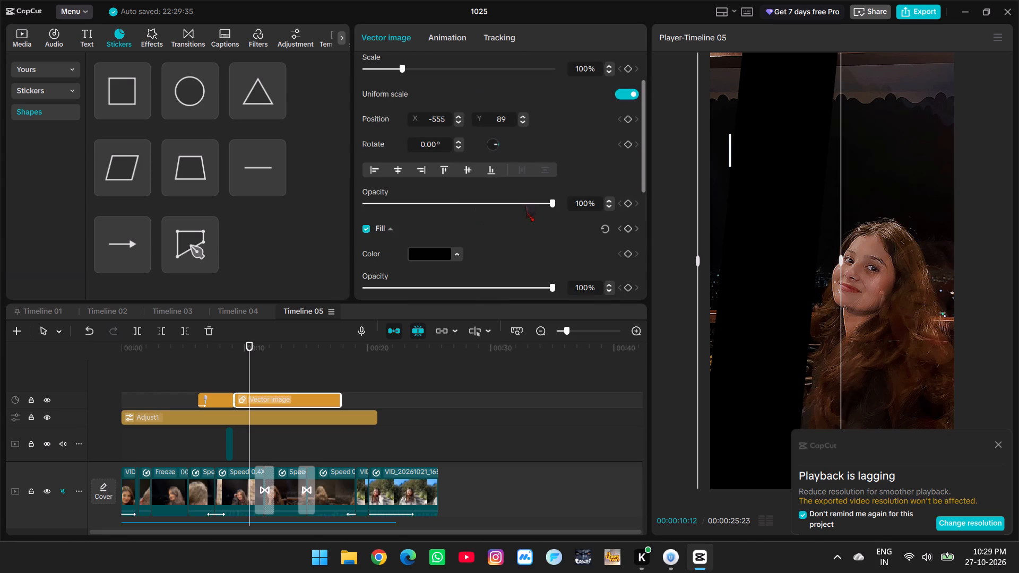
pyautogui.scroll(-1, 525, 205)
pyautogui.scroll(3, 542, 205)
pyautogui.scroll(-1, 542, 205)
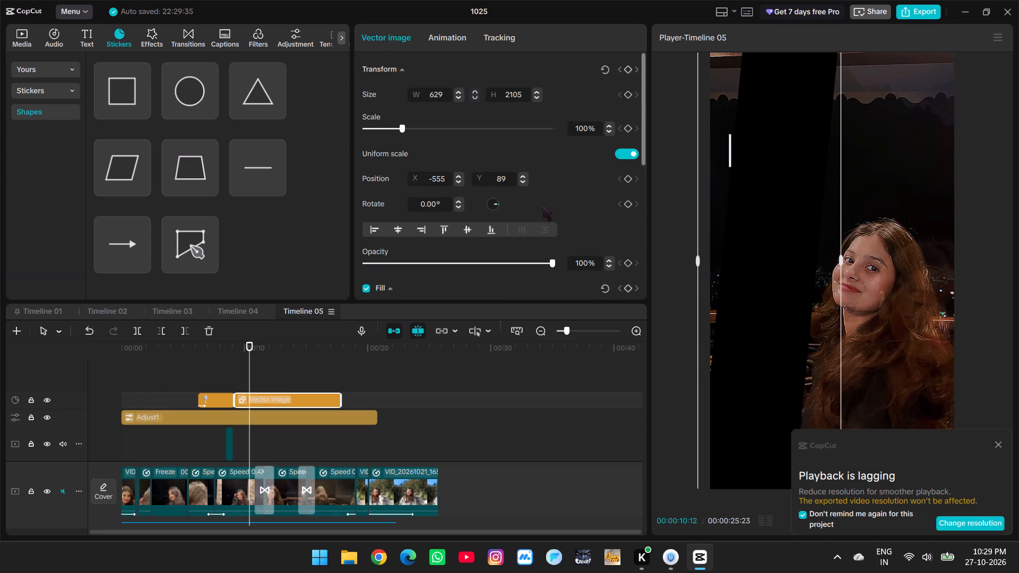
pyautogui.scroll(-4, 542, 205)
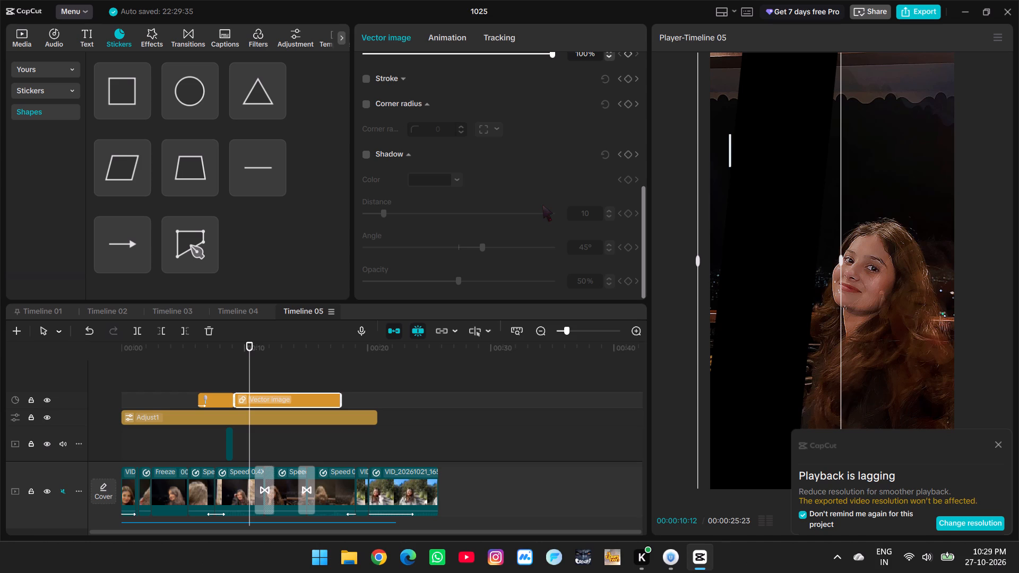
pyautogui.click(361, 101)
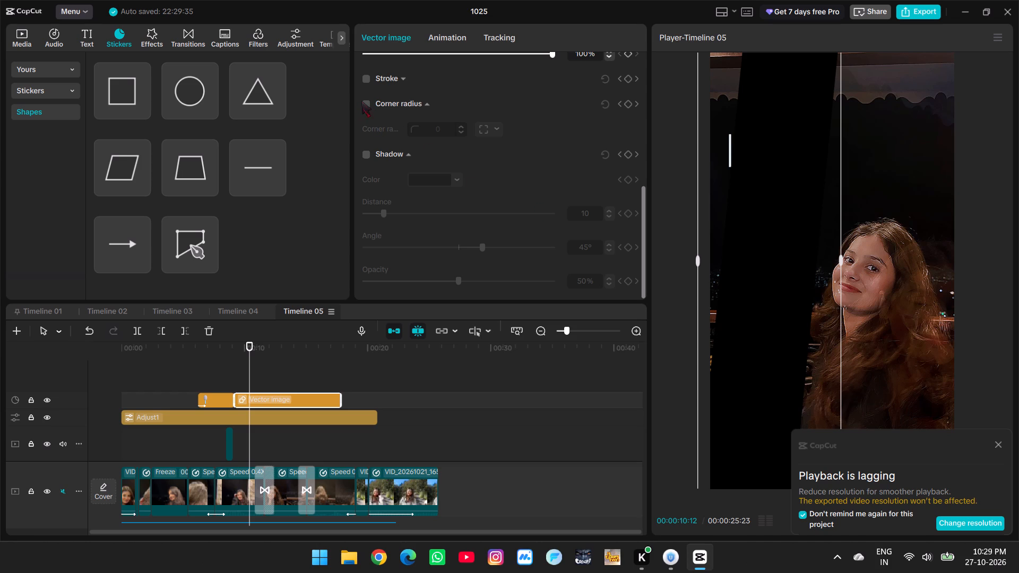
pyautogui.click(364, 104)
# Move the black parallelogram down over the woman so its top edge crosses her face.
pyautogui.moveTo(784, 135); pyautogui.dragTo(780, 290)
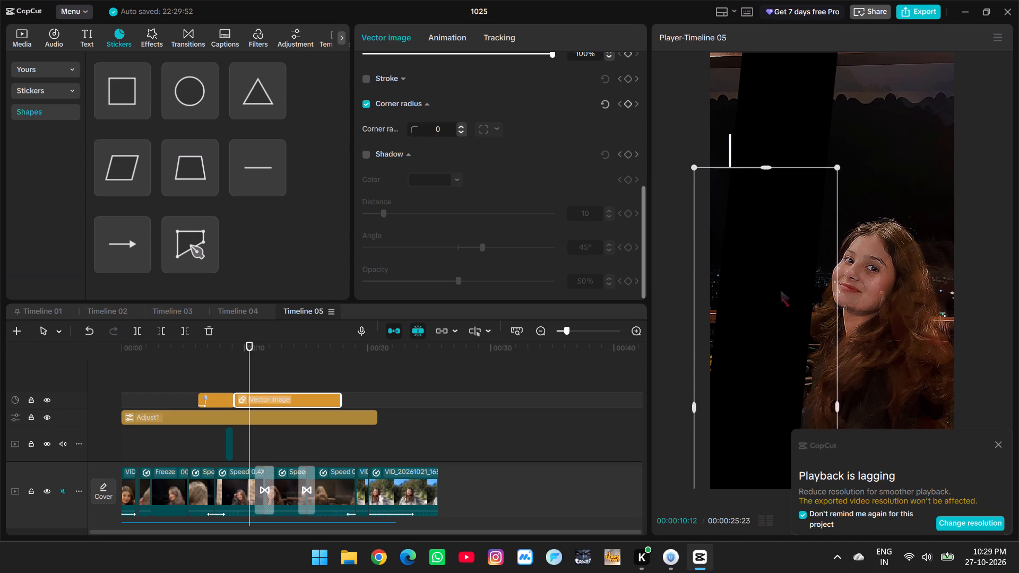
pyautogui.moveTo(780, 290); pyautogui.dragTo(870, 404)
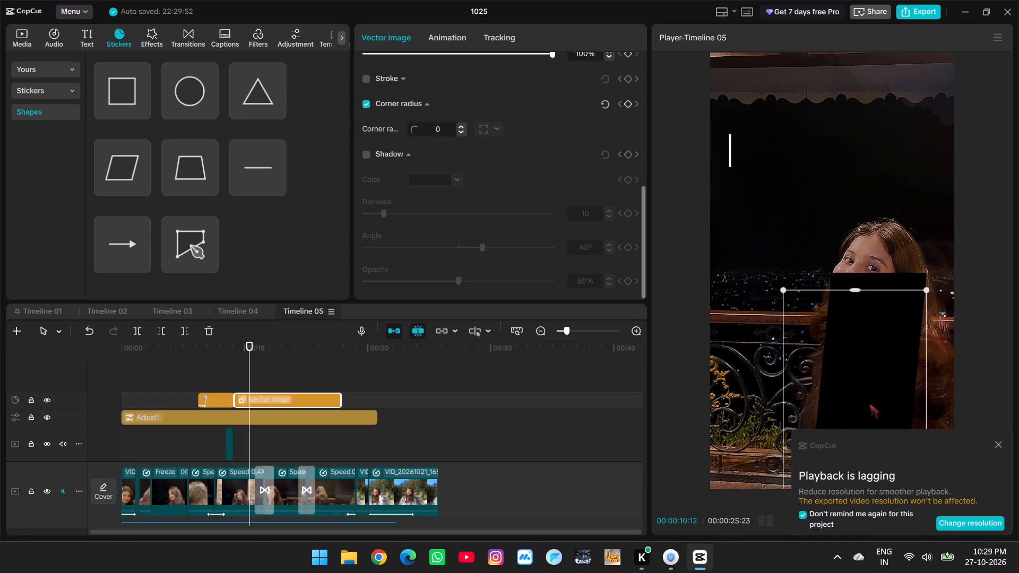
pyautogui.moveTo(870, 404); pyautogui.dragTo(863, 380)
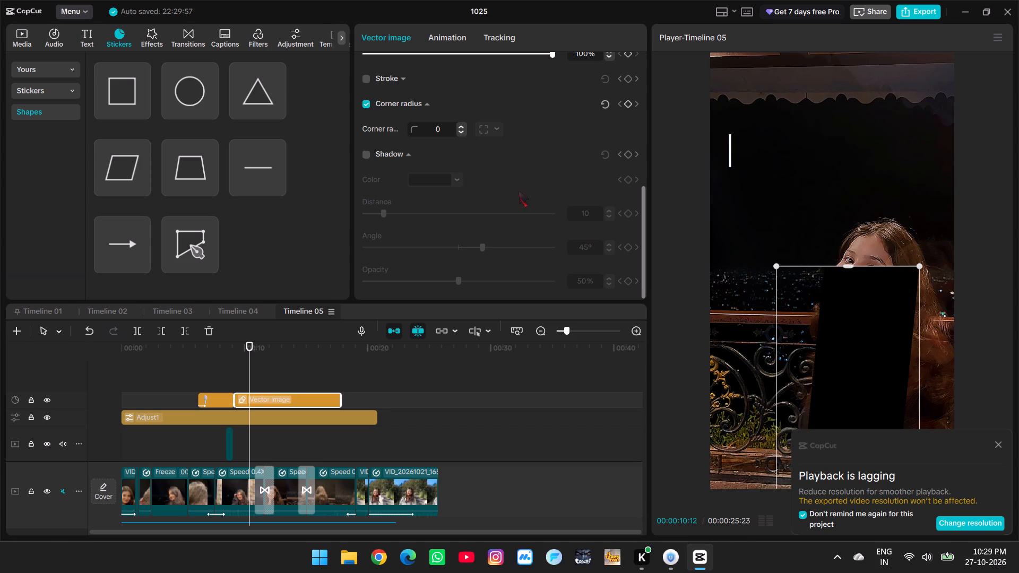
# Raise the parallelogram's corner radius to 83 and nudge the shape slightly over the woman.
pyautogui.doubleClick(462, 128)
pyautogui.moveTo(902, 358); pyautogui.dragTo(885, 341)
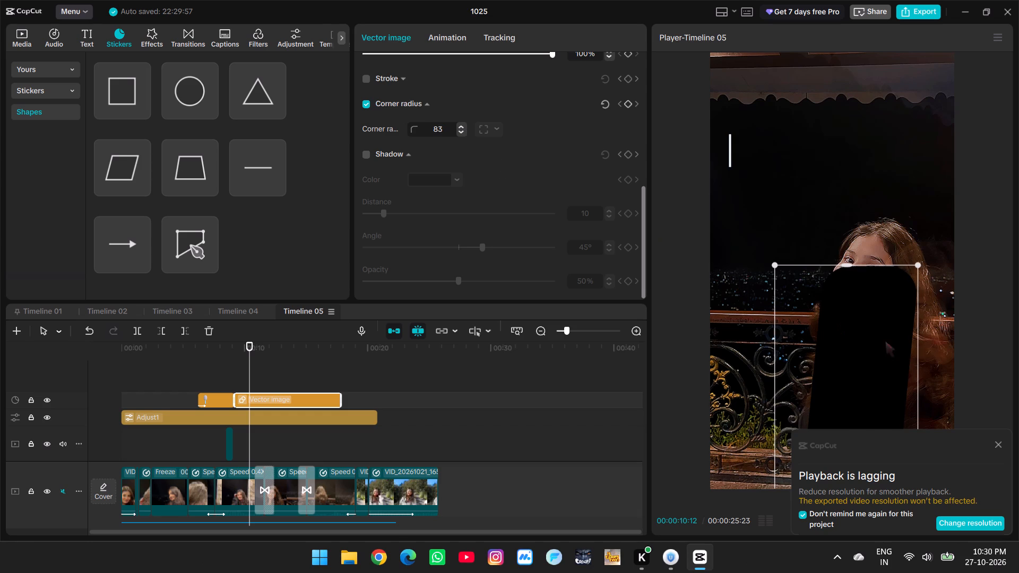
# Move the black parallelogram up to the frame's upper-left area and shrink it to a narrow band about 232 wide.
pyautogui.moveTo(885, 341); pyautogui.dragTo(804, 107)
pyautogui.moveTo(792, 248); pyautogui.dragTo(817, 113)
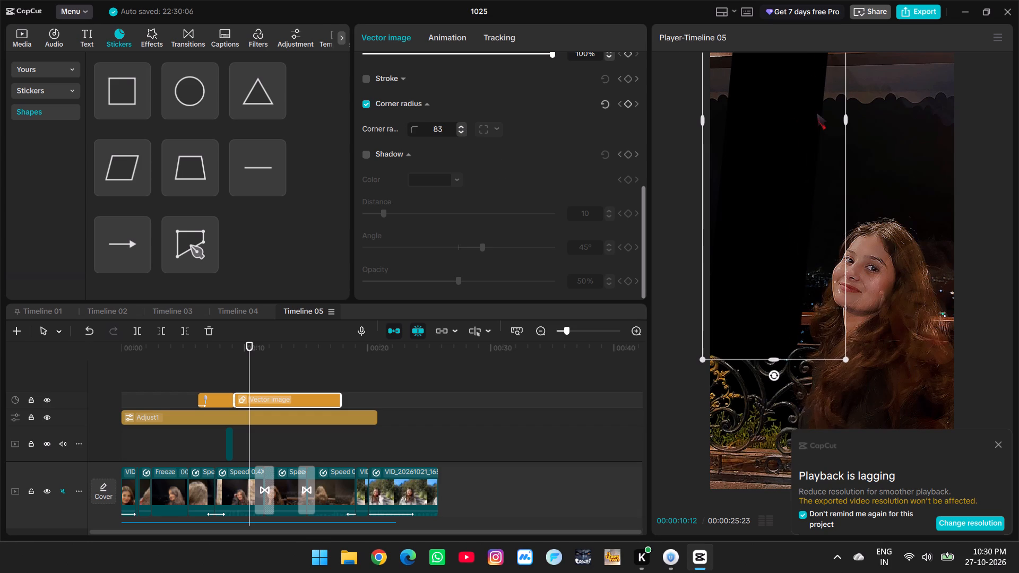
pyautogui.moveTo(817, 113); pyautogui.dragTo(817, 115)
pyautogui.moveTo(847, 363); pyautogui.dragTo(796, 310)
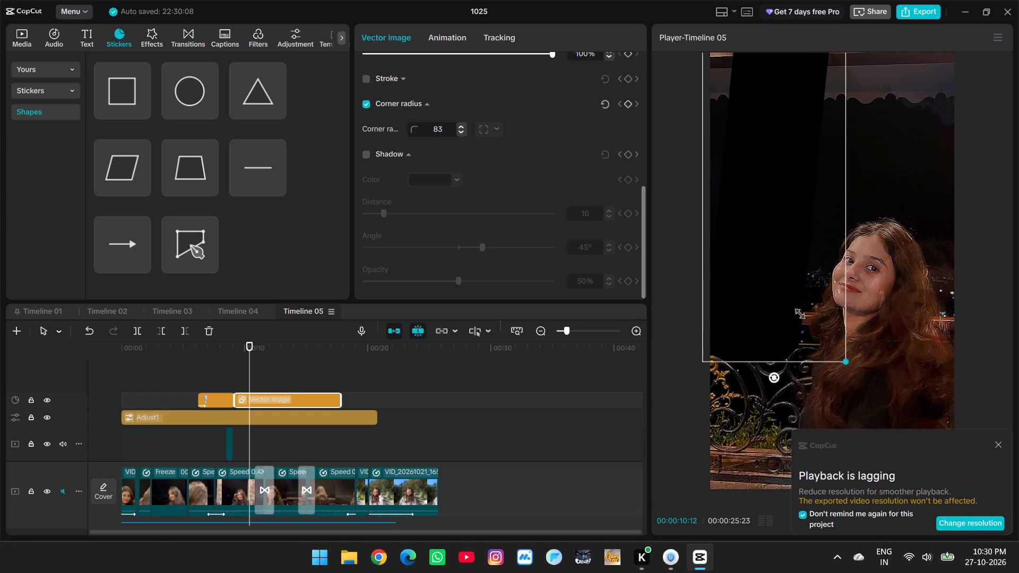
pyautogui.moveTo(796, 310); pyautogui.dragTo(799, 311)
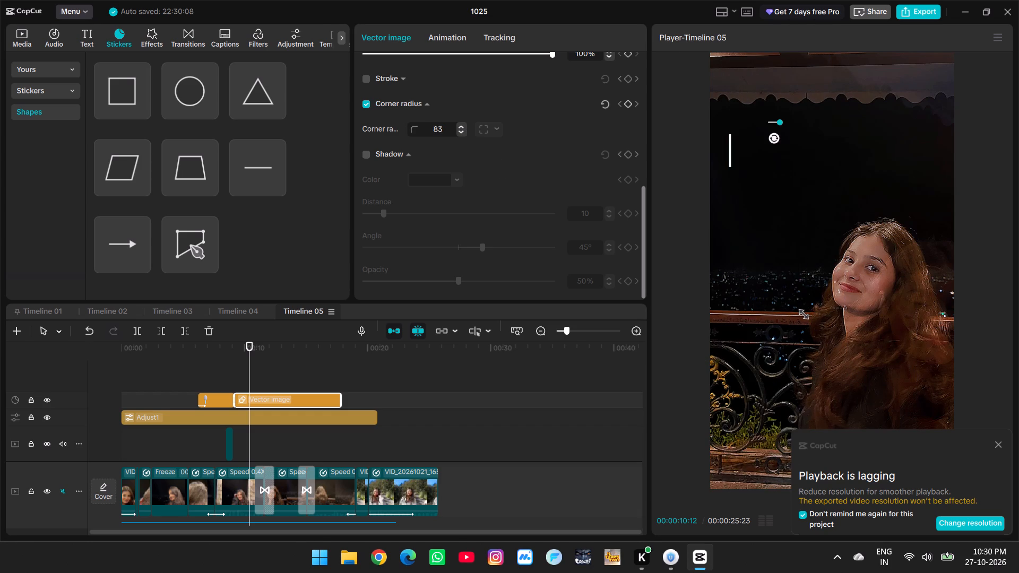
pyautogui.moveTo(799, 311); pyautogui.dragTo(801, 311)
# Place the narrow black band along the video's left edge and stretch it down to a height of about 1969.
pyautogui.moveTo(790, 204); pyautogui.dragTo(780, 286)
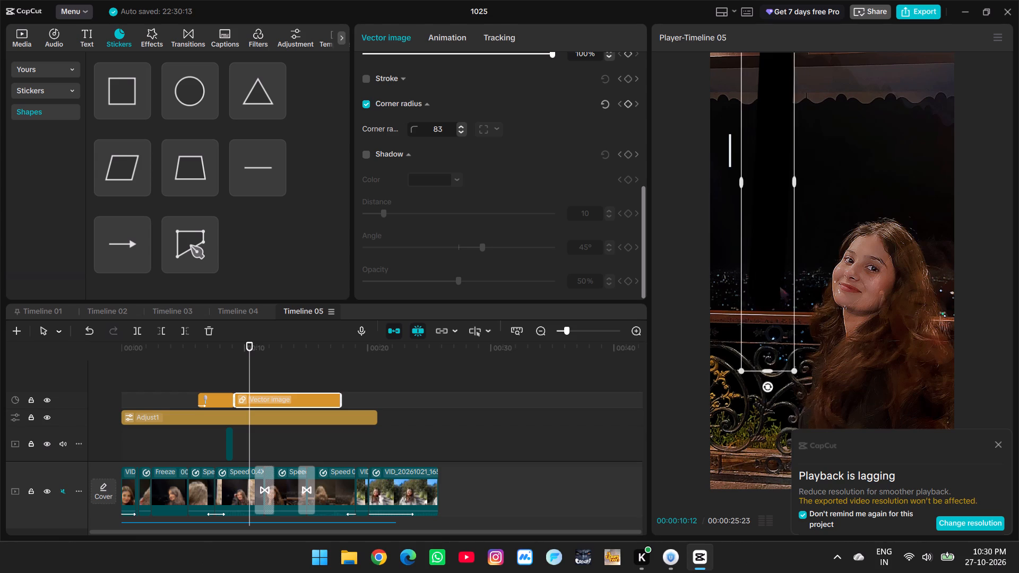
pyautogui.moveTo(780, 286); pyautogui.dragTo(750, 342)
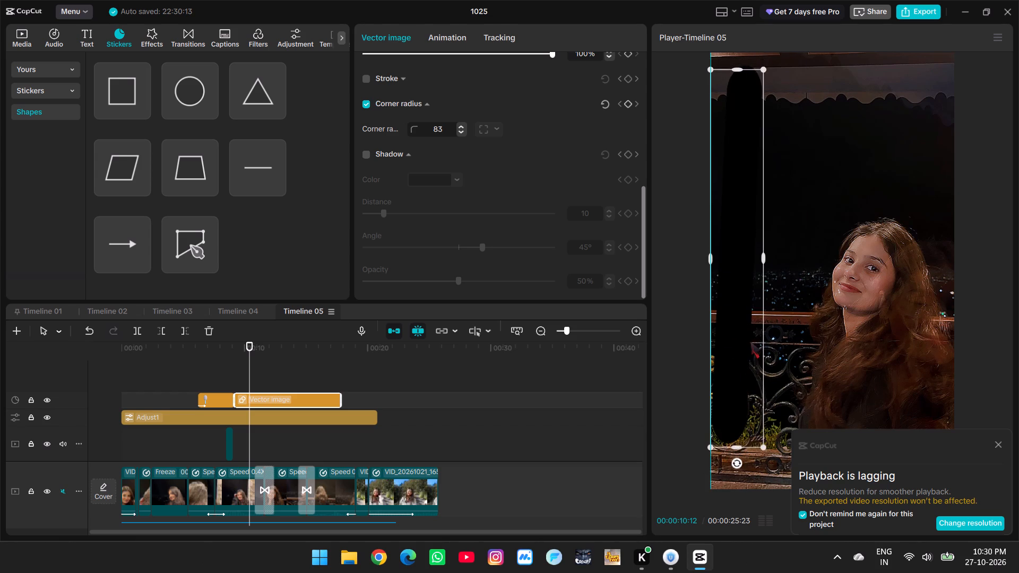
pyautogui.moveTo(750, 342); pyautogui.dragTo(749, 348)
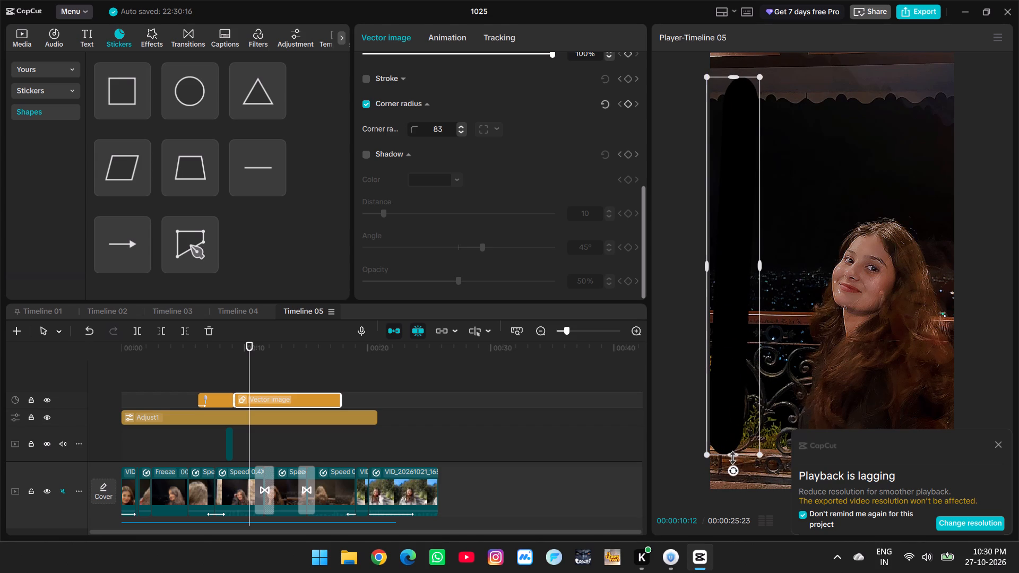
pyautogui.moveTo(732, 456); pyautogui.dragTo(729, 478)
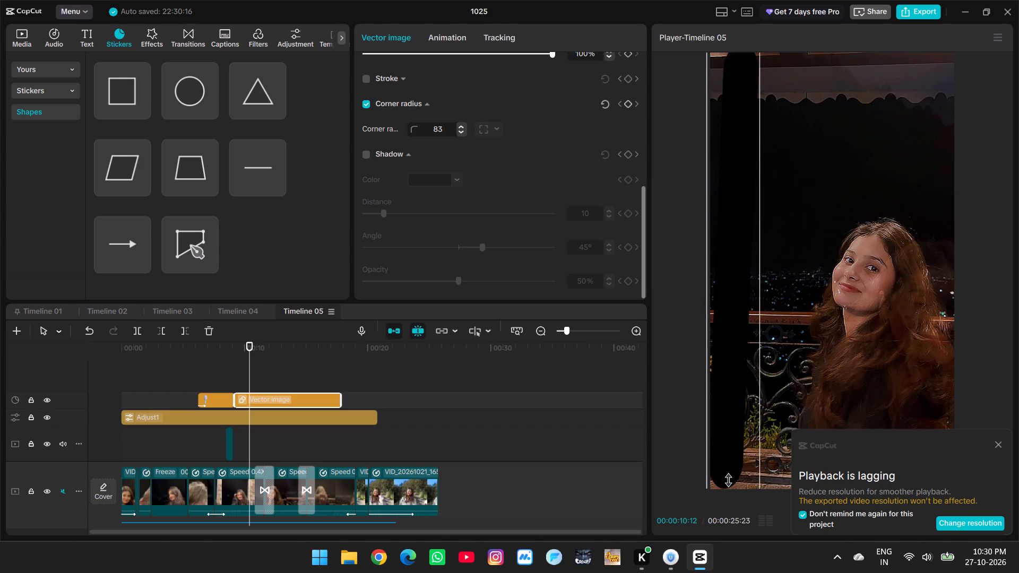
pyautogui.moveTo(729, 478); pyautogui.dragTo(729, 488)
pyautogui.moveTo(719, 429); pyautogui.dragTo(704, 431)
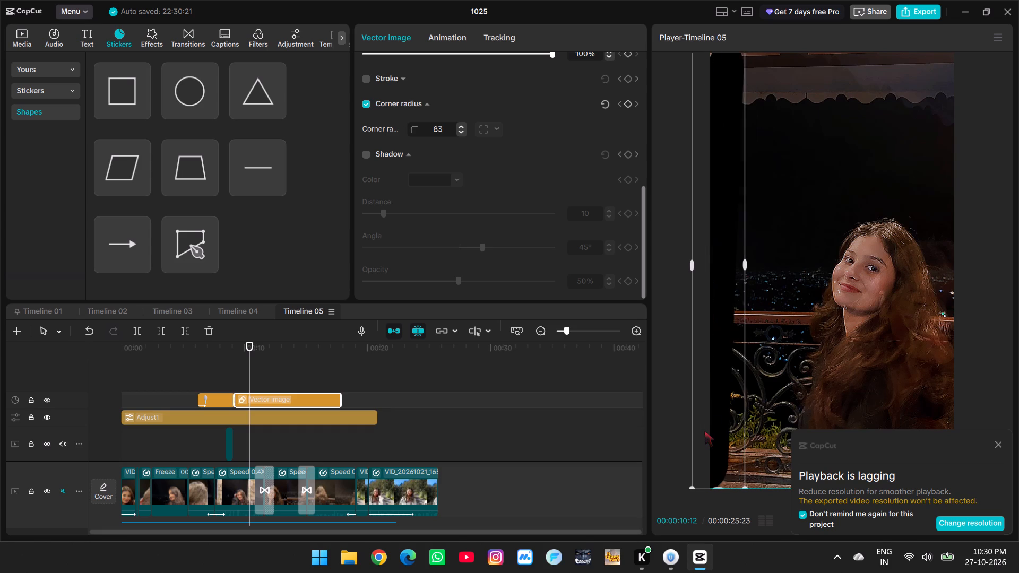
pyautogui.moveTo(704, 431); pyautogui.dragTo(718, 436)
# Reset the black parallelogram's corner radius to 0.
pyautogui.click(443, 129)
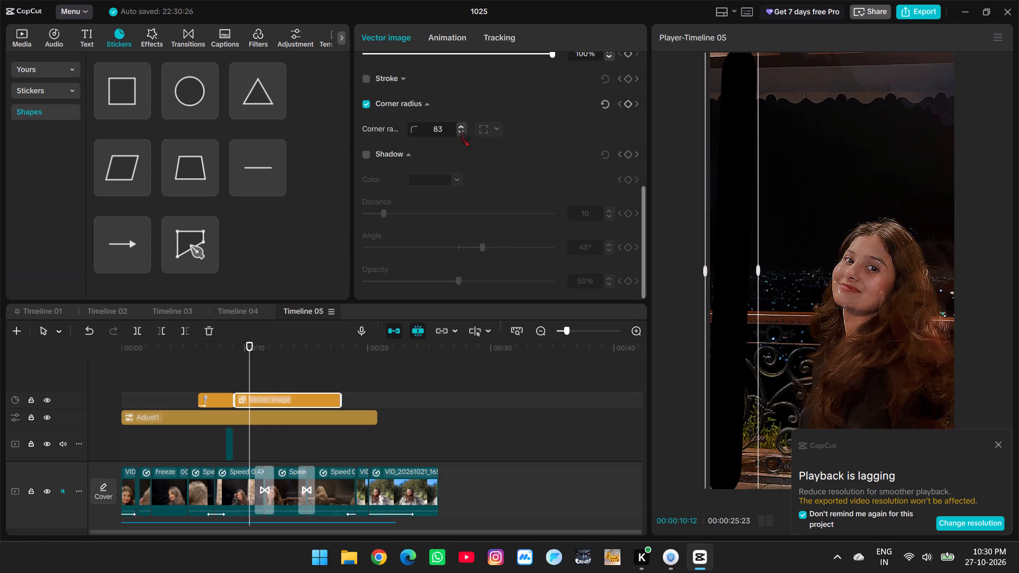
pyautogui.click(603, 104)
# Move the black band just outside the video's left edge, at about X -1304, Y 50.
pyautogui.moveTo(740, 332); pyautogui.dragTo(727, 330)
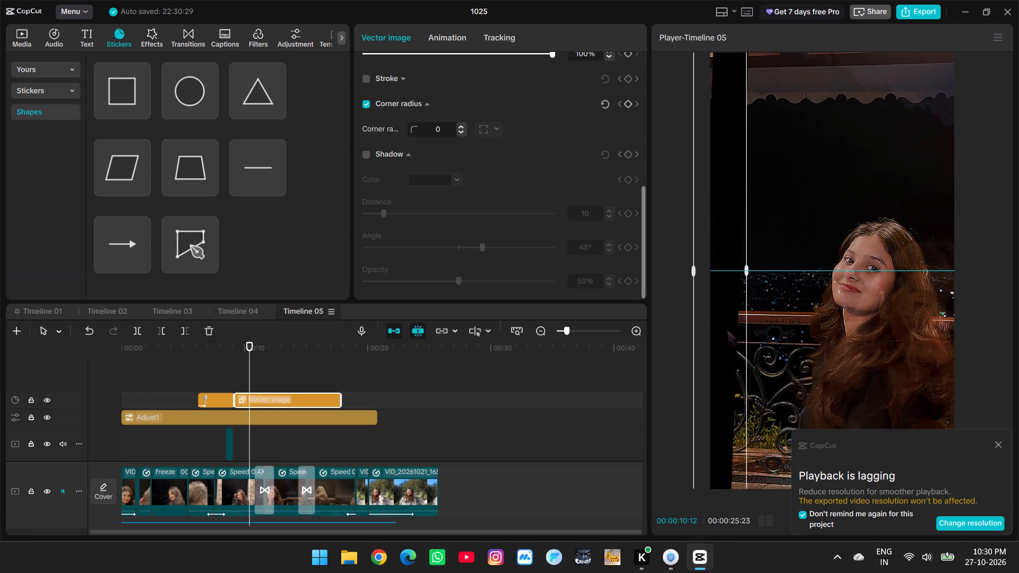
pyautogui.moveTo(727, 330); pyautogui.dragTo(692, 326)
pyautogui.scroll(-1, 489, 233)
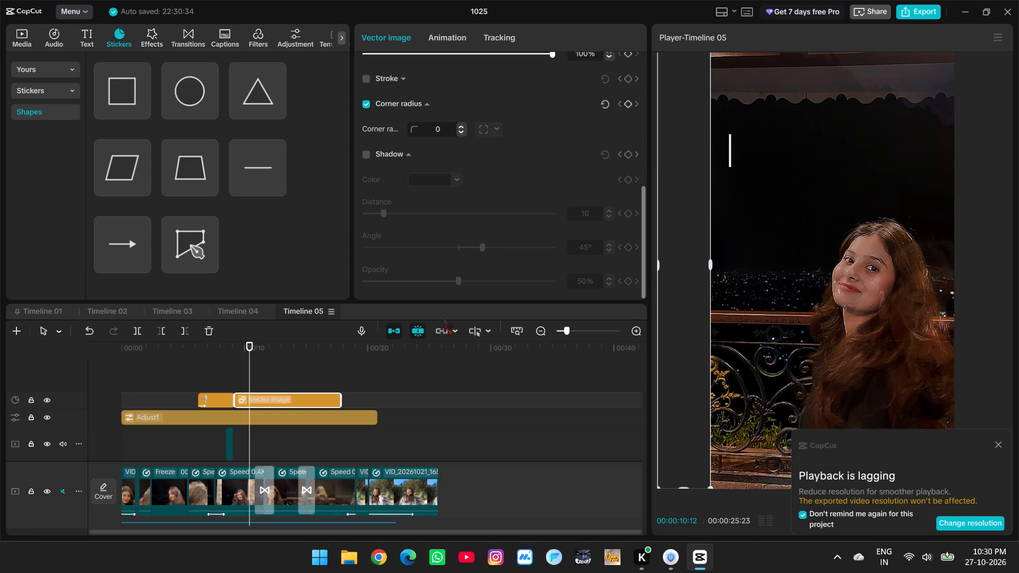
pyautogui.scroll(-2, 428, 264)
pyautogui.scroll(8, 439, 256)
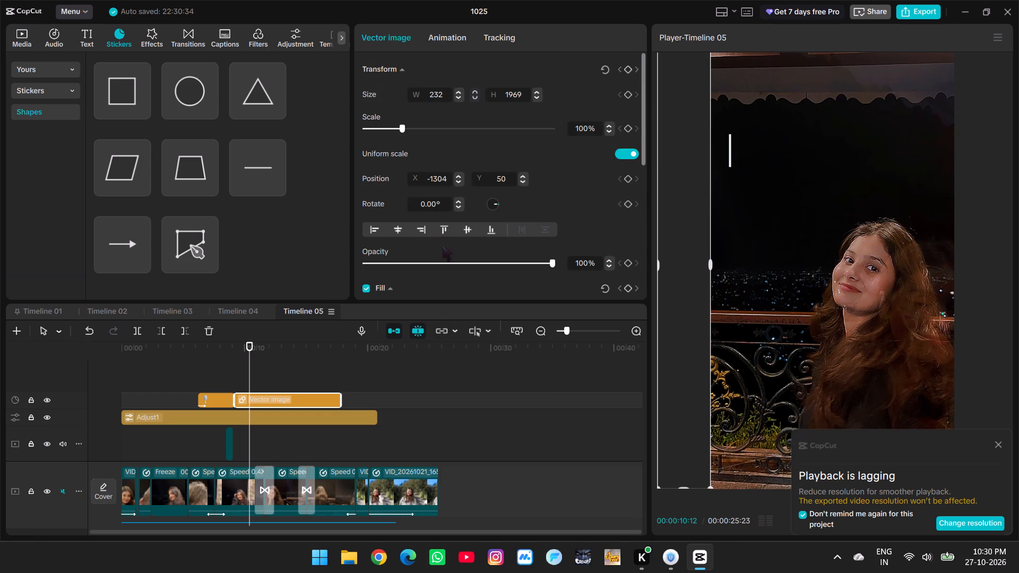
pyautogui.scroll(1, 442, 245)
# Find the "Thanks for watching" sticker among the trending stickers and add it to the timeline right after the last video clip.
pyautogui.click(27, 89)
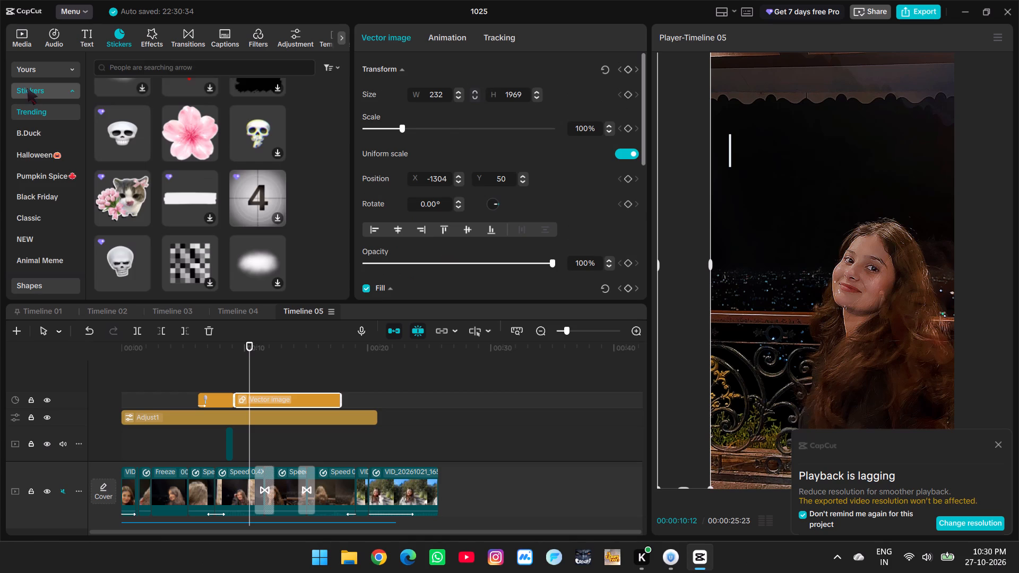
pyautogui.scroll(-1, 140, 230)
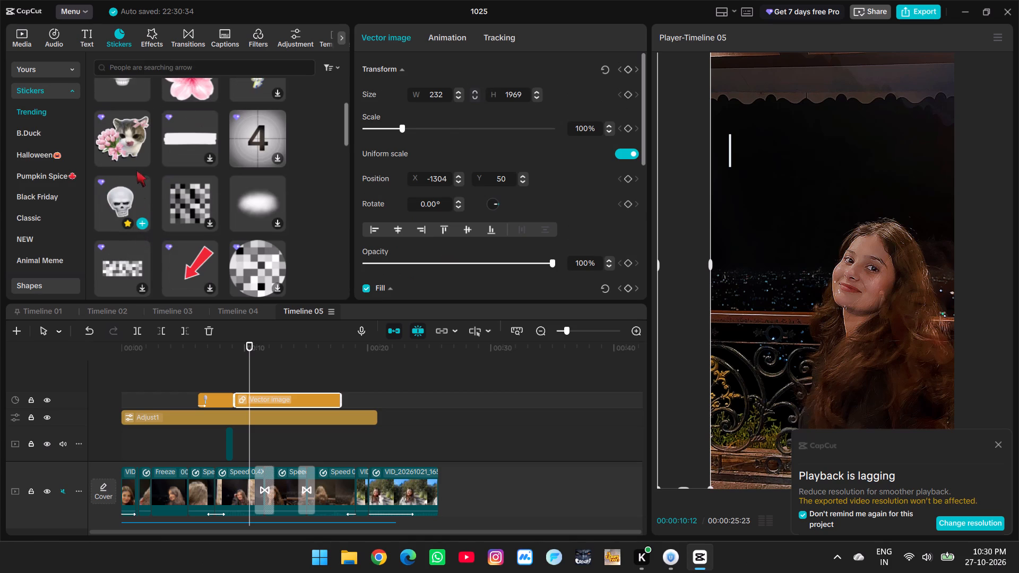
pyautogui.click(133, 143)
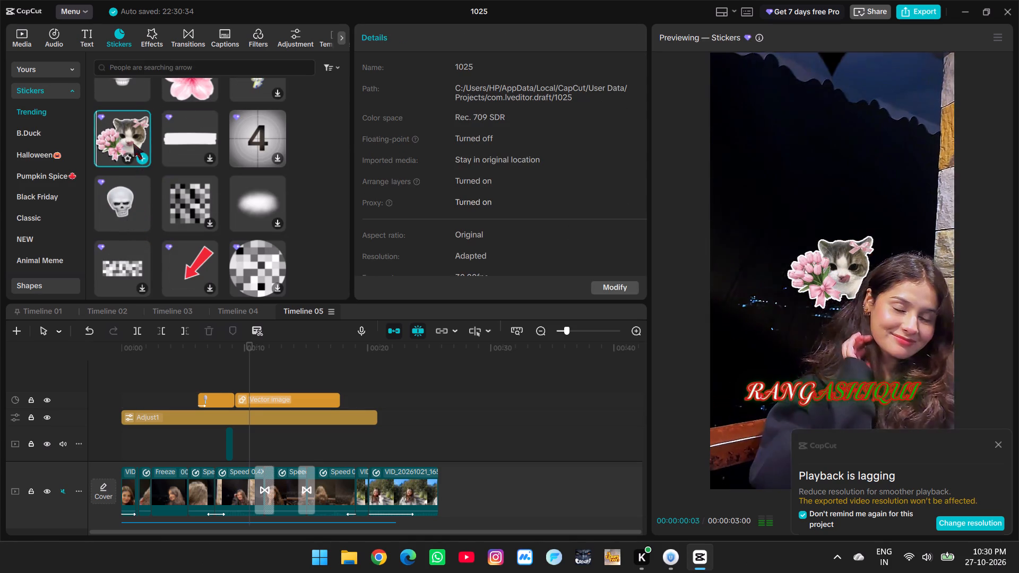
pyautogui.scroll(-1, 178, 193)
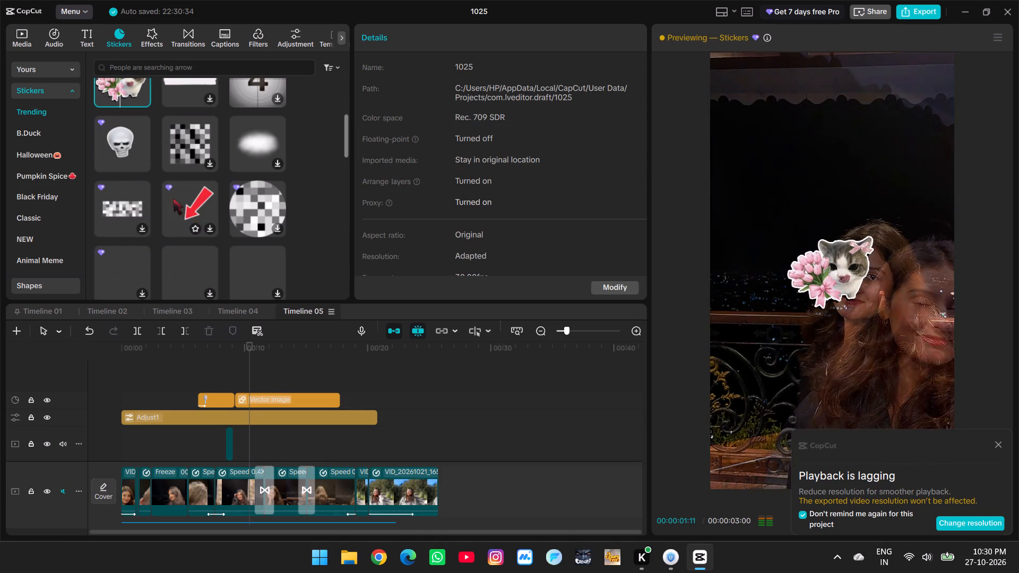
pyautogui.scroll(-2, 208, 201)
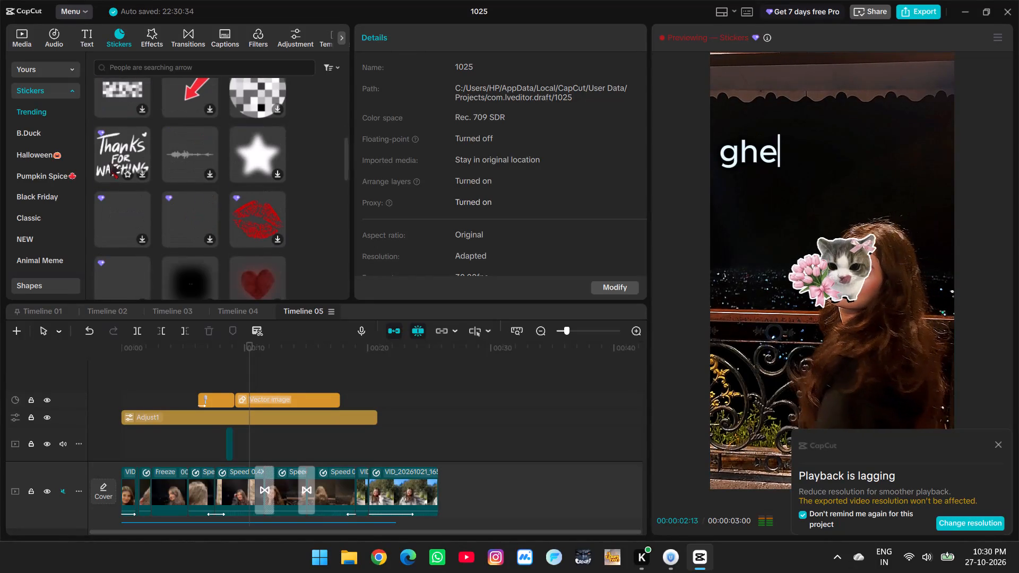
pyautogui.click(114, 152)
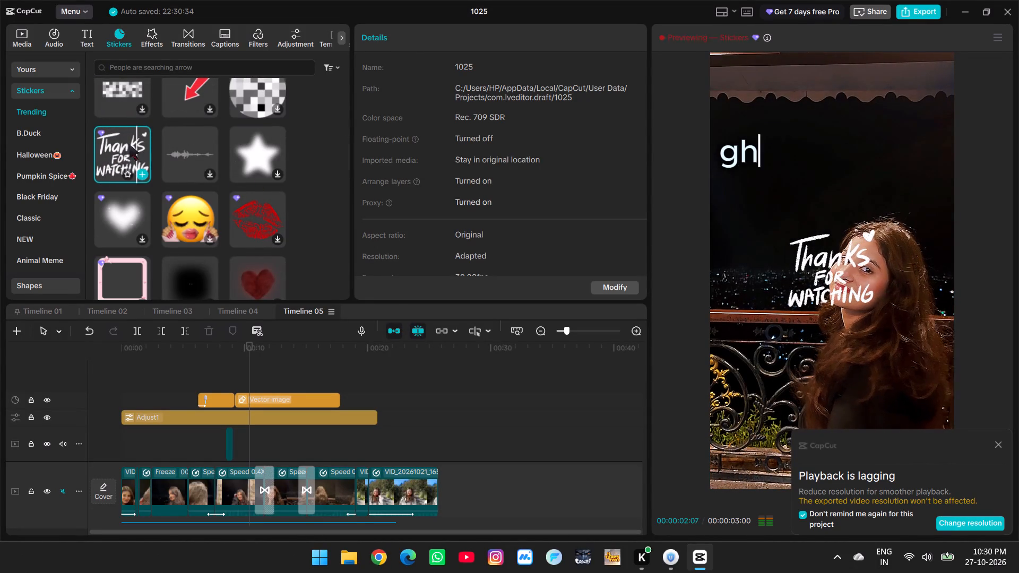
pyautogui.moveTo(129, 144); pyautogui.dragTo(438, 459)
# Dismiss the playback notice and preview the ending from about 00:00:23:19 into the closing sticker.
pyautogui.scroll(-2, 434, 455)
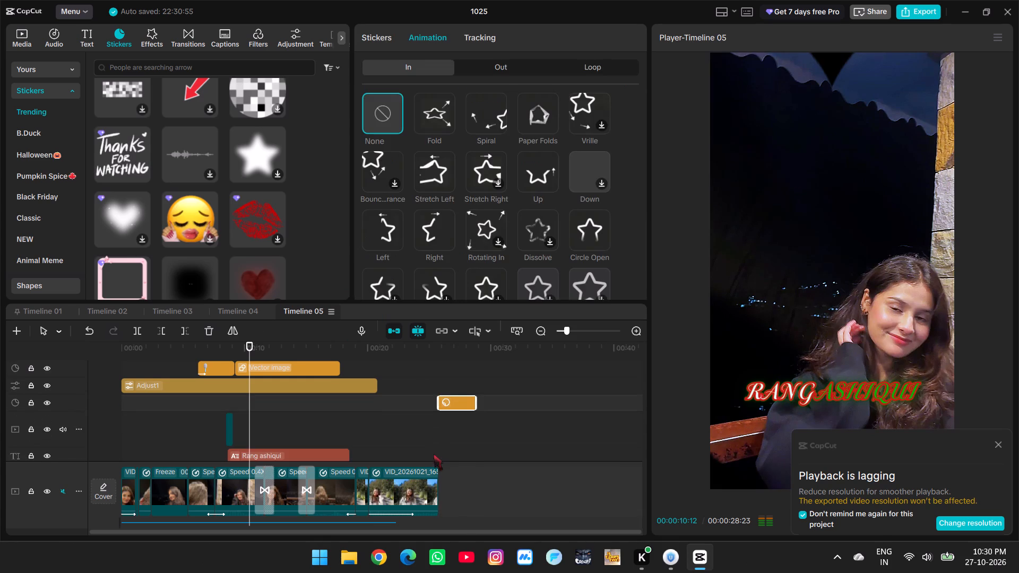
pyautogui.scroll(-4, 439, 435)
pyautogui.click(442, 418)
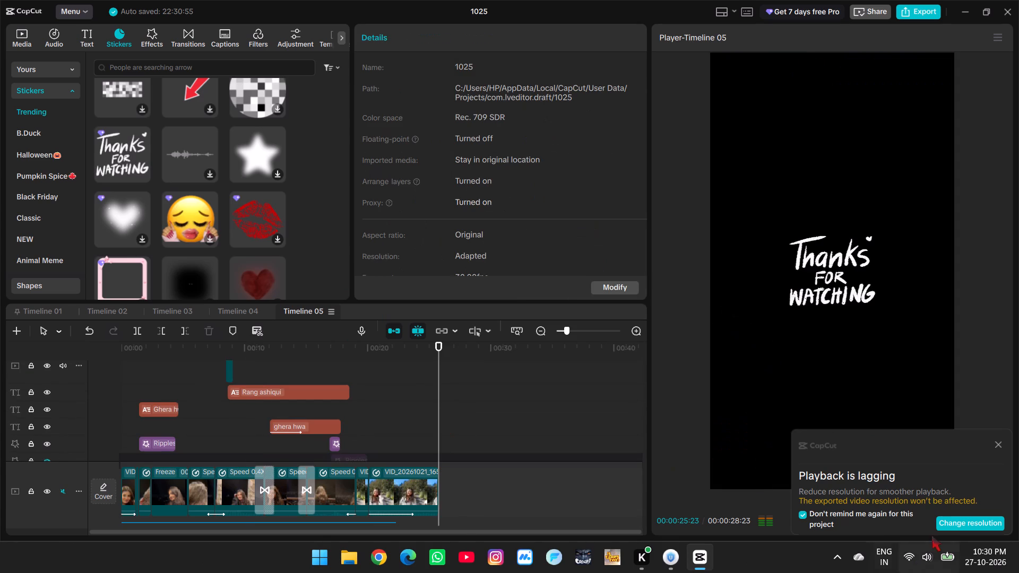
pyautogui.click(412, 418)
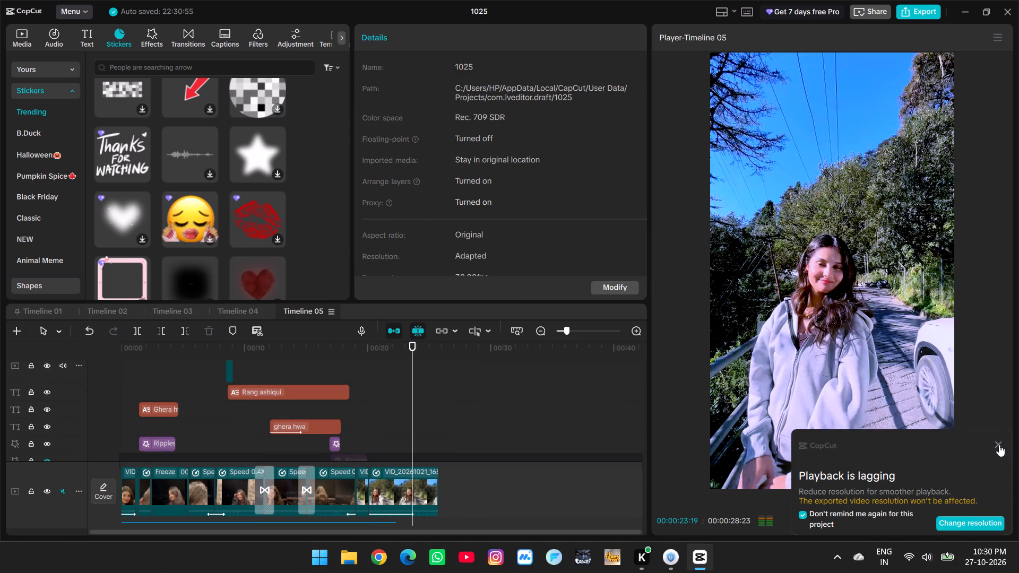
pyautogui.click(999, 445)
pyautogui.click(834, 517)
# Extend the end of the second Gehra Hua audio clip past the last video clip to run under the closing sticker.
pyautogui.scroll(-4, 450, 458)
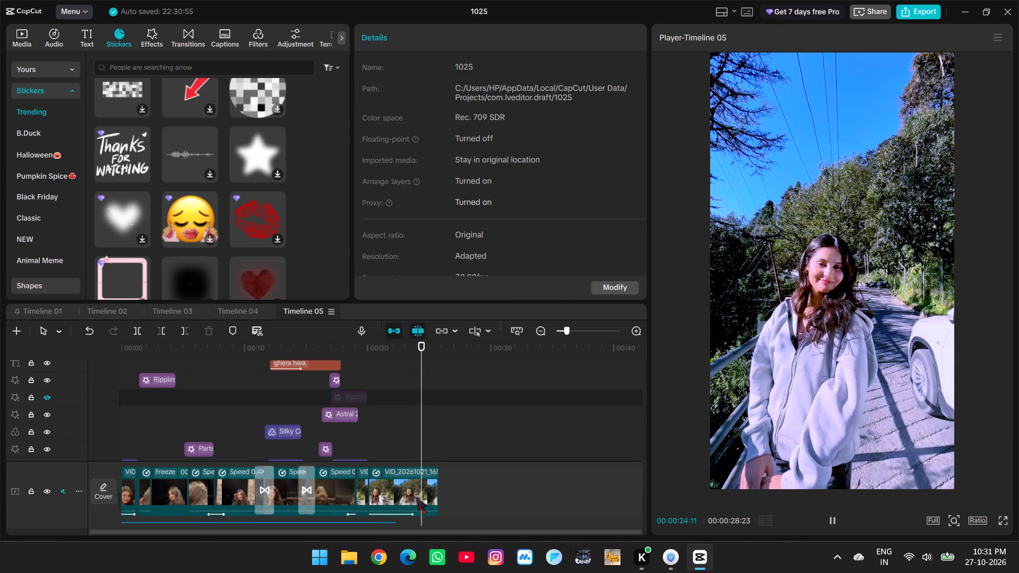
pyautogui.scroll(-7, 417, 497)
pyautogui.click(368, 489)
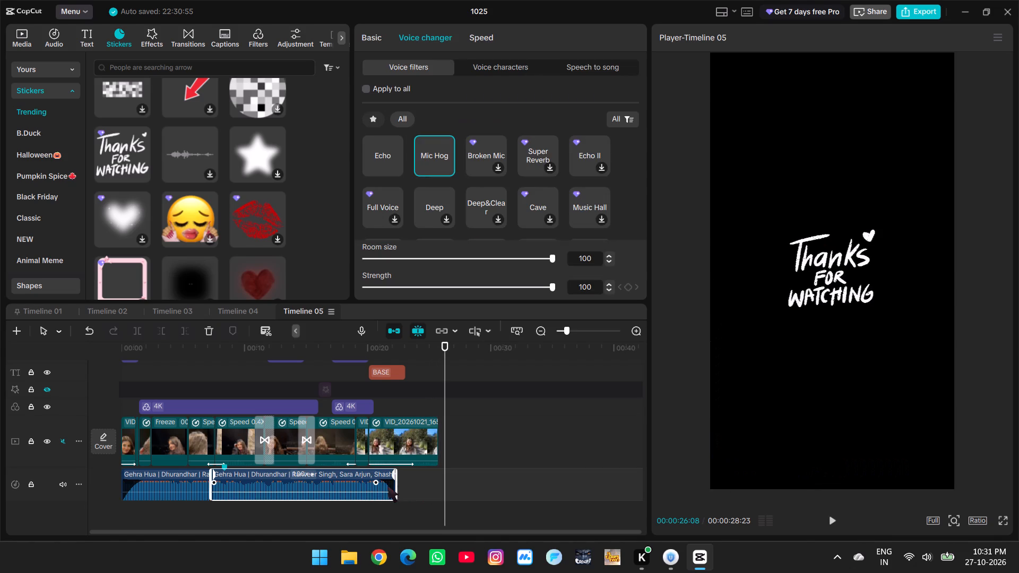
pyautogui.moveTo(395, 484); pyautogui.dragTo(463, 485)
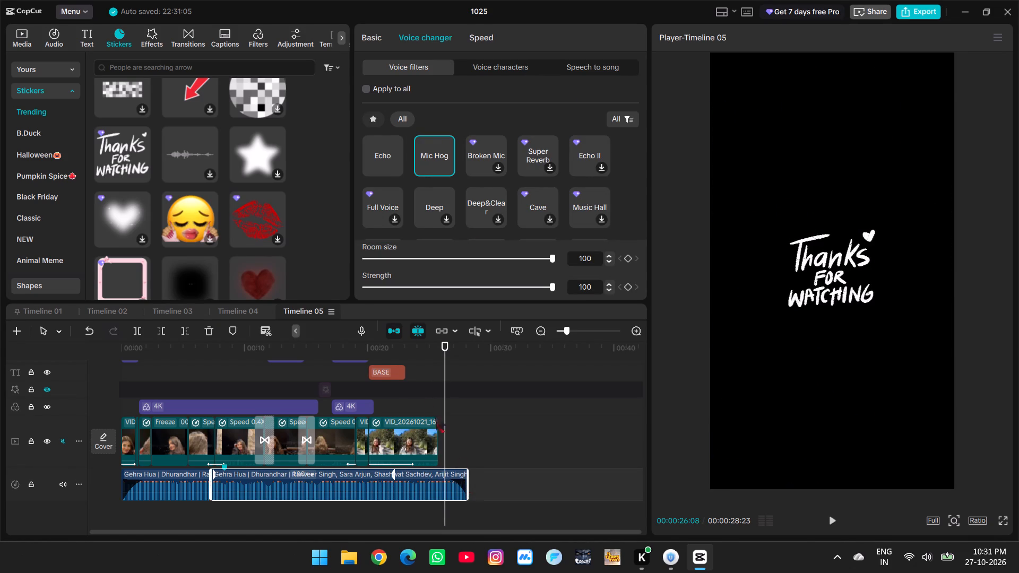
# Play the closing sticker section with the extended music, starting from the end of the last video clip.
pyautogui.click(422, 393)
pyautogui.moveTo(422, 393); pyautogui.dragTo(435, 400)
pyautogui.click(830, 515)
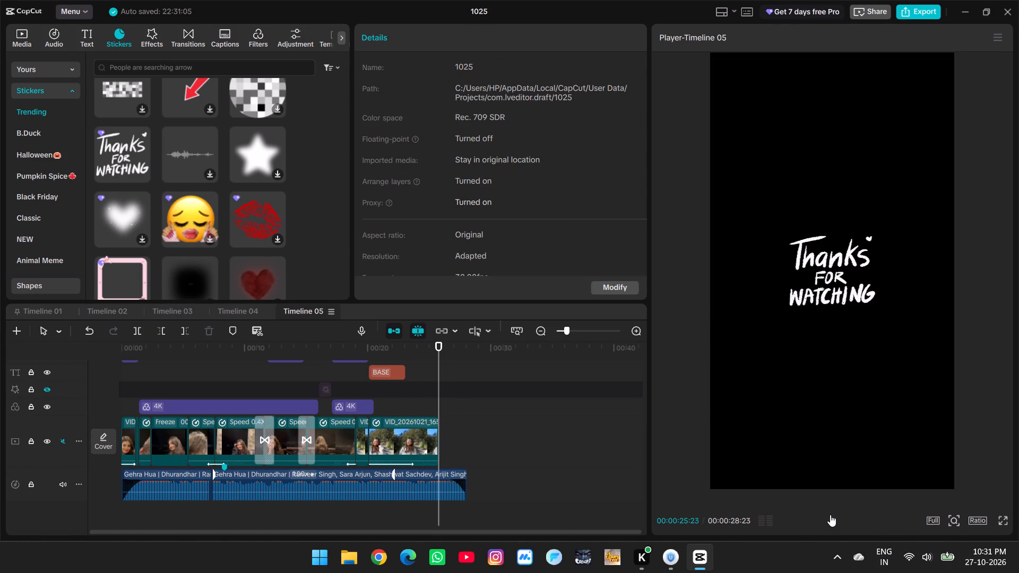
pyautogui.click(830, 515)
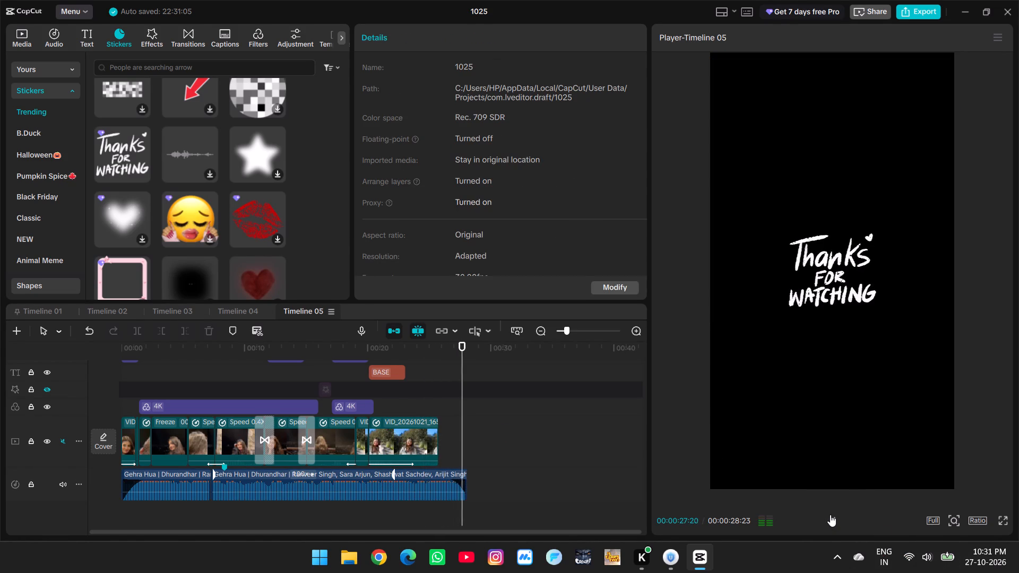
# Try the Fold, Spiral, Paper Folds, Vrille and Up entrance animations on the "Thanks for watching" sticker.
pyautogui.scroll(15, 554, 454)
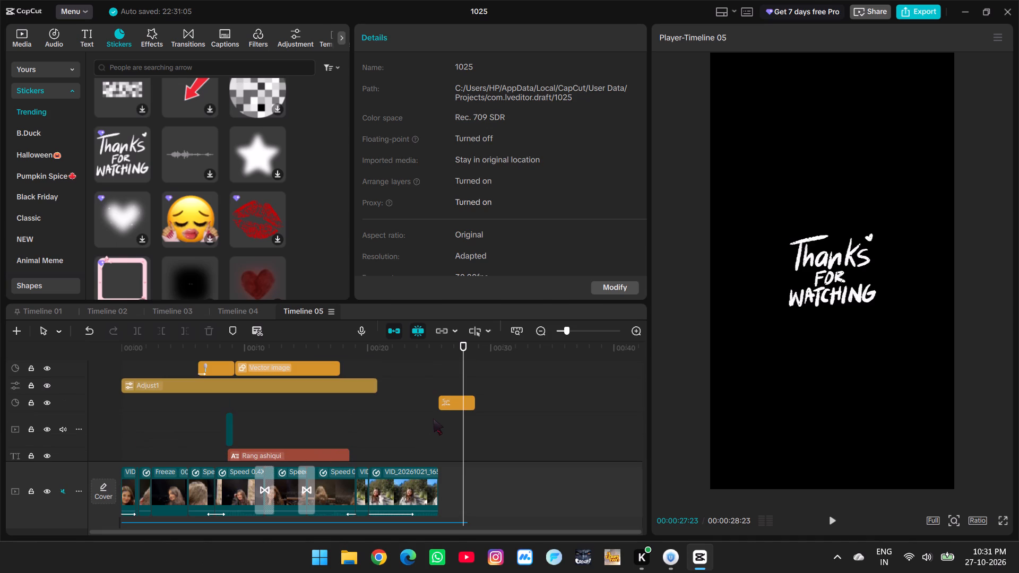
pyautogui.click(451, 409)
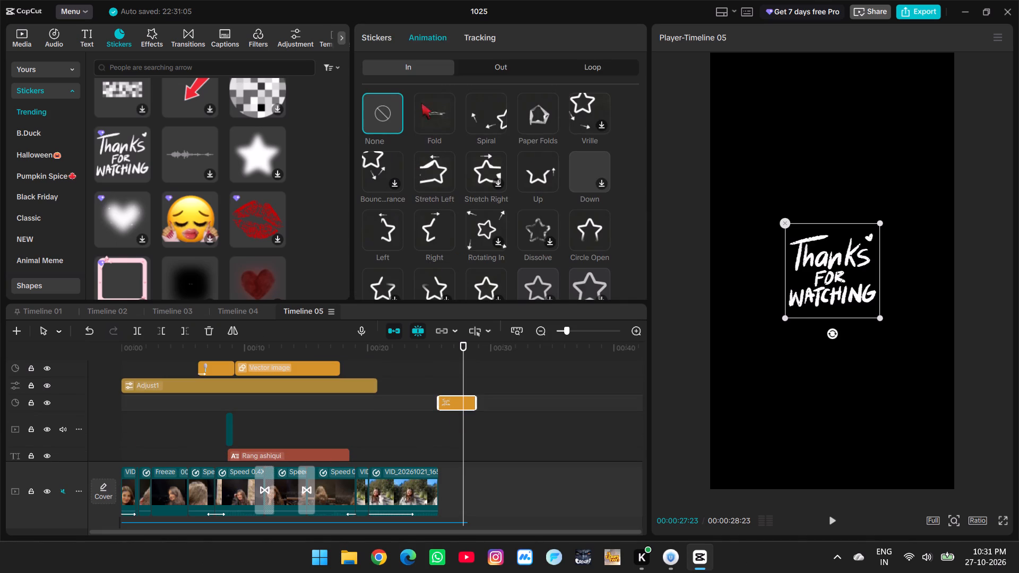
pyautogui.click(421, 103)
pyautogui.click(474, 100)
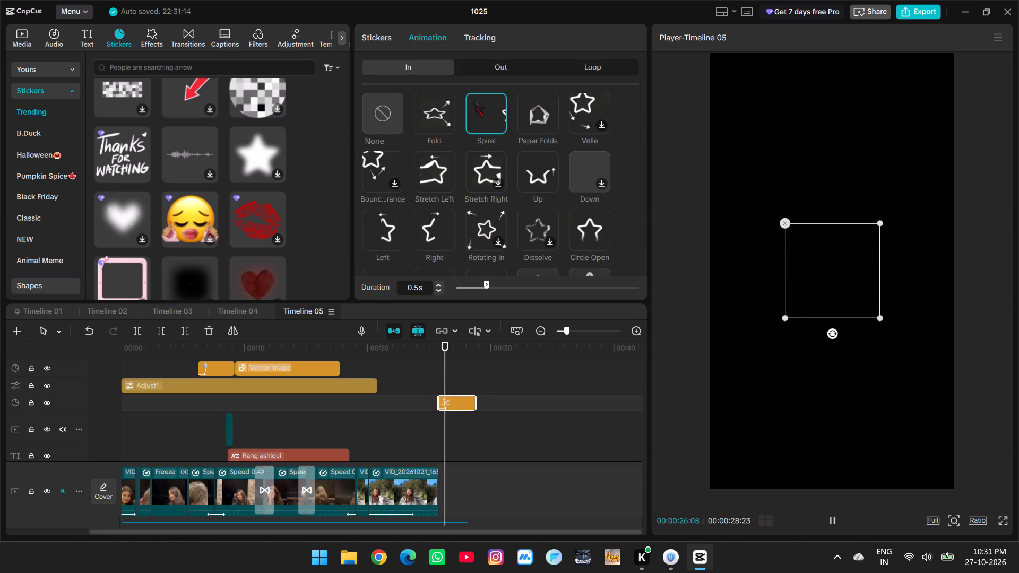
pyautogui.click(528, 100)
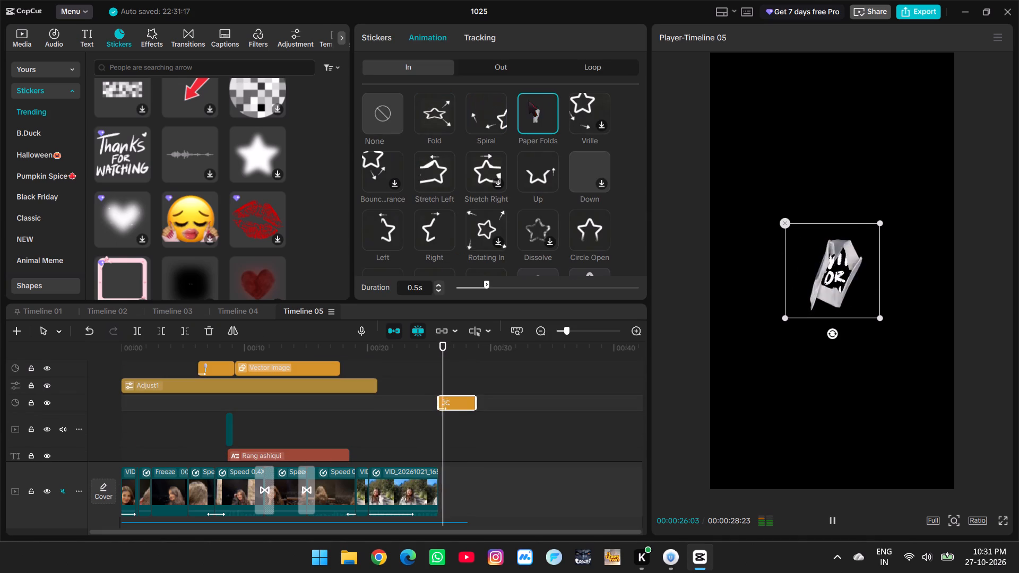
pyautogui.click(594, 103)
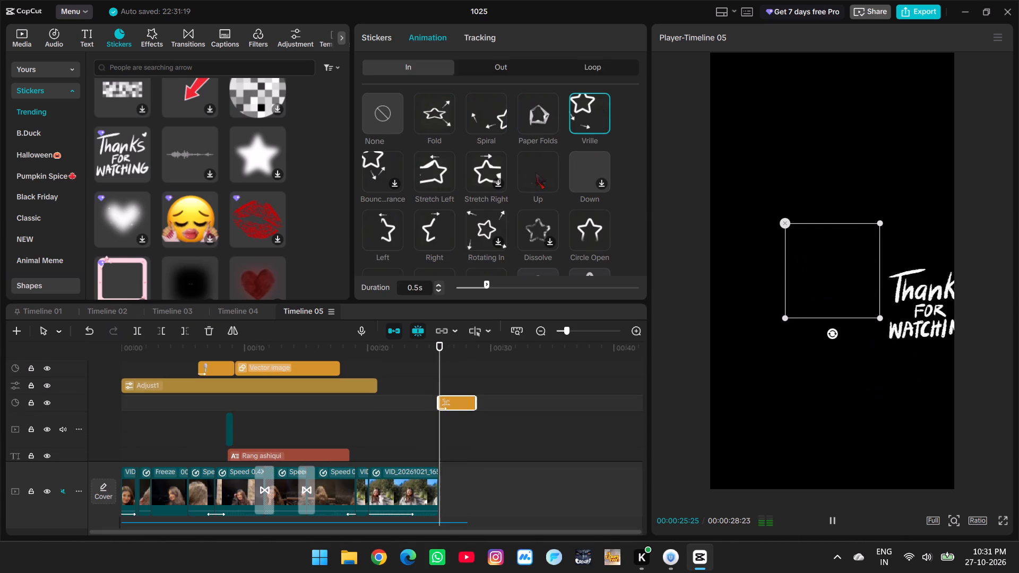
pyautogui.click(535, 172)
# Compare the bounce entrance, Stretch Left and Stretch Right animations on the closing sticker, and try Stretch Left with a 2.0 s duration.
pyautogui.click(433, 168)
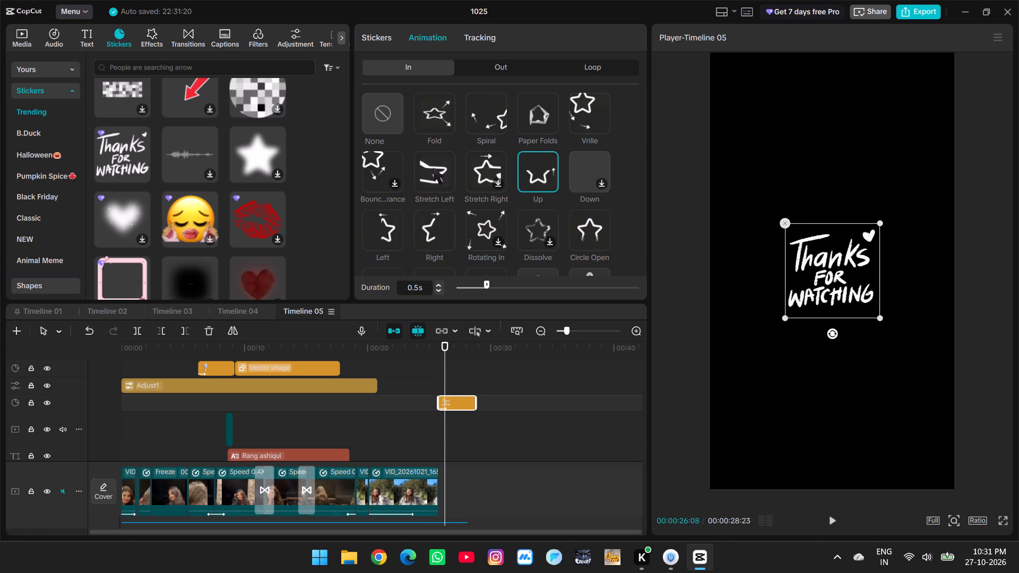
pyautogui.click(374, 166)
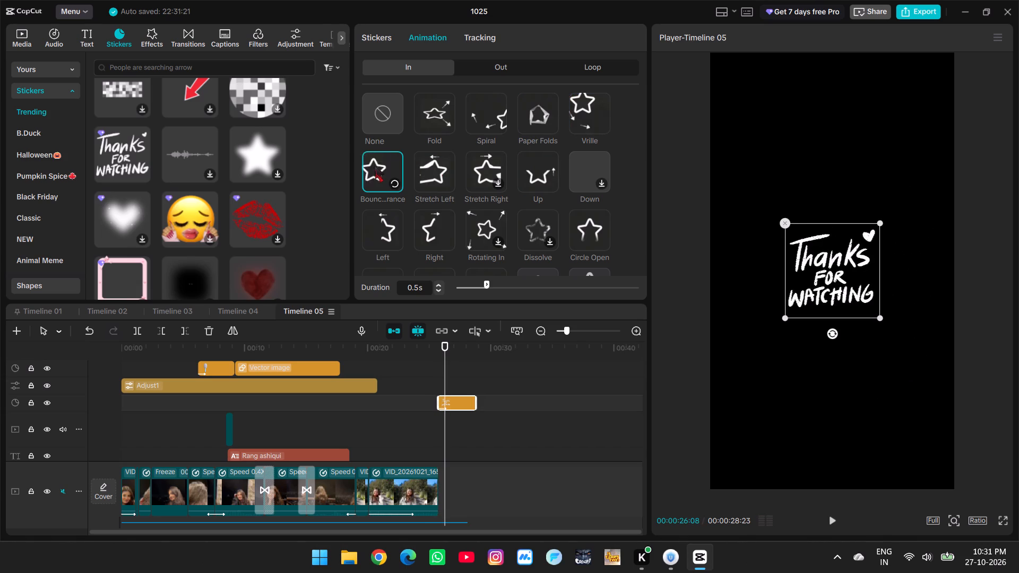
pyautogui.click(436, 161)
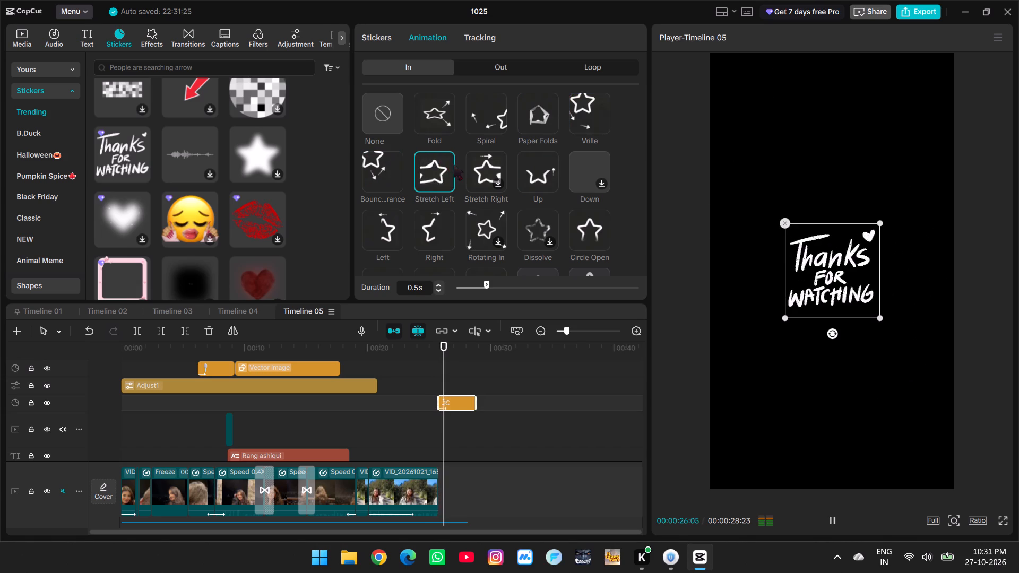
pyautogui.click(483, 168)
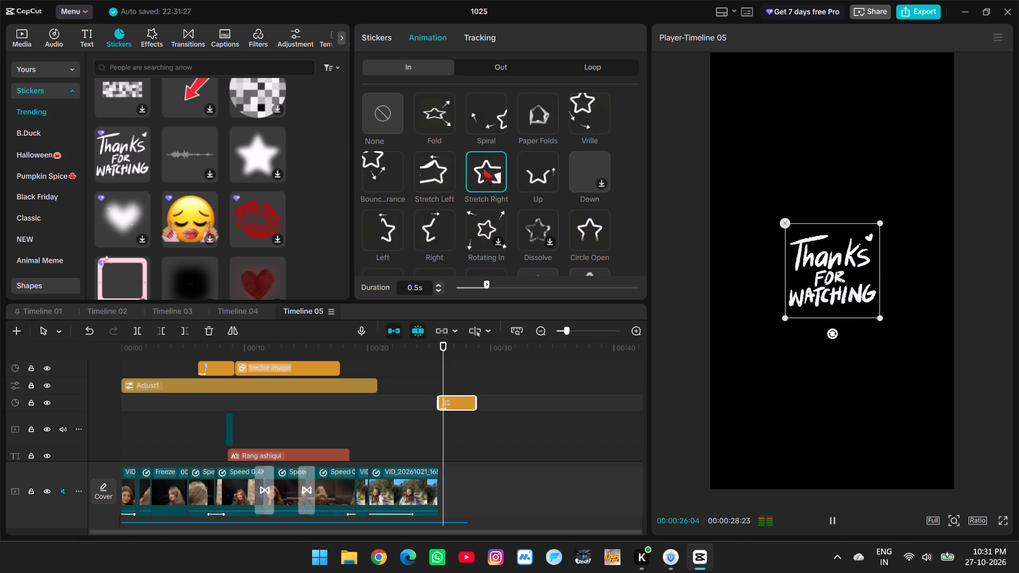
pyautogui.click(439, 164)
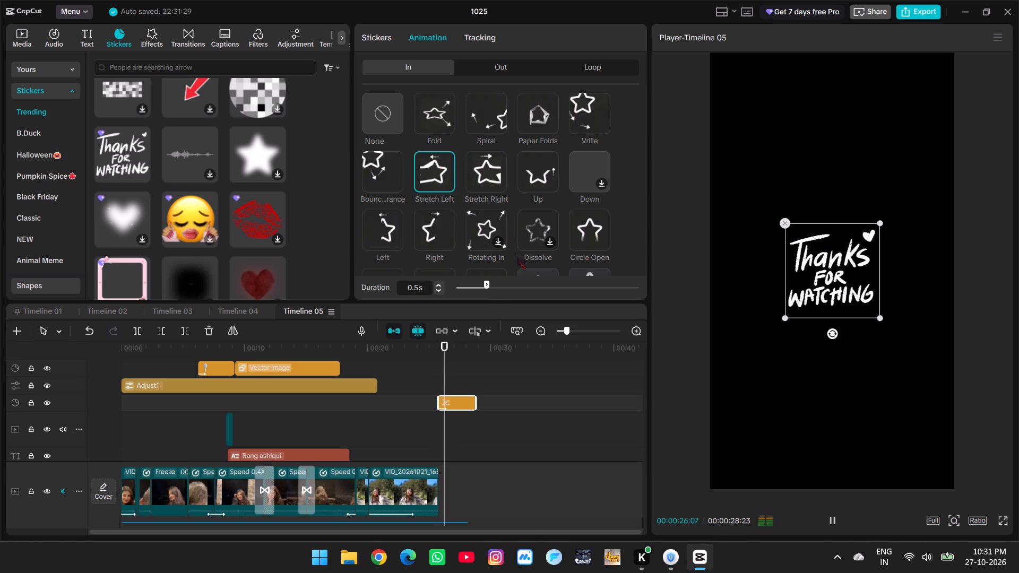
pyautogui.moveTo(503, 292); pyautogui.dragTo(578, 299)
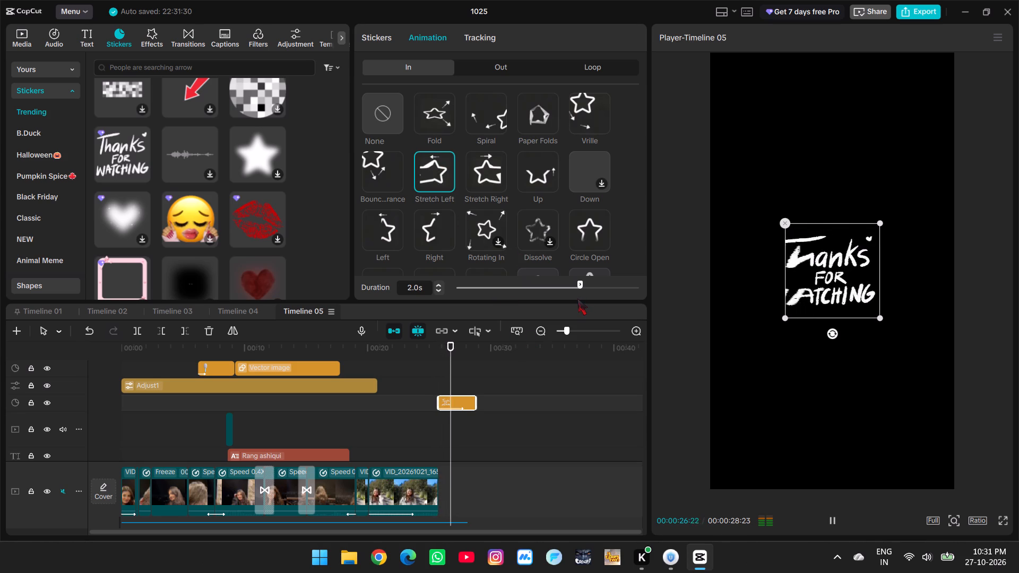
# Apply the Right entrance animation to the "Thanks for watching" sticker with a duration of 2.4 s.
pyautogui.click(433, 223)
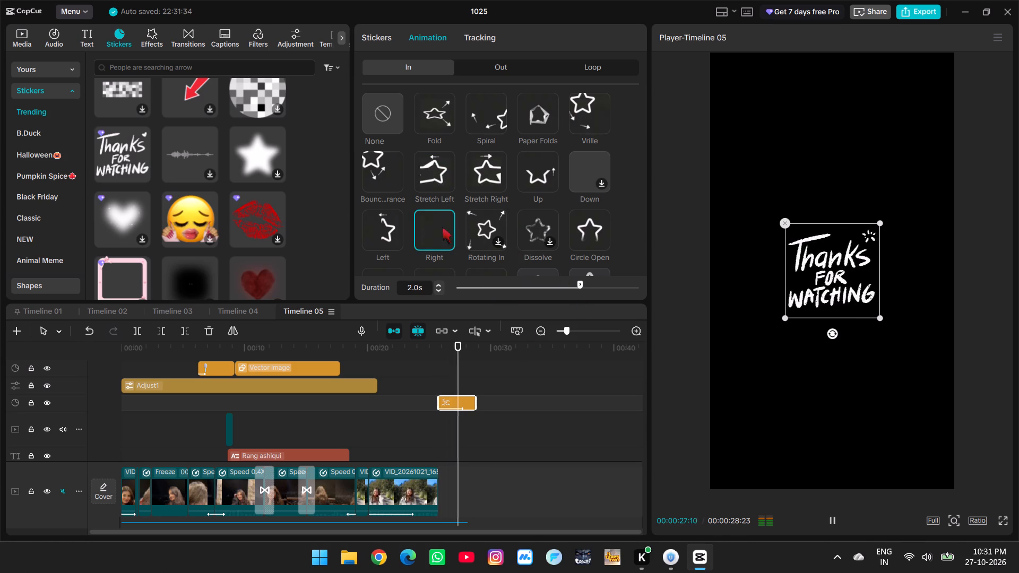
pyautogui.moveTo(582, 284); pyautogui.dragTo(601, 289)
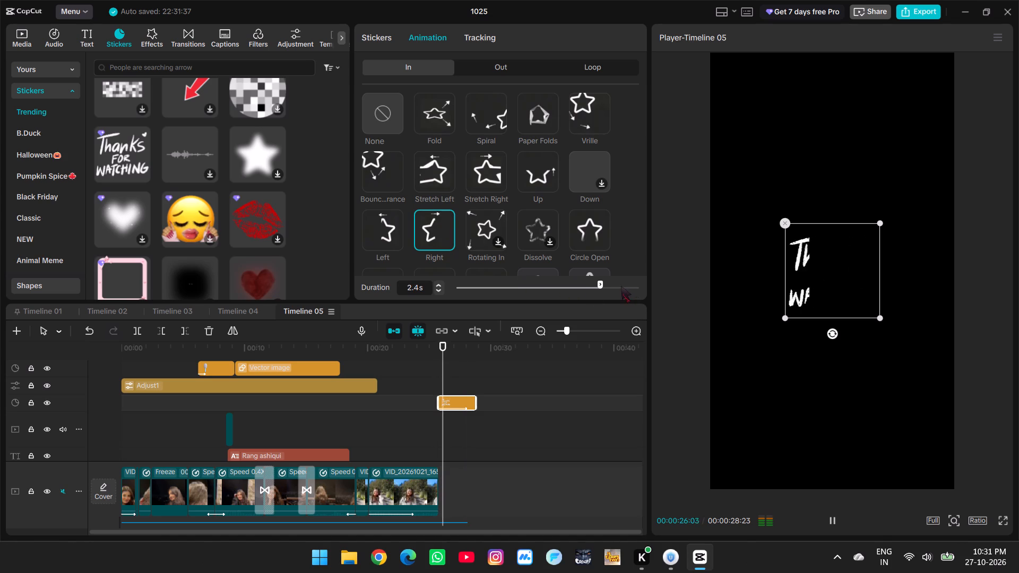
# Extend the end of the second Gehra Hua audio clip to about 00:00:29:19.
pyautogui.scroll(-17, 463, 466)
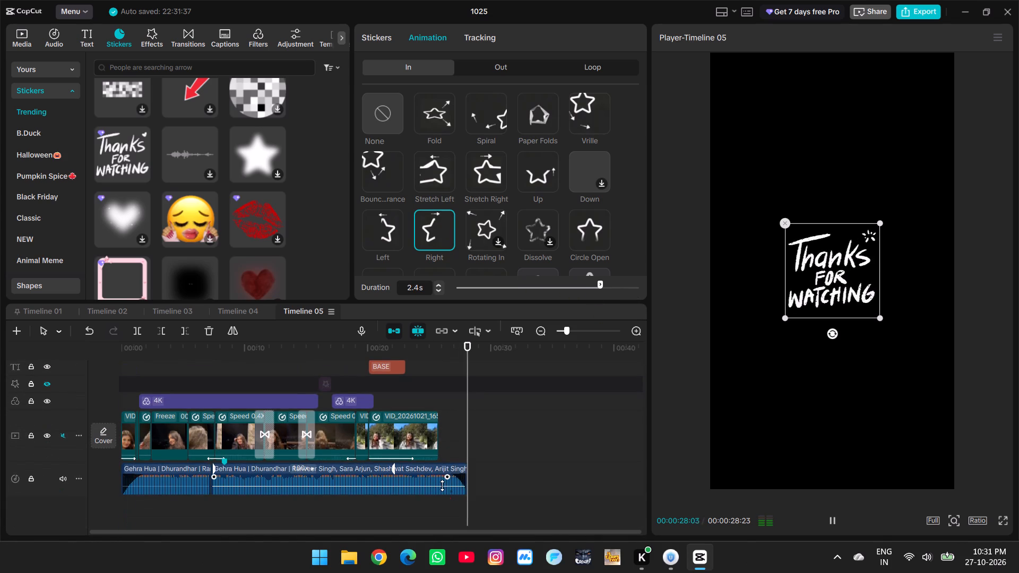
pyautogui.click(443, 485)
pyautogui.moveTo(468, 485); pyautogui.dragTo(483, 485)
# Extend the end of the "Thanks for watching" sticker clip to match the end of the lengthened music.
pyautogui.scroll(3, 480, 474)
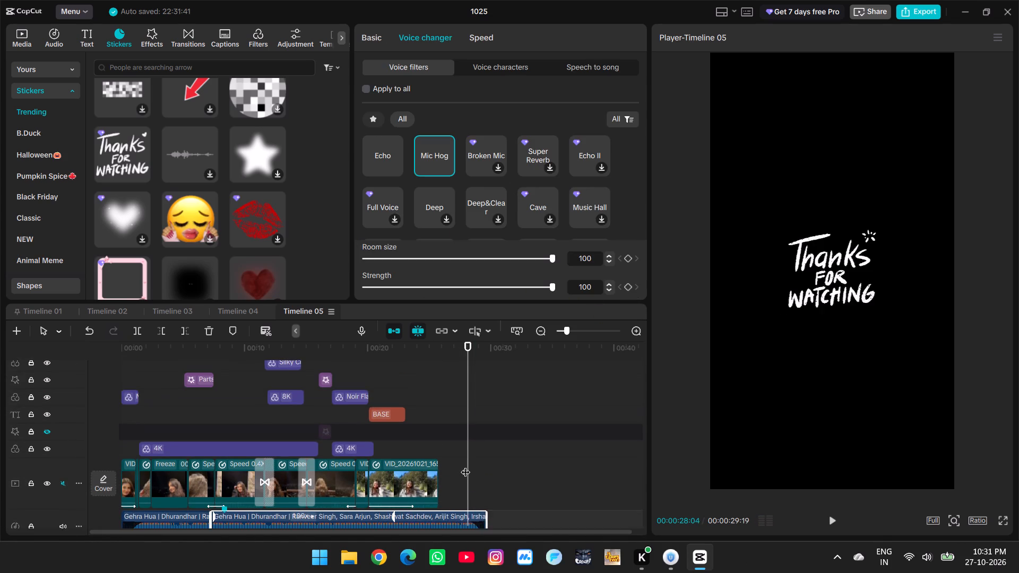
pyautogui.scroll(11, 464, 464)
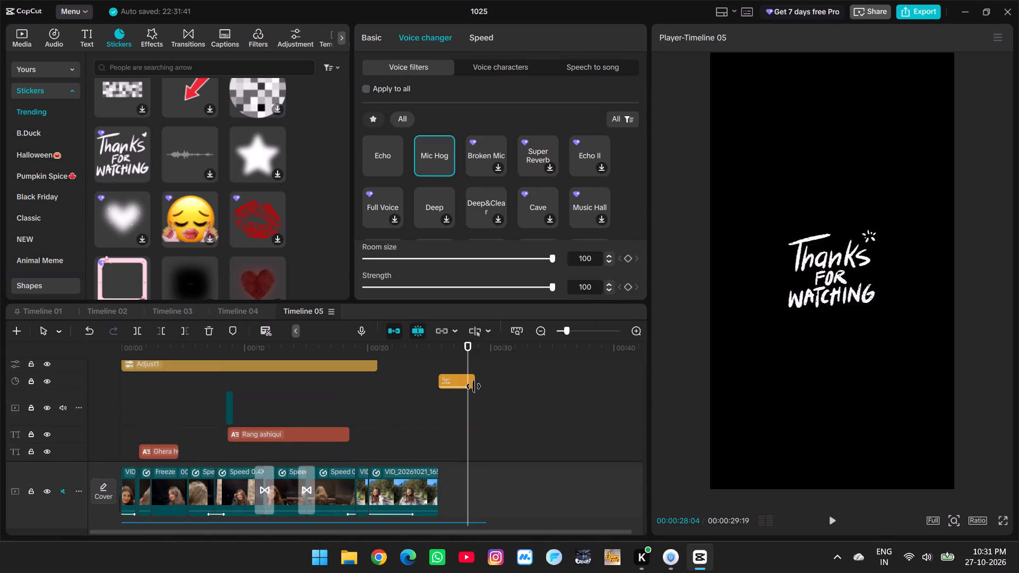
pyautogui.click(463, 405)
pyautogui.moveTo(463, 405); pyautogui.dragTo(475, 411)
pyautogui.click(469, 381)
pyautogui.moveTo(473, 383); pyautogui.dragTo(481, 385)
# Try a 3.9 s duration for the sticker's Right entrance animation, and settle on 2.2 s.
pyautogui.moveTo(577, 291); pyautogui.dragTo(673, 296)
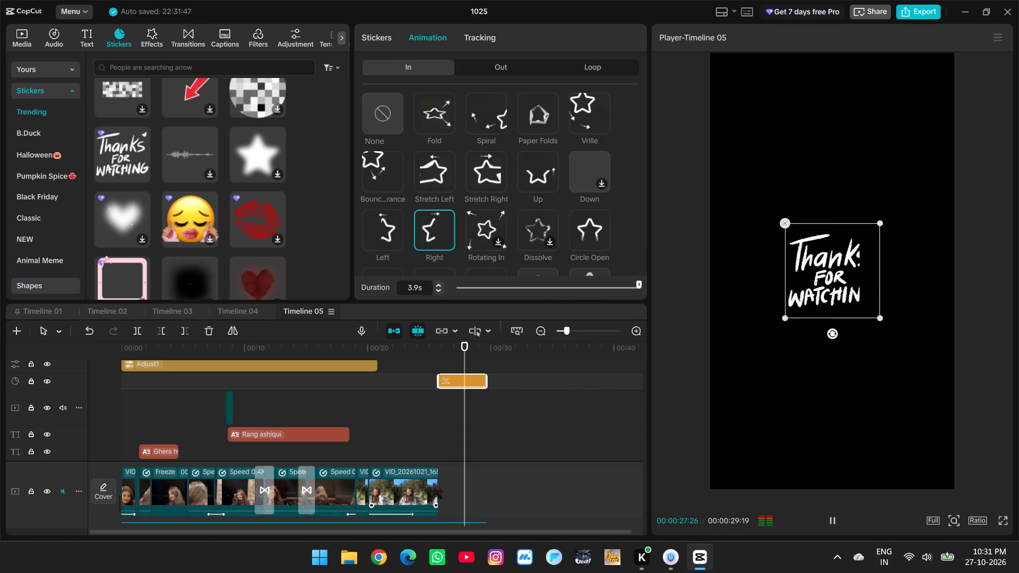
pyautogui.click(555, 290)
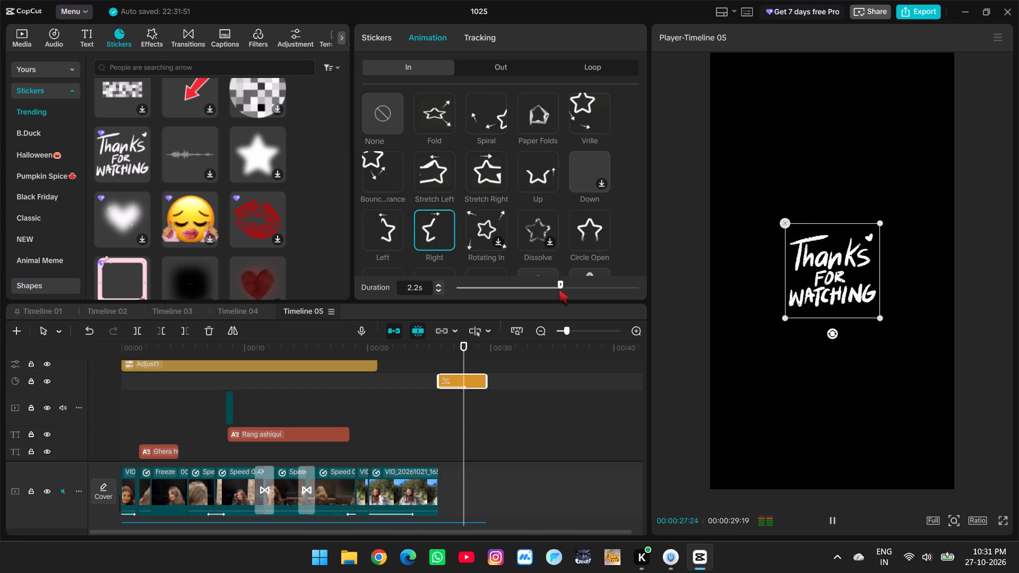
# Browse the trending, favorite and brand stickers for another sticker for the ending, sampling the pink player frame, white flower and cat.
pyautogui.scroll(-1, 483, 227)
pyautogui.scroll(-1, 129, 231)
pyautogui.scroll(-1, 183, 244)
pyautogui.click(107, 162)
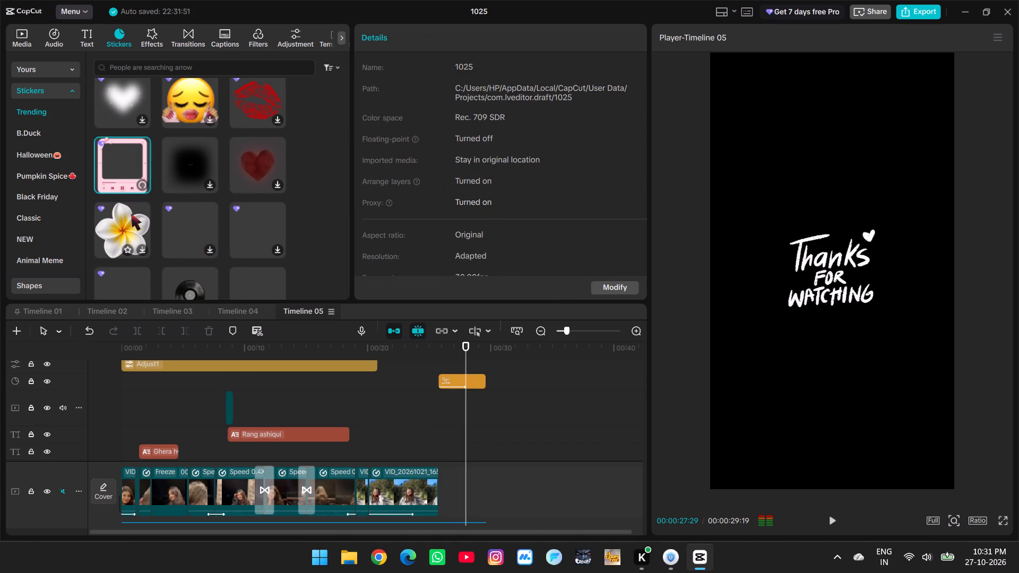
pyautogui.click(131, 228)
pyautogui.scroll(-1, 131, 228)
pyautogui.click(251, 170)
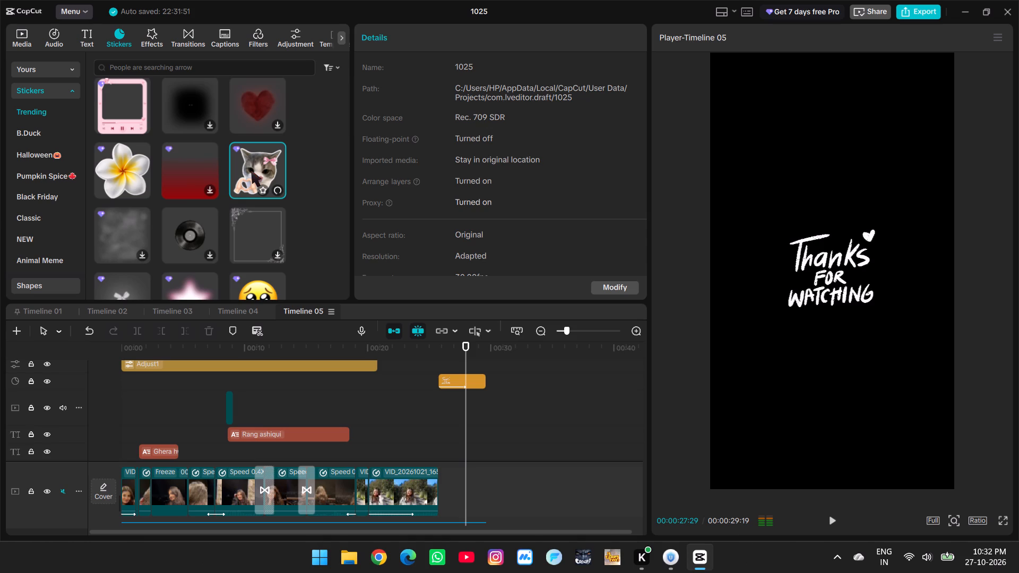
pyautogui.scroll(-1, 257, 223)
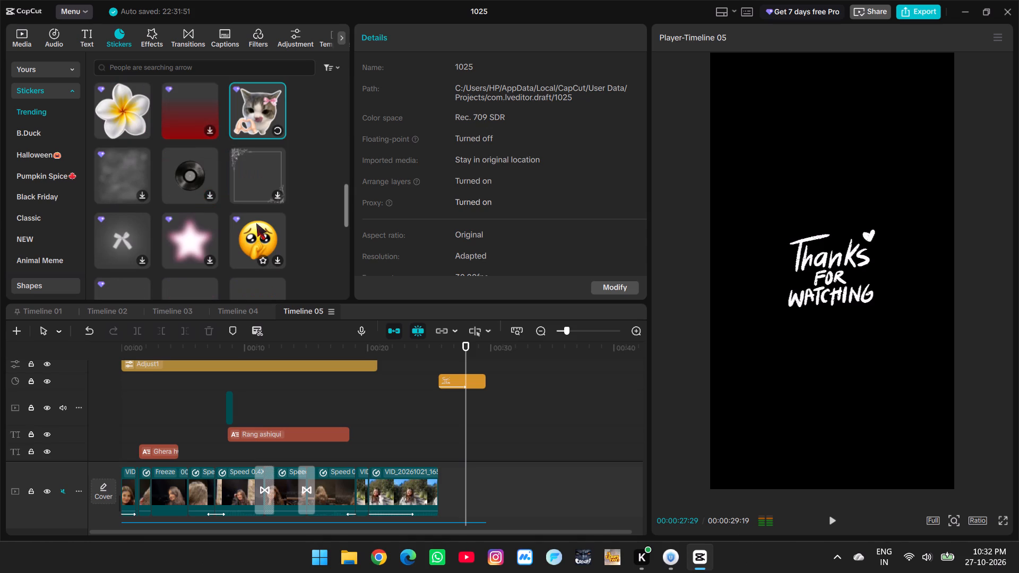
pyautogui.scroll(5, 161, 203)
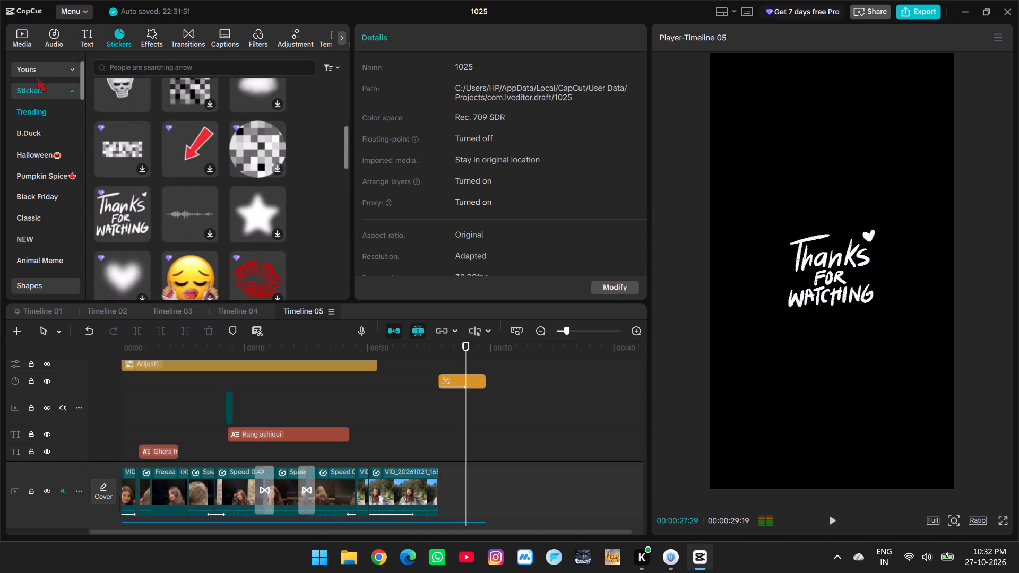
pyautogui.click(37, 76)
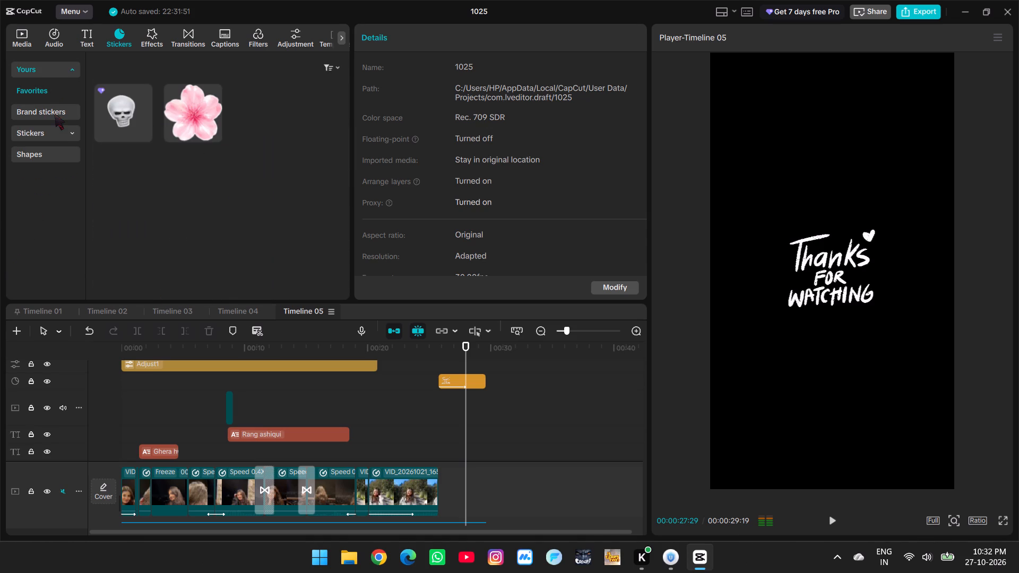
pyautogui.click(55, 114)
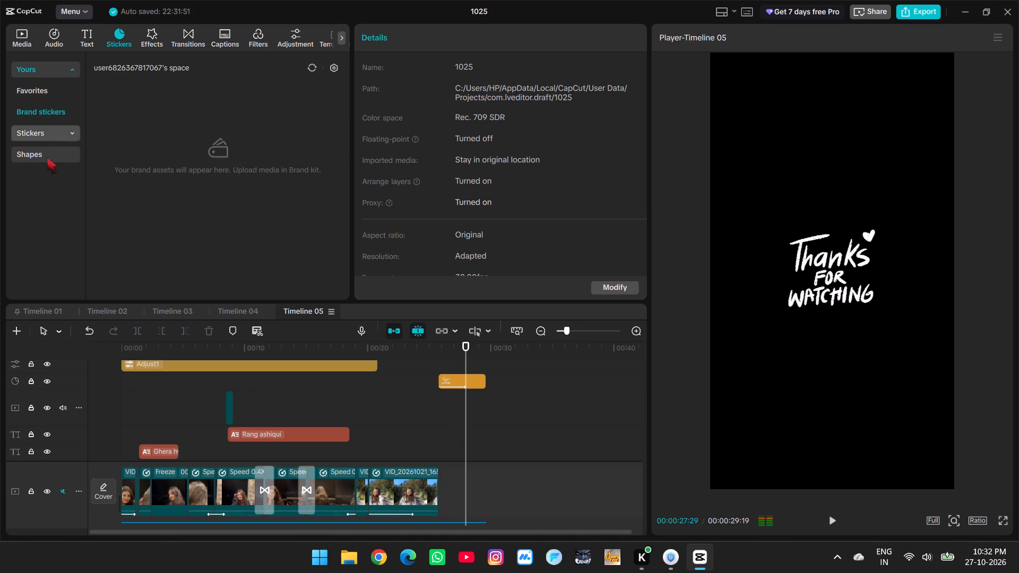
# Search the sticker library for "laugh" and load the laughing emoji with blue tears.
pyautogui.click(51, 133)
pyautogui.click(124, 69)
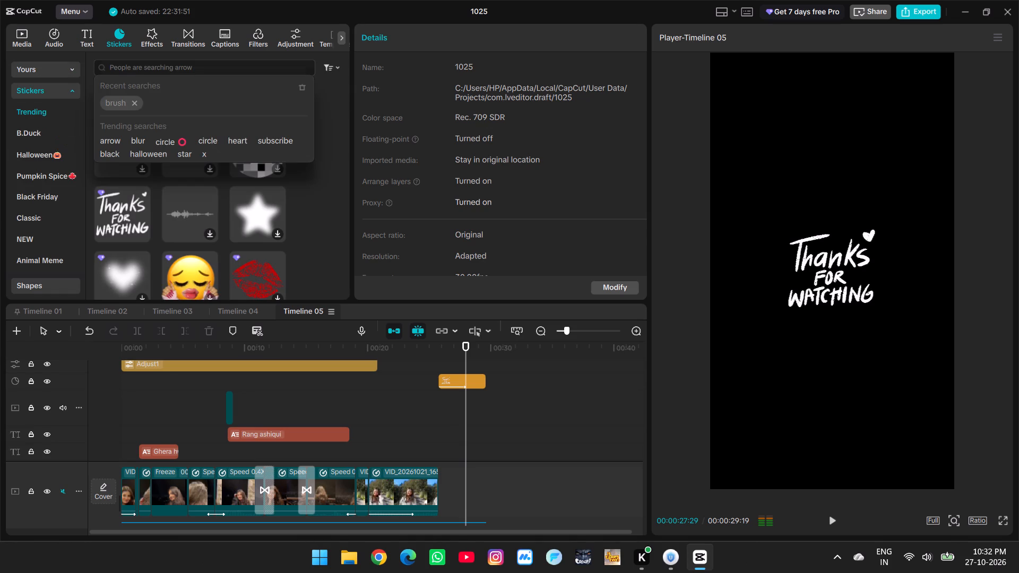
pyautogui.write('laugh')
pyautogui.press('Return')
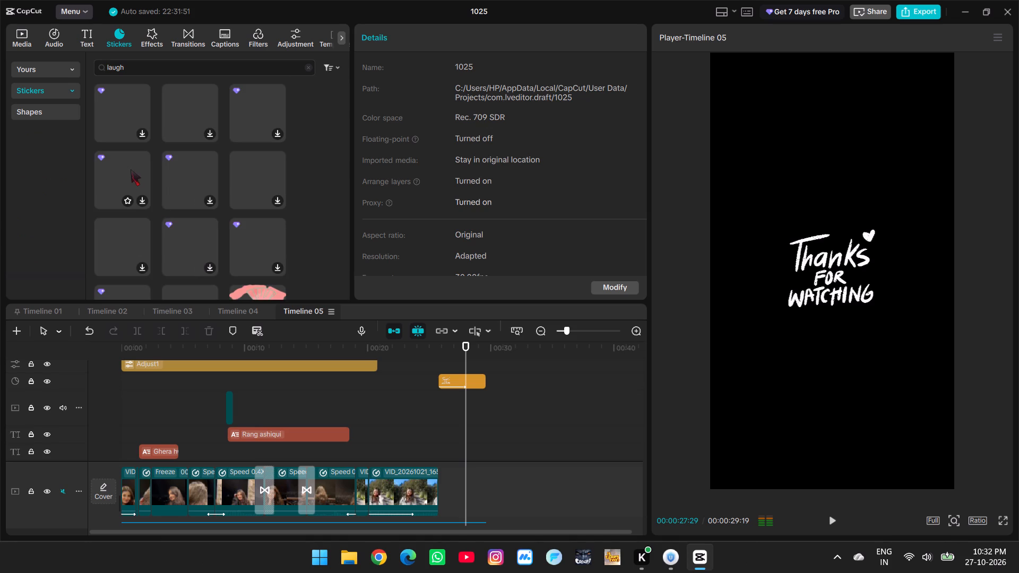
pyautogui.click(249, 171)
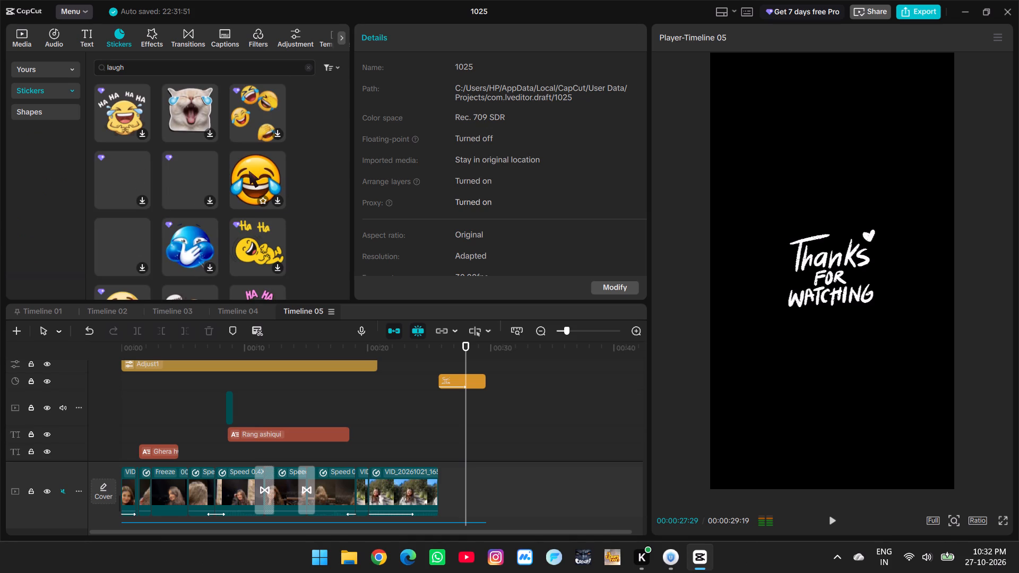
# Look through the other "laugh" stickers and compare them with the loaded laughing emoji.
pyautogui.scroll(-2, 249, 171)
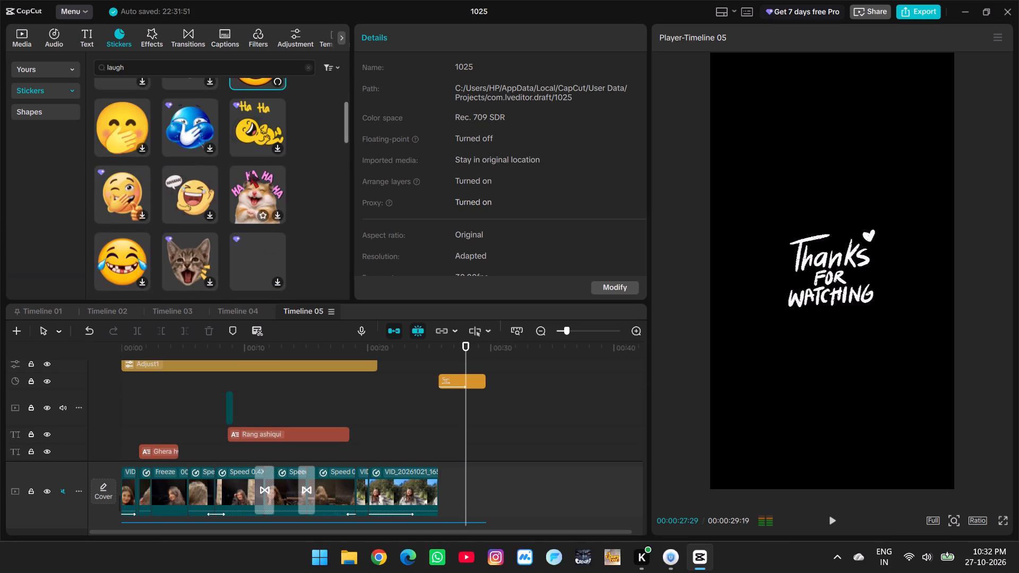
pyautogui.scroll(-3, 249, 171)
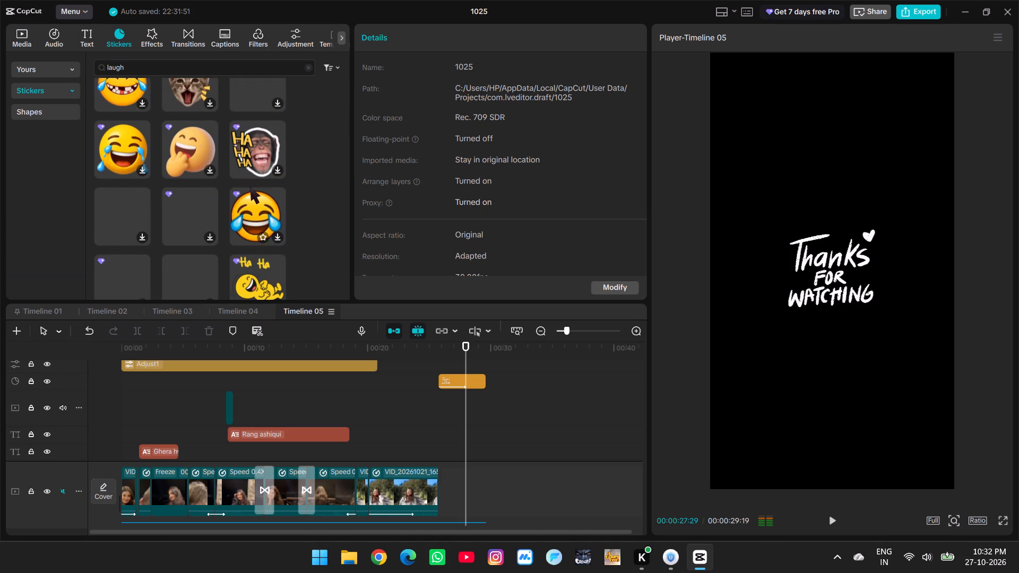
pyautogui.scroll(4, 248, 185)
pyautogui.scroll(-4, 248, 184)
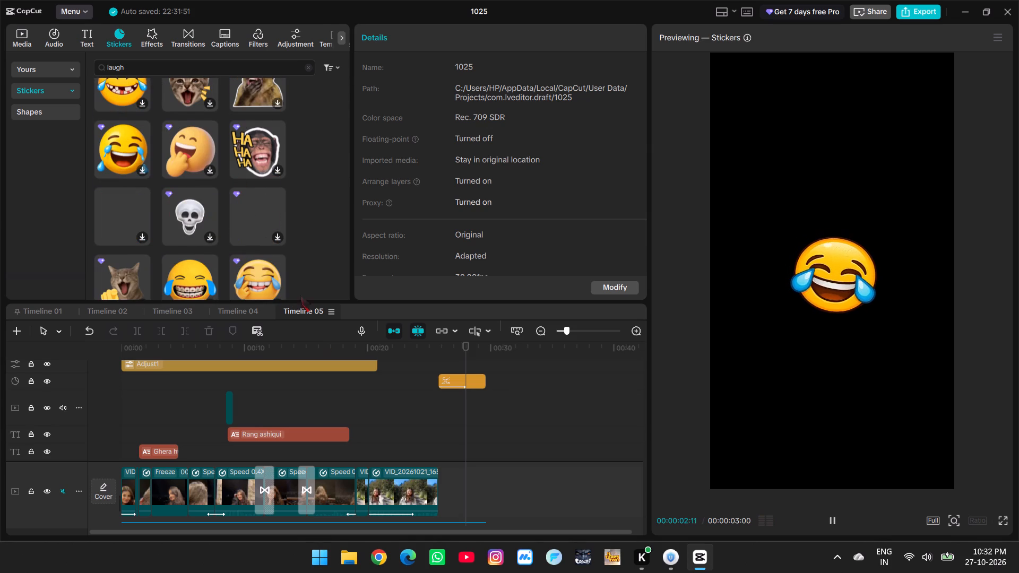
pyautogui.scroll(4, 223, 214)
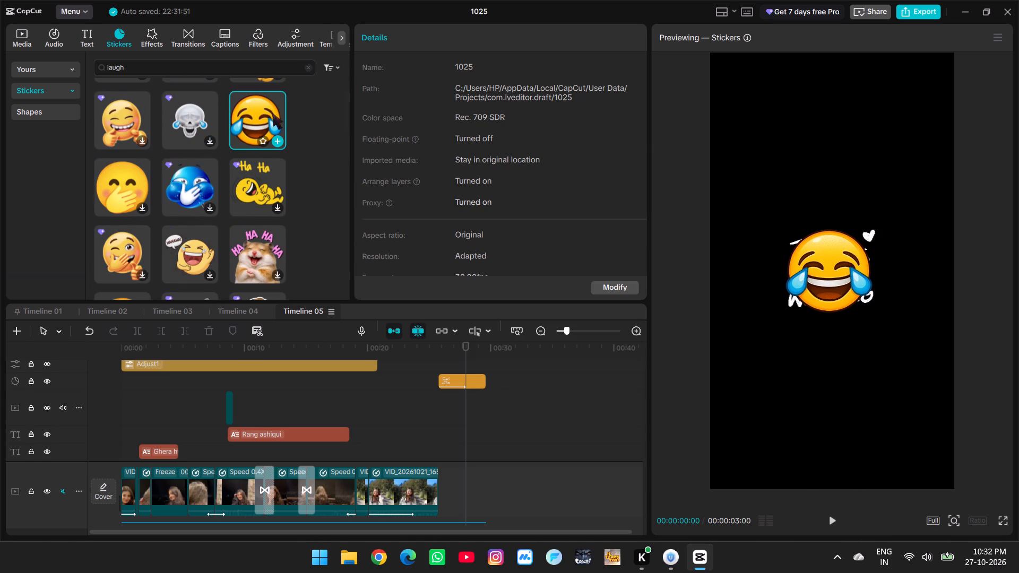
# Preview the laughing emoji with blue tears and add it to the timeline at 00:00:27:29, over the closing sticker.
pyautogui.click(263, 116)
pyautogui.press('space')
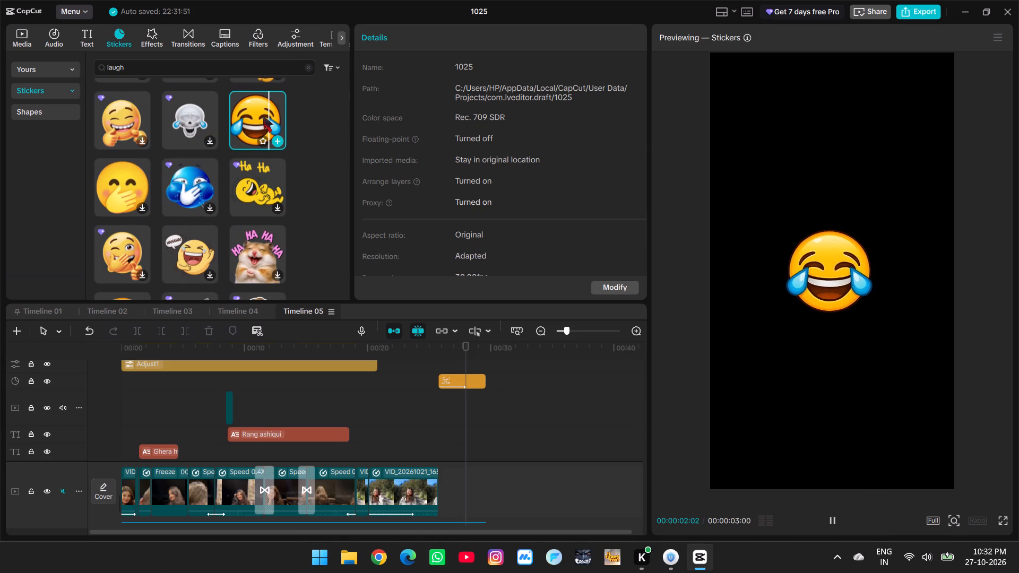
pyautogui.press('space')
pyautogui.click(278, 142)
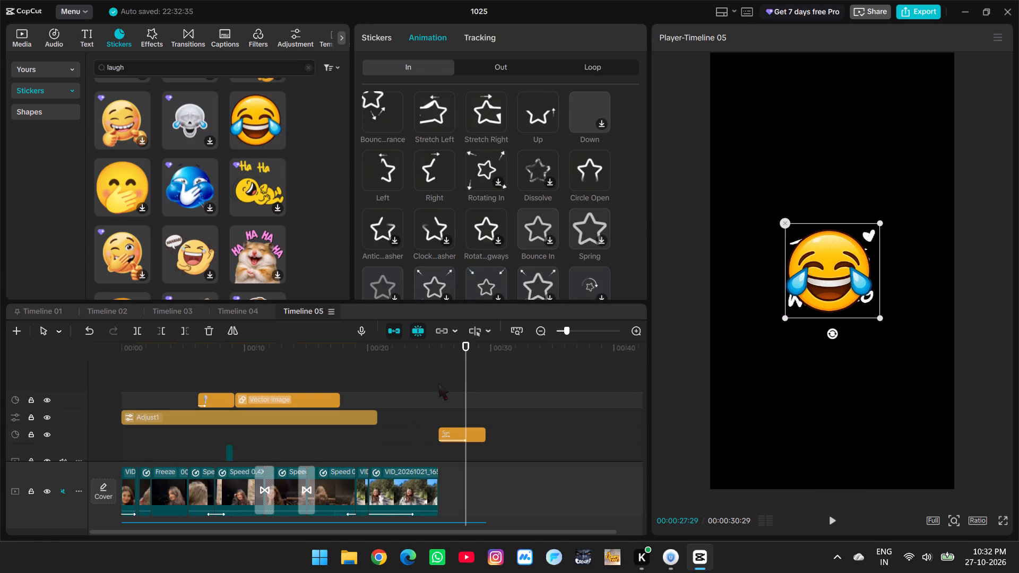
pyautogui.scroll(-3, 386, 381)
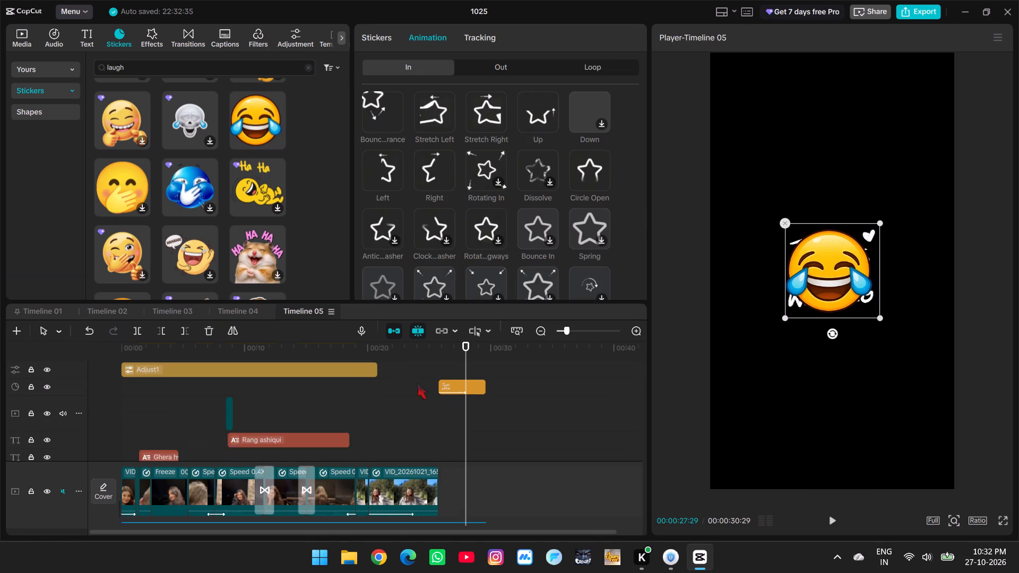
pyautogui.scroll(2, 429, 386)
pyautogui.scroll(3, 448, 162)
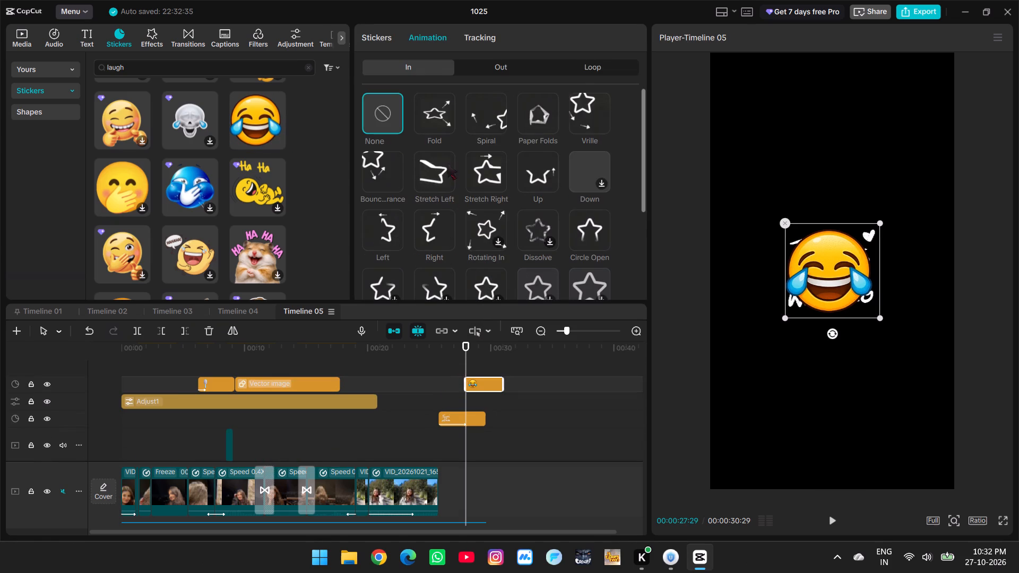
# Play the ending with the laughing emoji and look further through the "laugh" stickers, sampling alternatives.
pyautogui.press('space')
pyautogui.press('space')
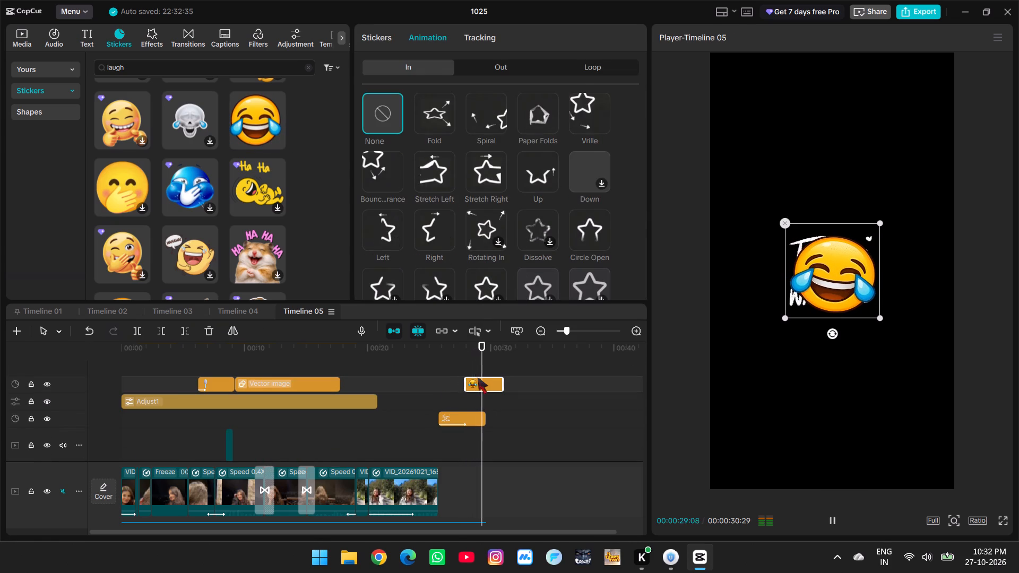
pyautogui.scroll(-1, 200, 243)
pyautogui.scroll(-1, 130, 245)
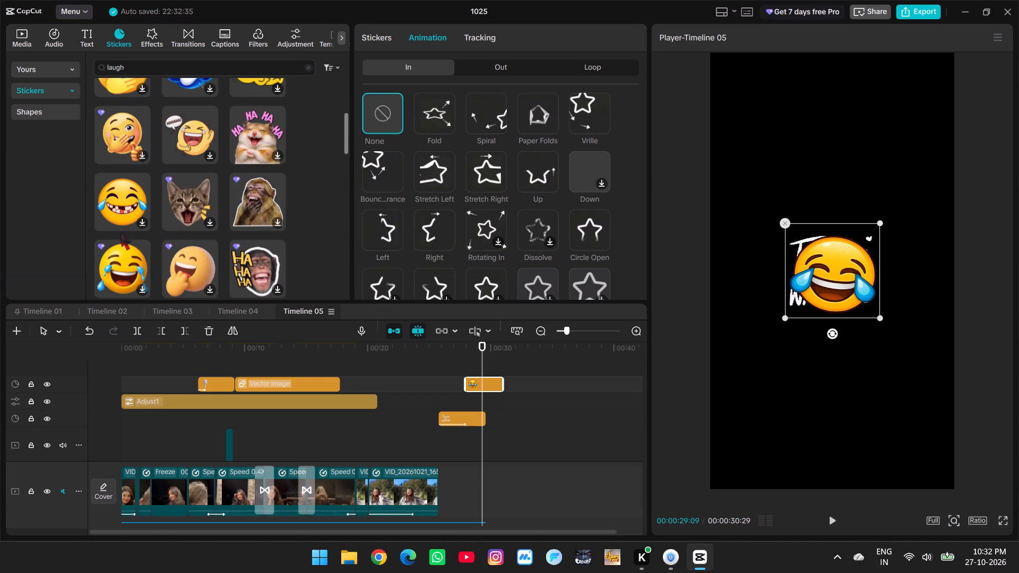
pyautogui.scroll(-2, 125, 266)
pyautogui.click(247, 211)
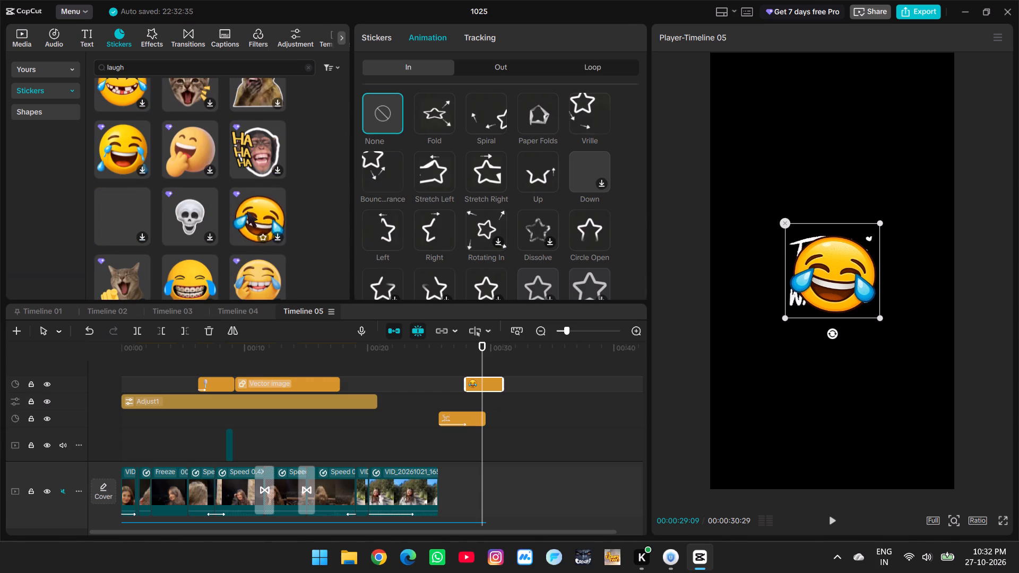
pyautogui.scroll(-1, 232, 223)
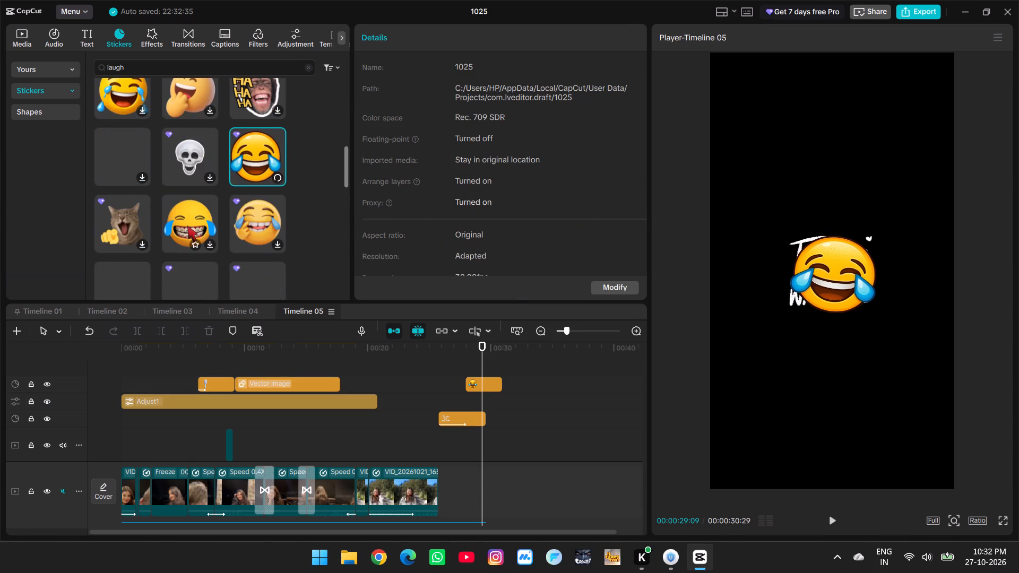
pyautogui.scroll(-1, 251, 220)
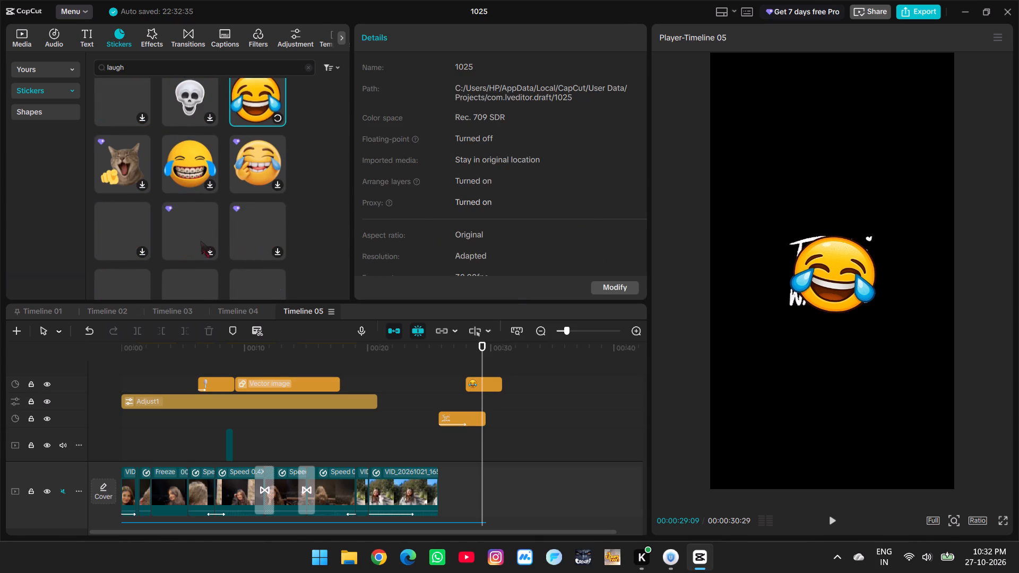
pyautogui.scroll(-3, 192, 241)
pyautogui.scroll(3, 163, 207)
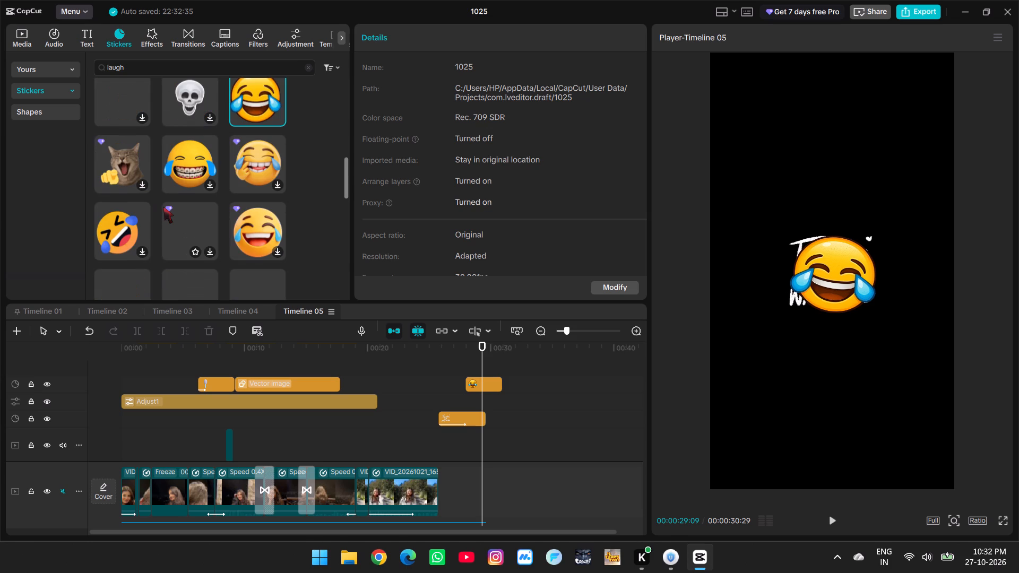
pyautogui.scroll(-3, 119, 172)
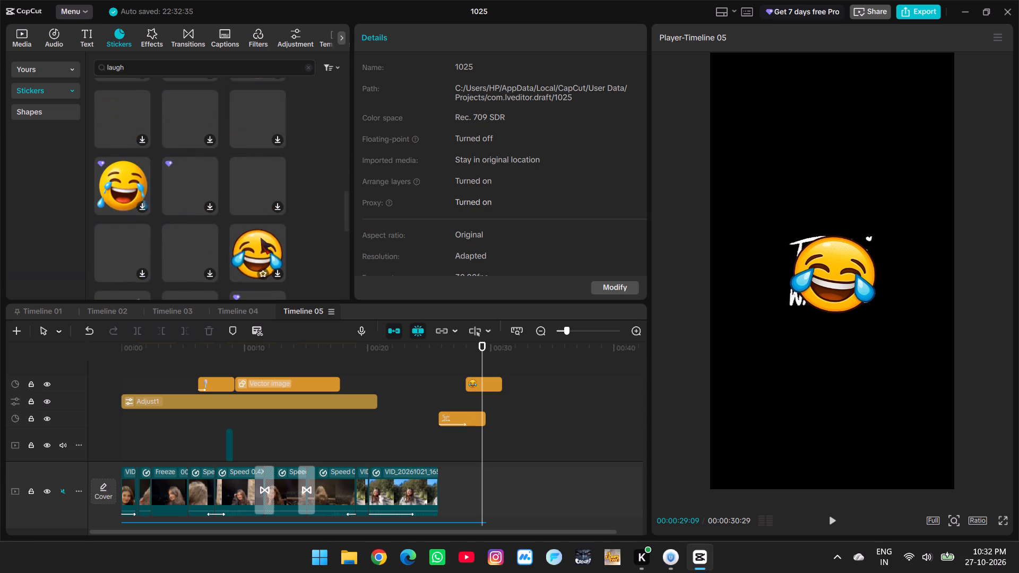
pyautogui.scroll(-3, 259, 237)
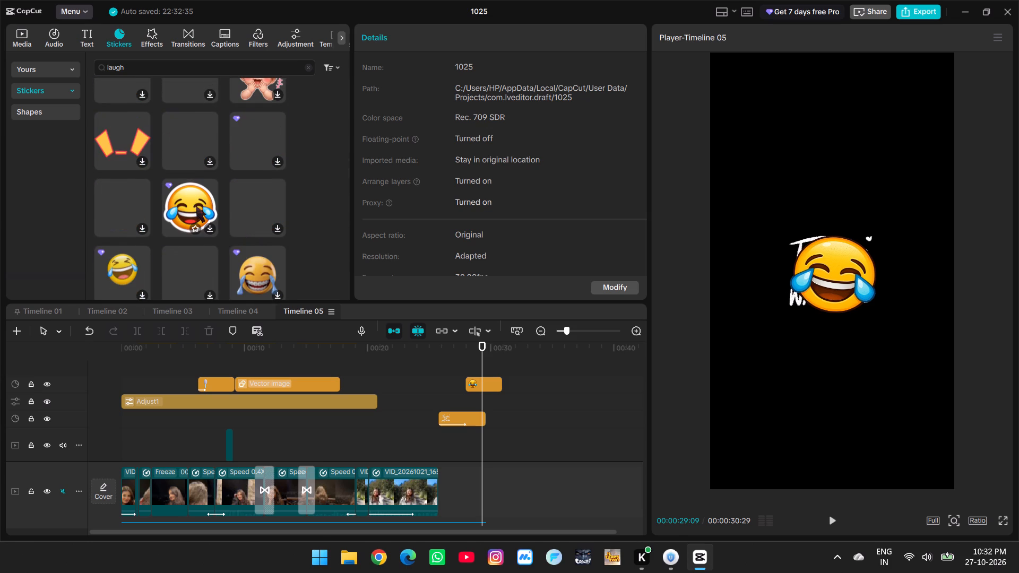
pyautogui.click(169, 207)
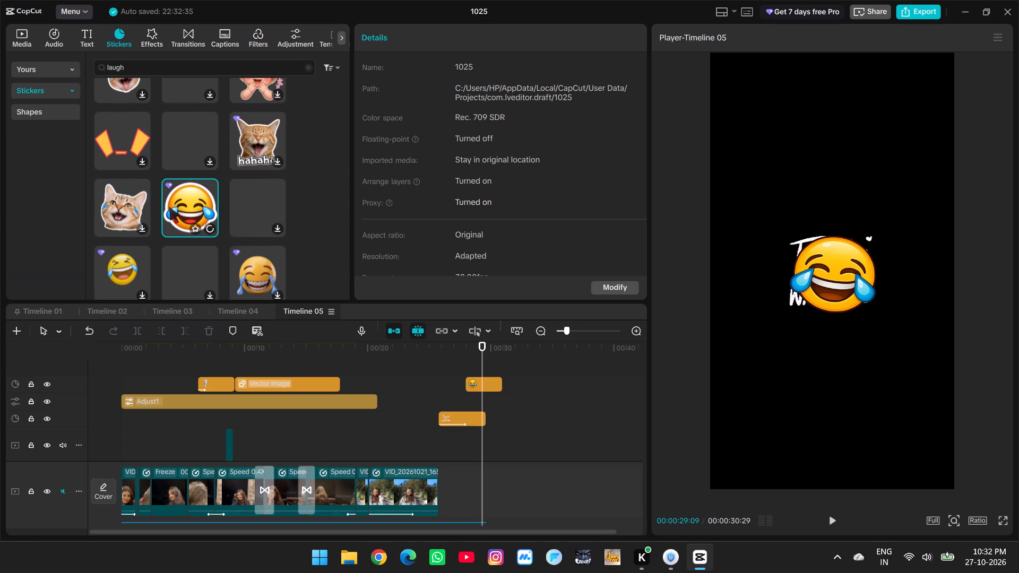
# Go back through the "laugh" stickers and sample the other laughing emojis with tears.
pyautogui.scroll(1, 169, 207)
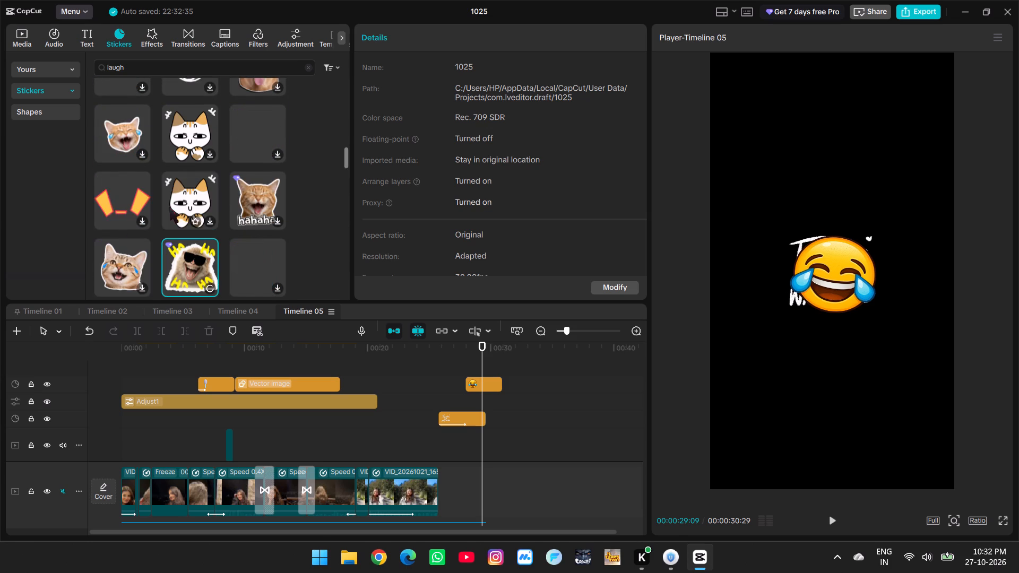
pyautogui.scroll(4, 169, 207)
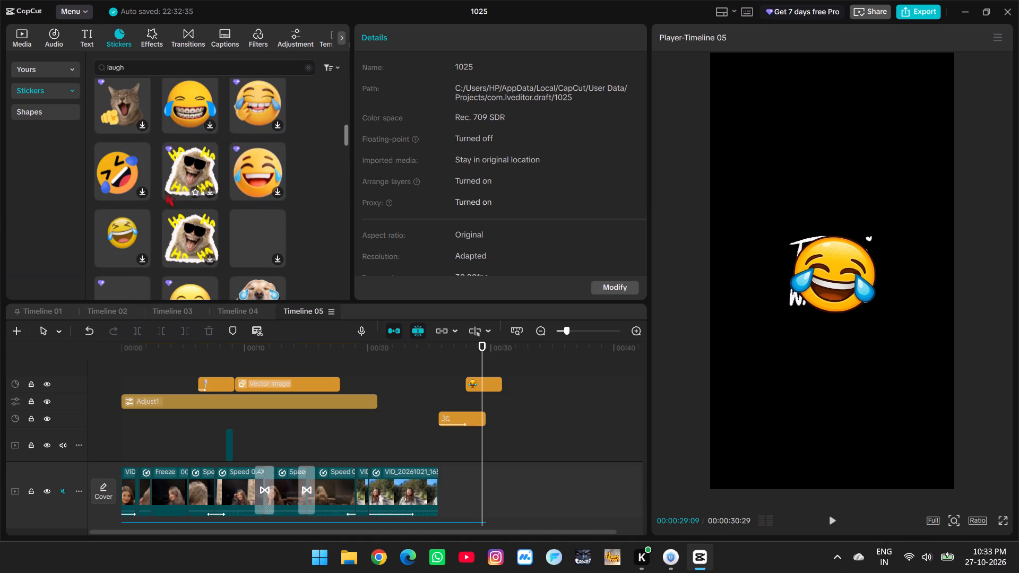
pyautogui.click(252, 175)
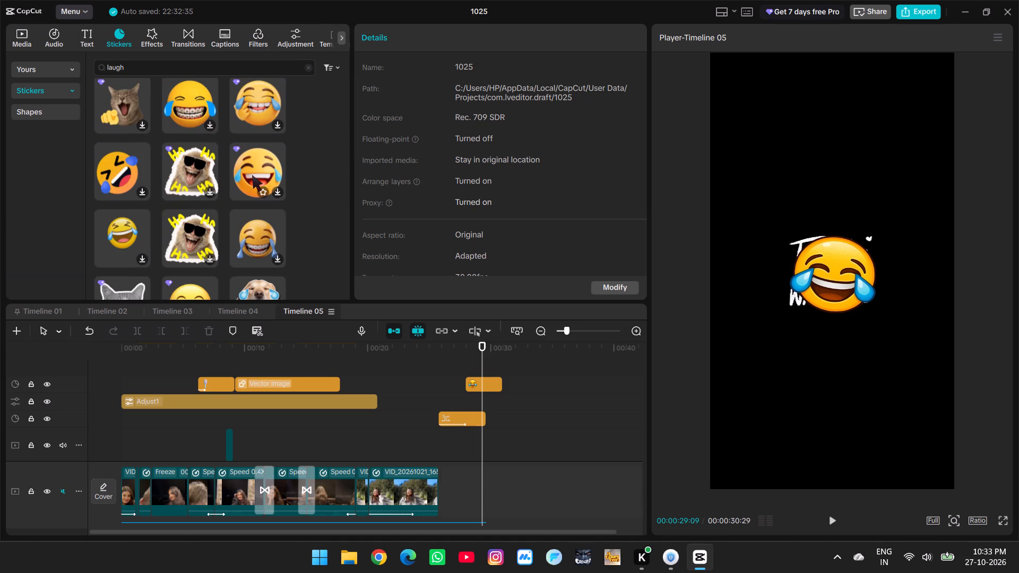
pyautogui.click(259, 236)
pyautogui.scroll(1, 254, 236)
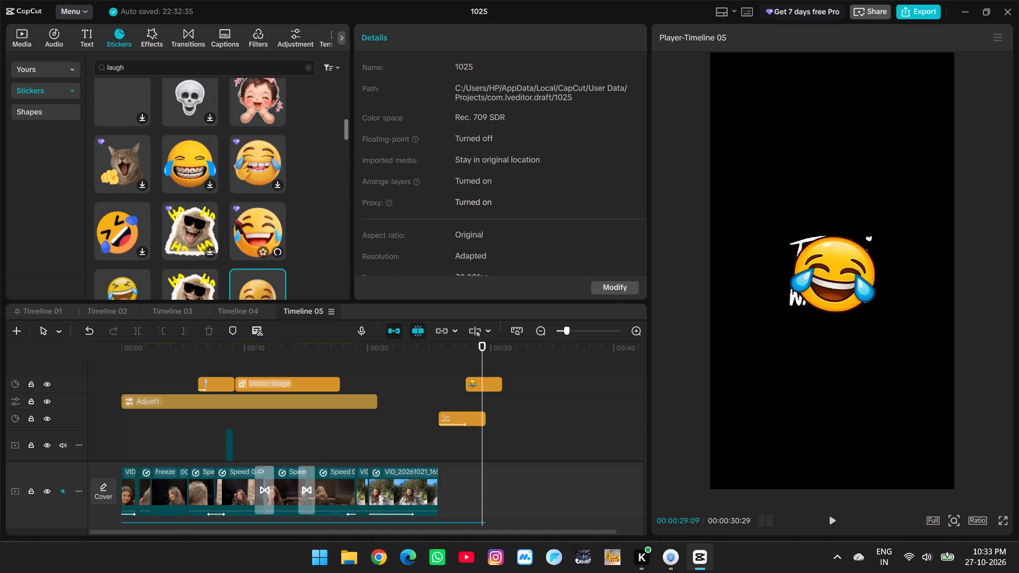
pyautogui.scroll(2, 235, 217)
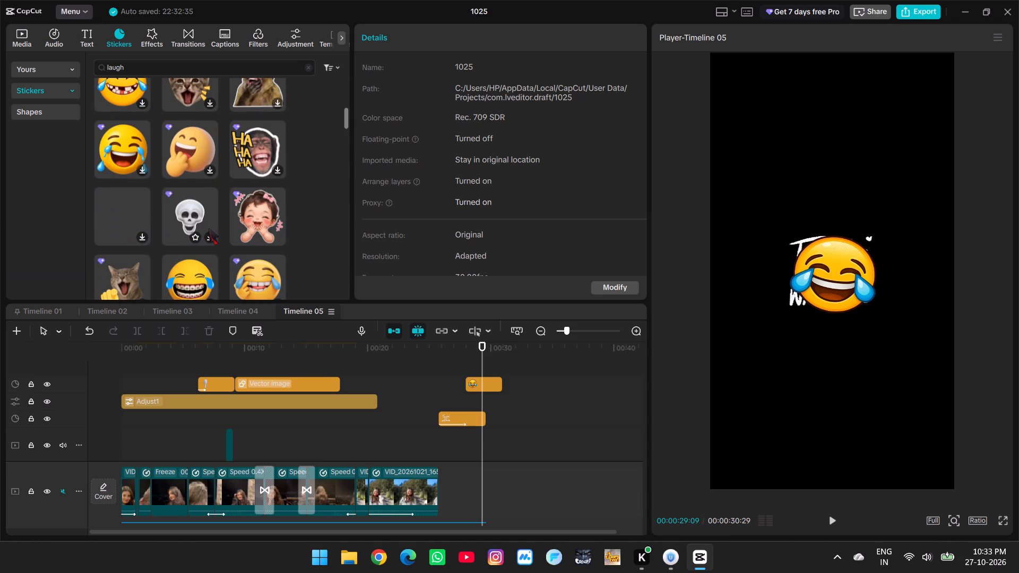
pyautogui.scroll(-7, 209, 228)
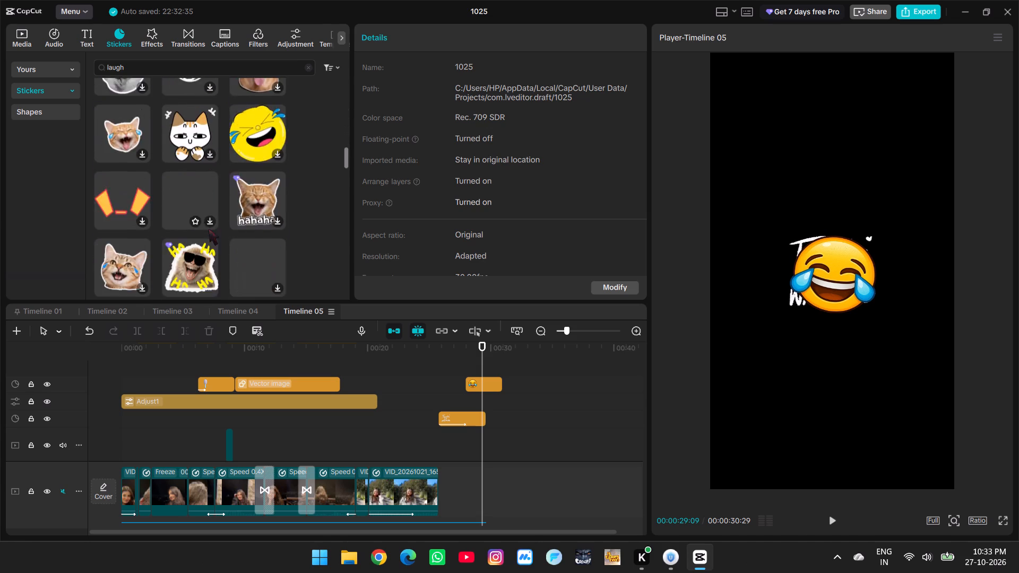
pyautogui.scroll(-4, 209, 229)
pyautogui.scroll(11, 209, 229)
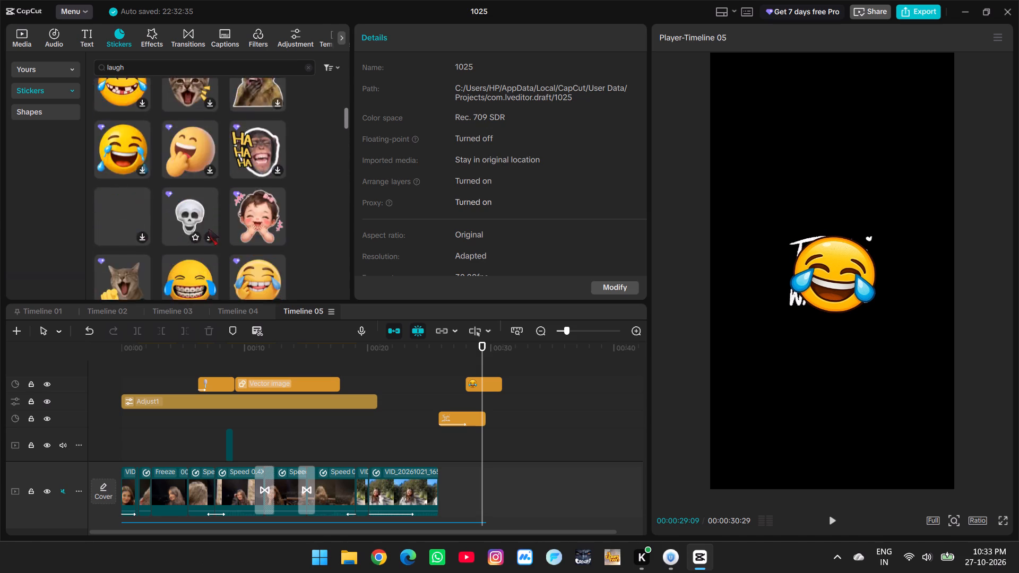
pyautogui.scroll(13, 209, 229)
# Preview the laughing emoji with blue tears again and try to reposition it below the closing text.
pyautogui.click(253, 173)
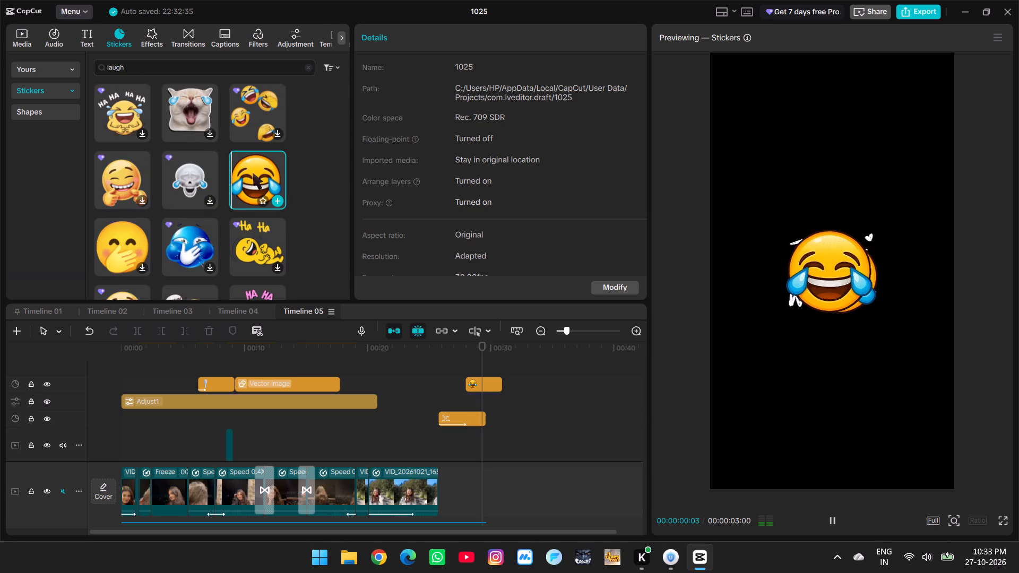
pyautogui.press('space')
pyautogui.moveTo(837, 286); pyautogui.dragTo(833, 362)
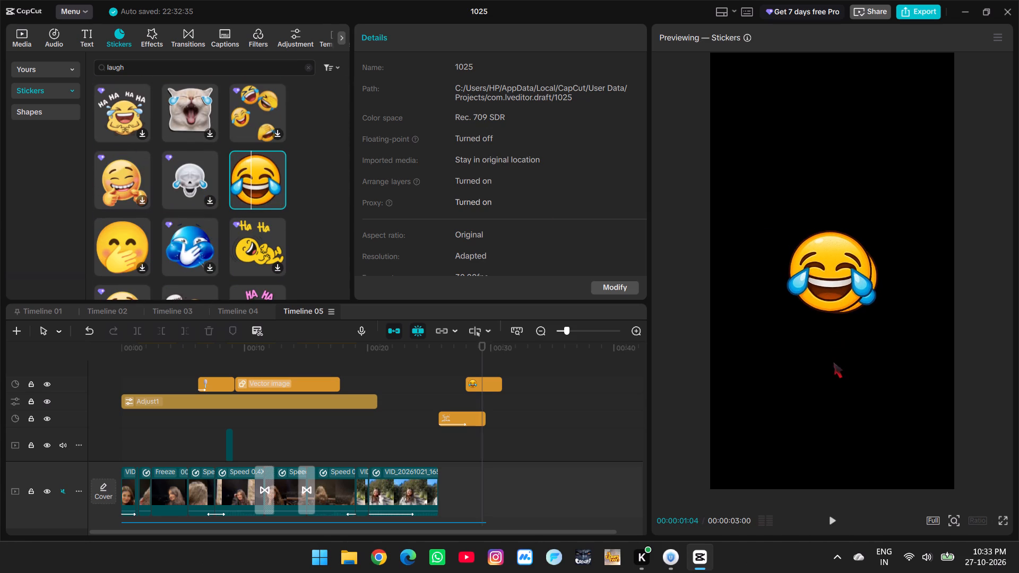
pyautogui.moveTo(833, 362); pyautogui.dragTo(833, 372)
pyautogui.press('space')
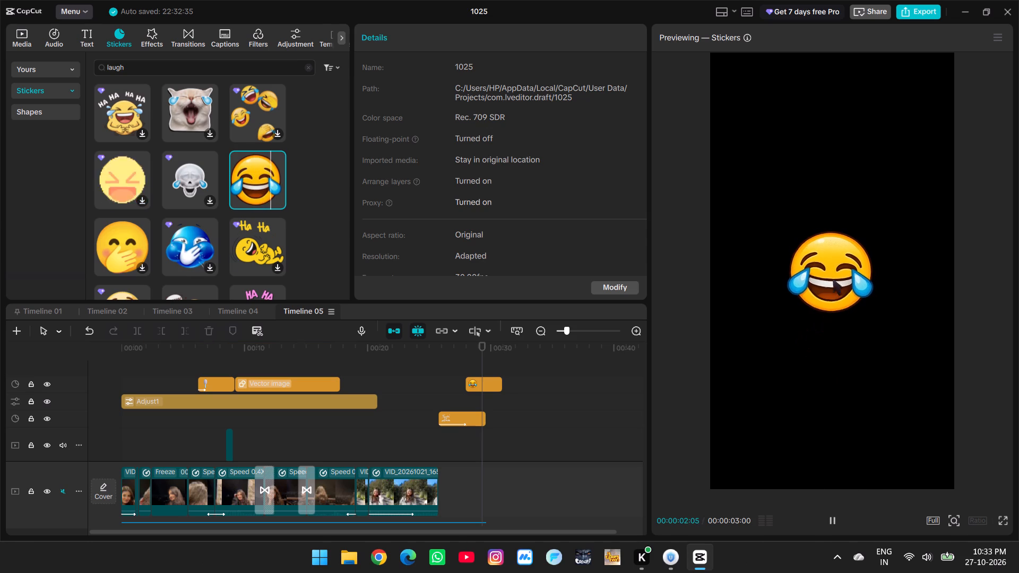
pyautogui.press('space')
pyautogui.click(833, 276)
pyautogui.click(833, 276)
# Move the laughing emoji clear of the closing text, to the upper part of the frame slightly left of centre.
pyautogui.click(481, 387)
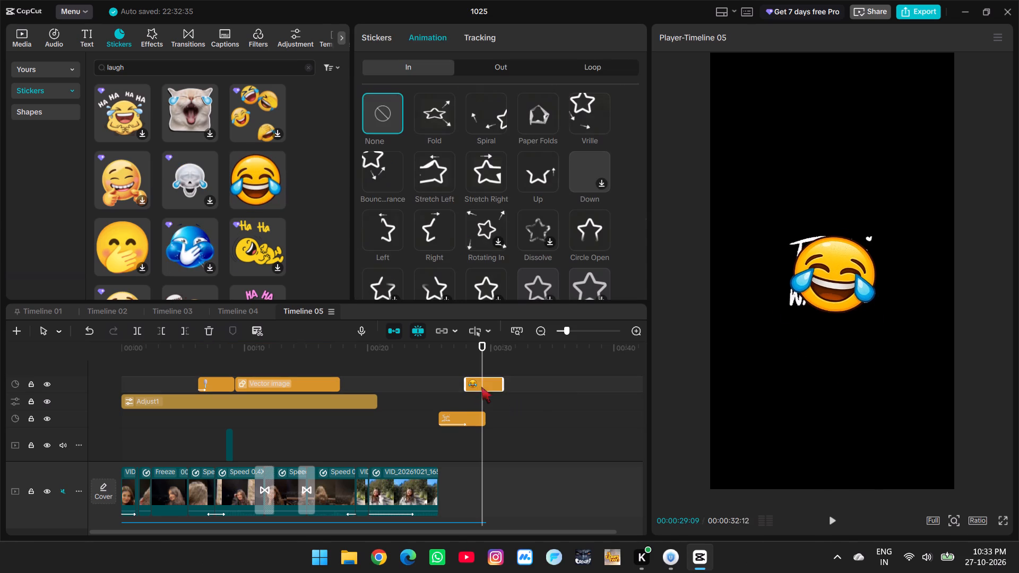
pyautogui.moveTo(809, 282); pyautogui.dragTo(767, 110)
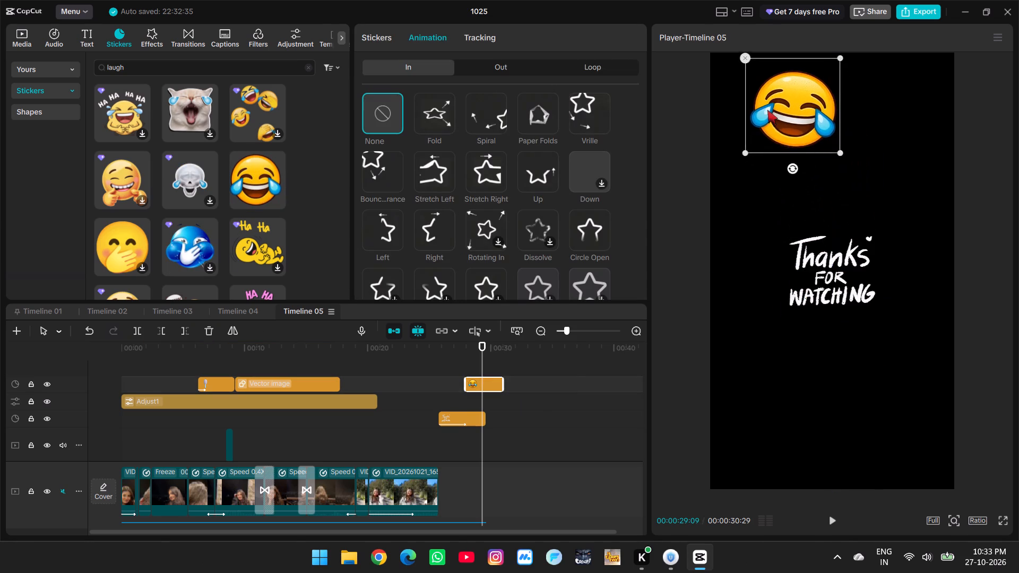
pyautogui.moveTo(767, 110); pyautogui.dragTo(781, 133)
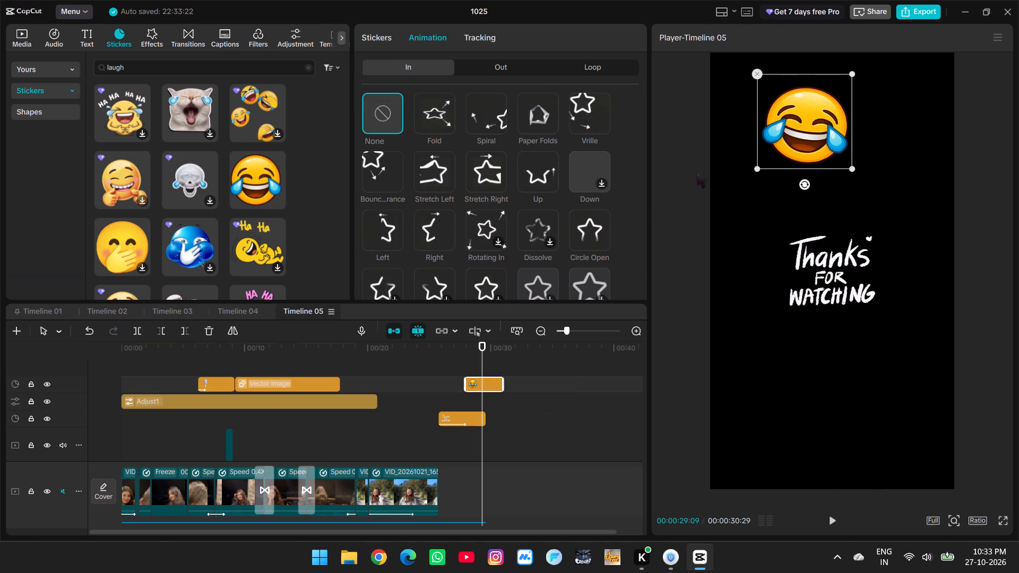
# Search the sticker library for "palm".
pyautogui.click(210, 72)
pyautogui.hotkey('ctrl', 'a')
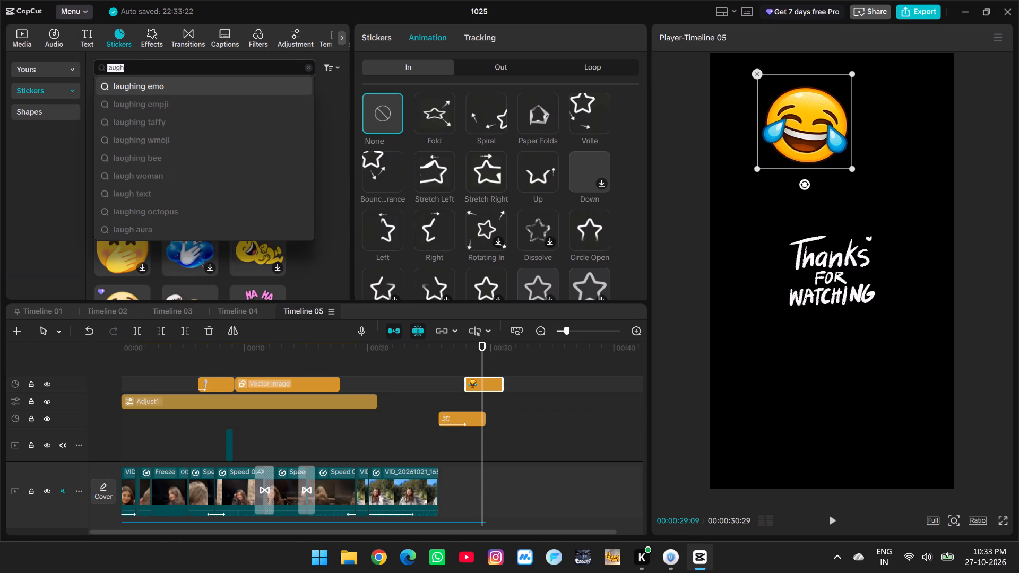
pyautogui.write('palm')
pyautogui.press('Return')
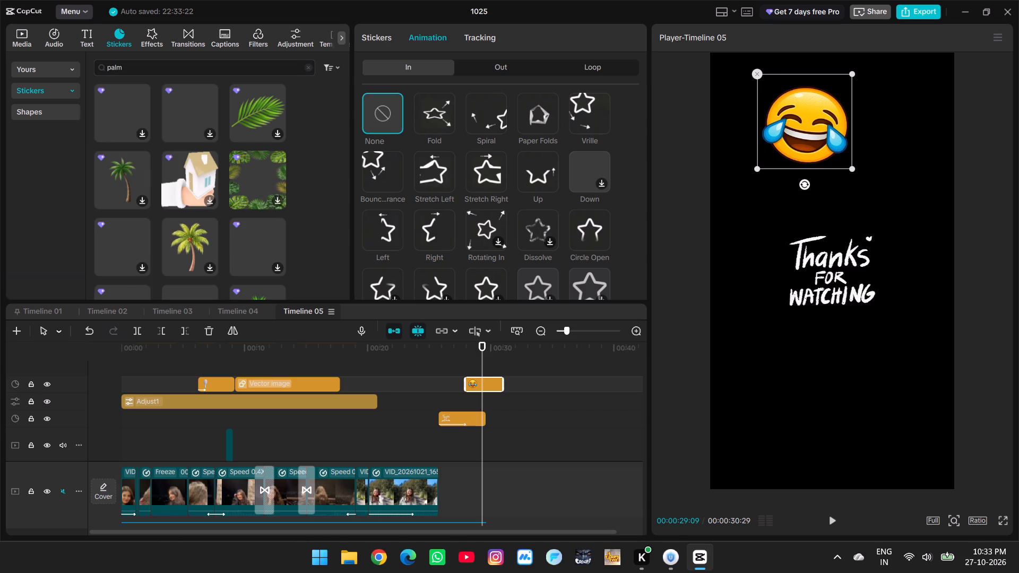
# Search the sticker library for "hand" and preview the open hand sticker with spread fingers.
pyautogui.click(226, 64)
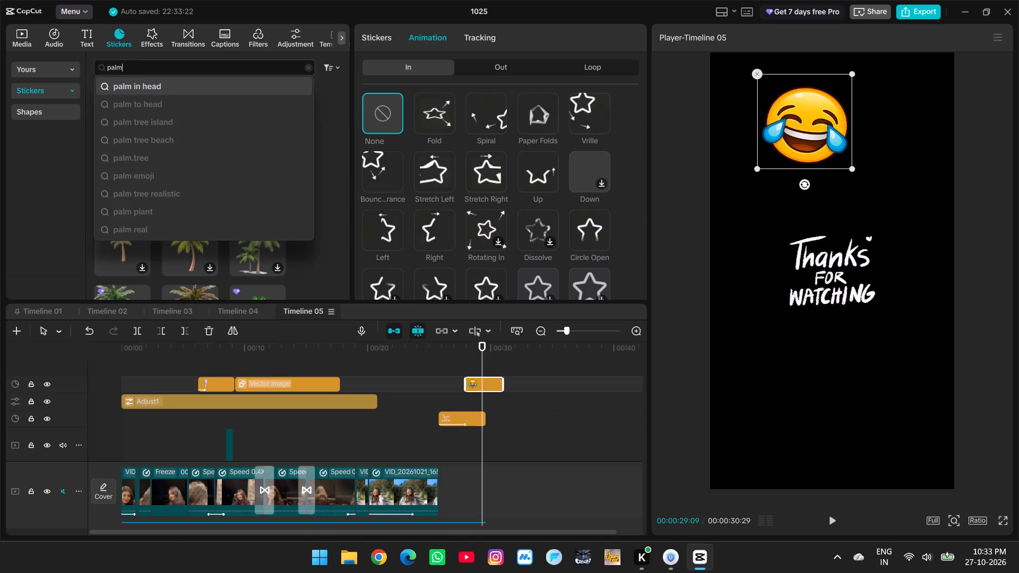
pyautogui.press('BackSpace')
pyautogui.press('BackSpace')
pyautogui.press('BackSpace')
pyautogui.press('BackSpace')
pyautogui.write('hand')
pyautogui.press('Return')
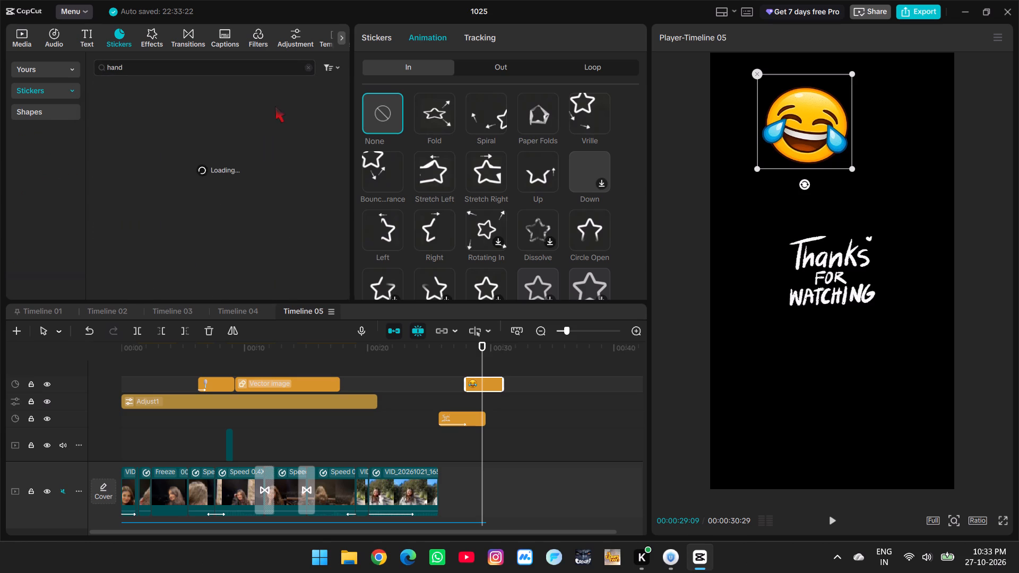
pyautogui.scroll(-1, 168, 156)
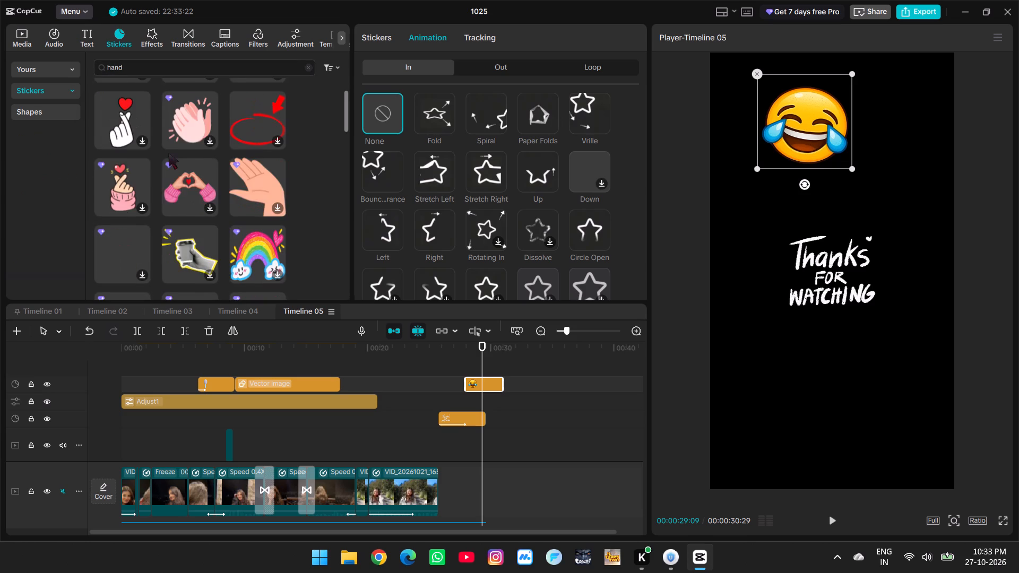
pyautogui.scroll(-2, 168, 153)
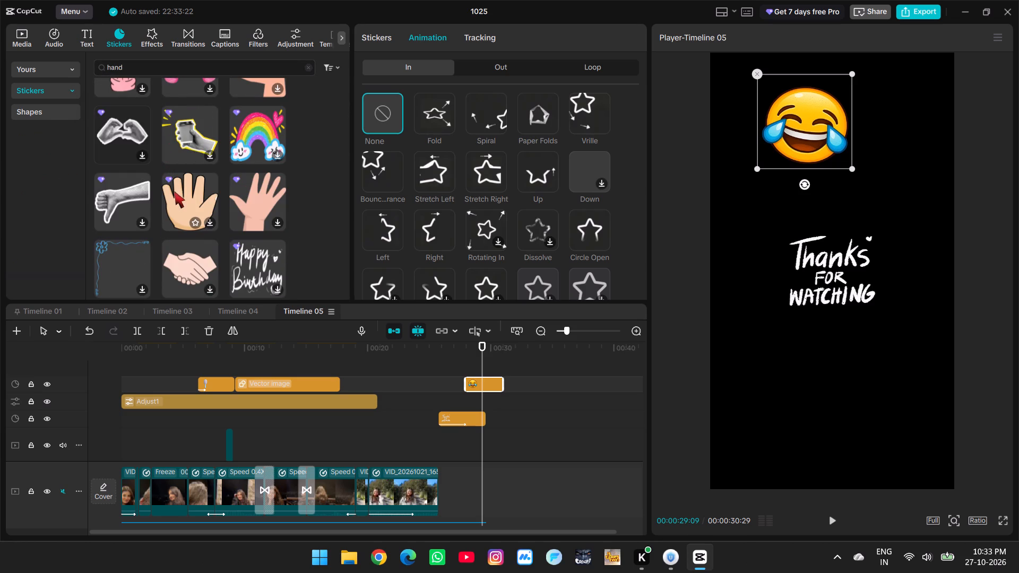
pyautogui.click(174, 192)
# Look through the other "hand" stickers and compare them with the previewed open hand.
pyautogui.scroll(-2, 175, 218)
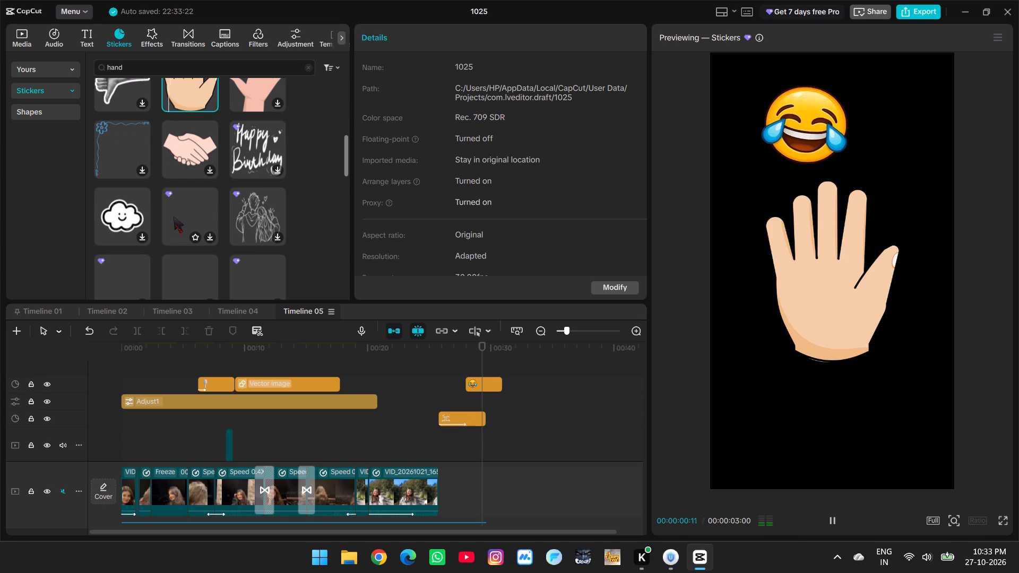
pyautogui.scroll(-1, 174, 216)
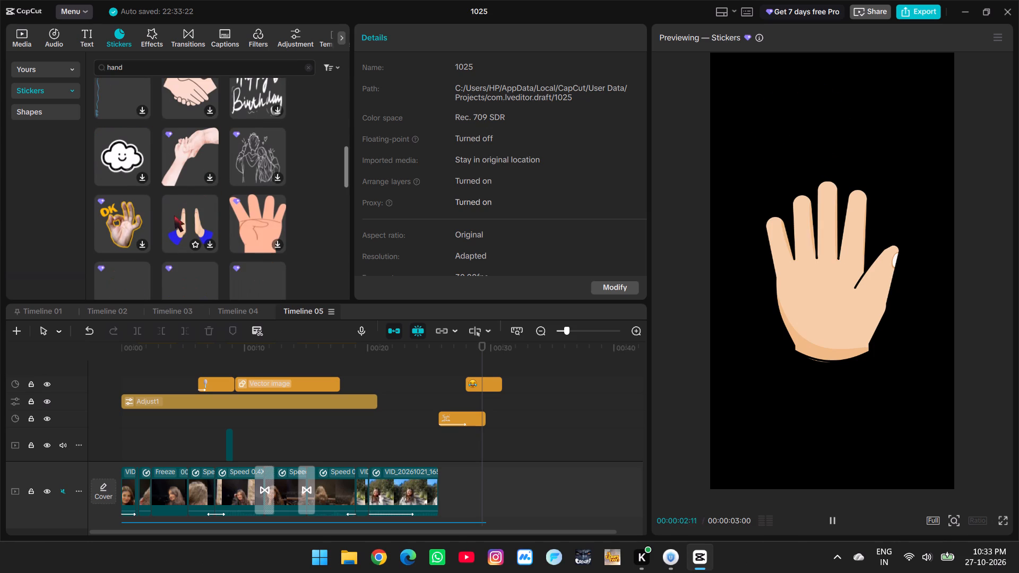
pyautogui.scroll(-3, 241, 221)
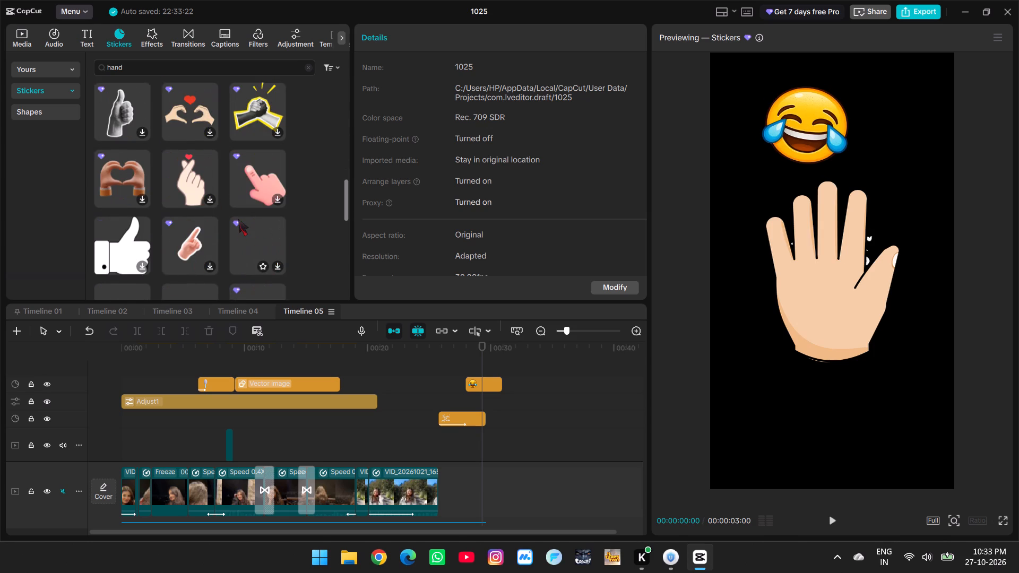
pyautogui.scroll(-2, 238, 219)
pyautogui.click(797, 254)
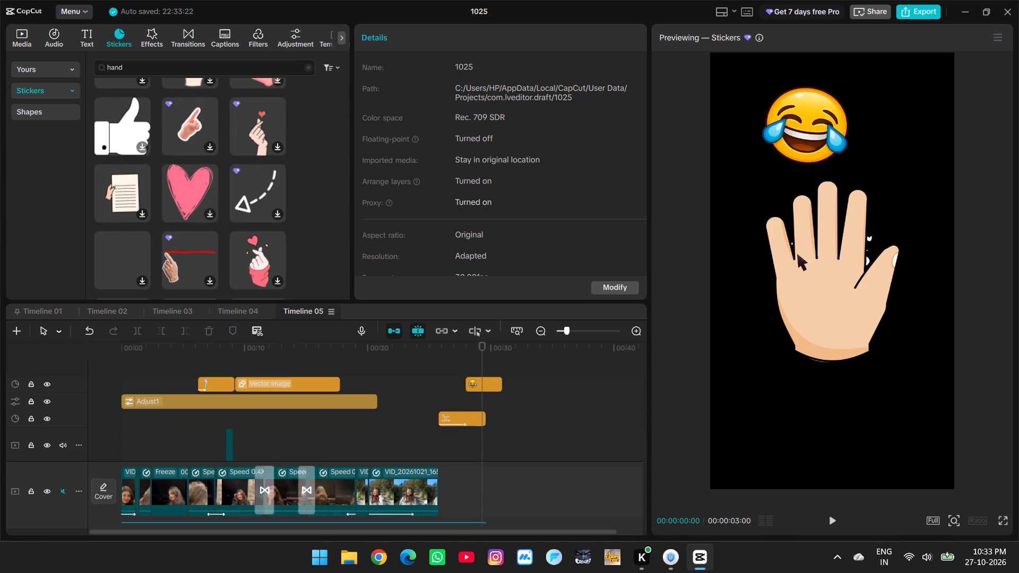
pyautogui.scroll(7, 296, 188)
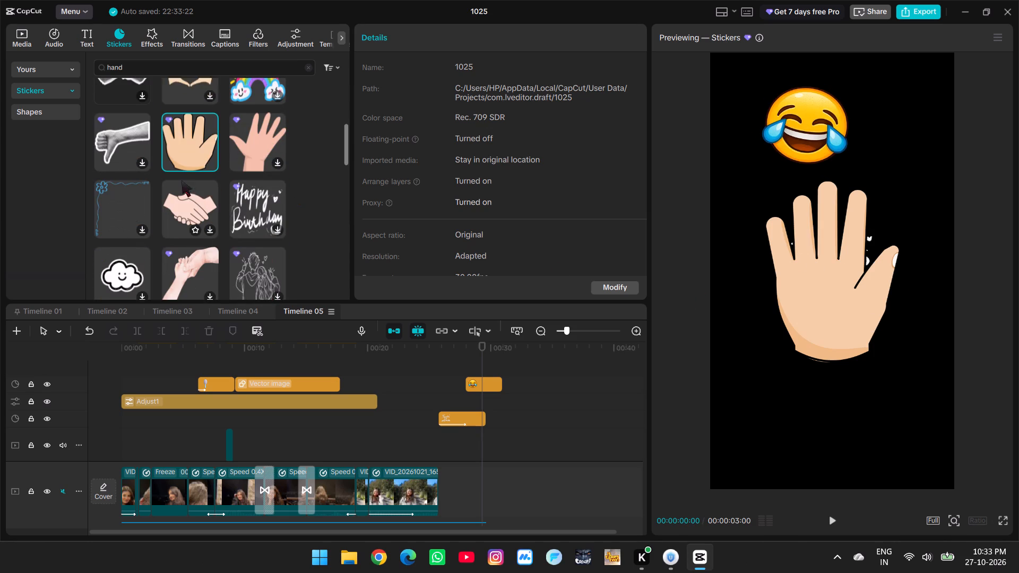
# Add the open hand sticker at 00:00:29:09 and shift its clip earlier to line up with the laughing emoji clip.
pyautogui.click(206, 162)
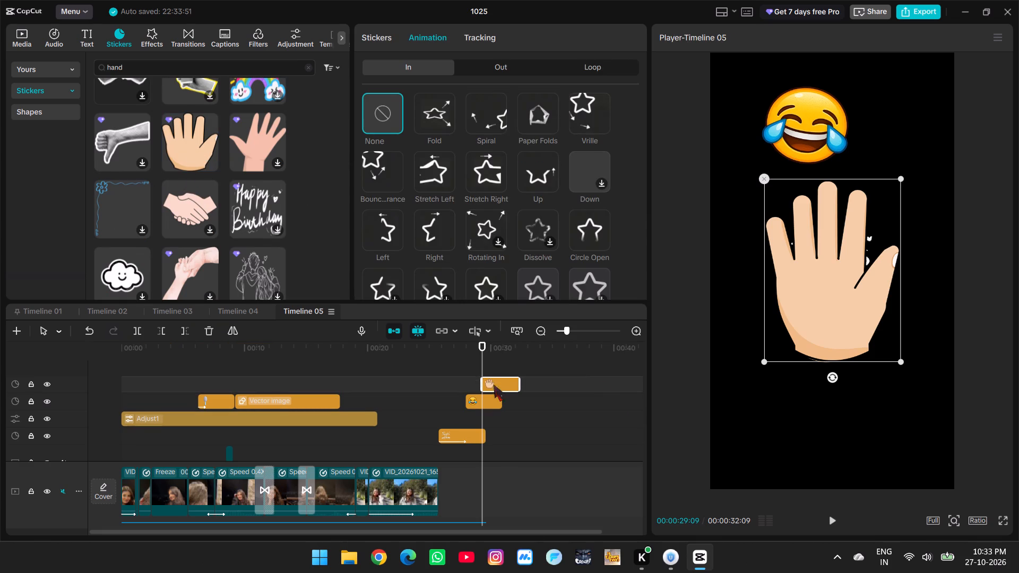
pyautogui.moveTo(498, 387); pyautogui.dragTo(486, 388)
pyautogui.moveTo(483, 384); pyautogui.dragTo(480, 384)
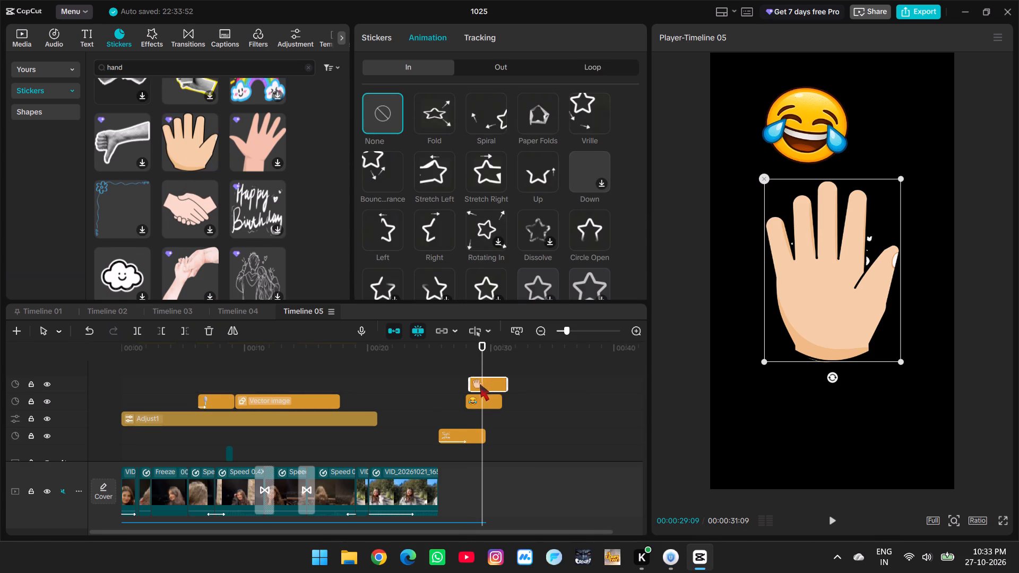
# Align the open hand clip with the emoji clip, shrink the hand sticker, and place it between the emoji and the text.
pyautogui.moveTo(480, 384); pyautogui.dragTo(478, 384)
pyautogui.moveTo(902, 366); pyautogui.dragTo(844, 292)
pyautogui.moveTo(841, 266); pyautogui.dragTo(827, 182)
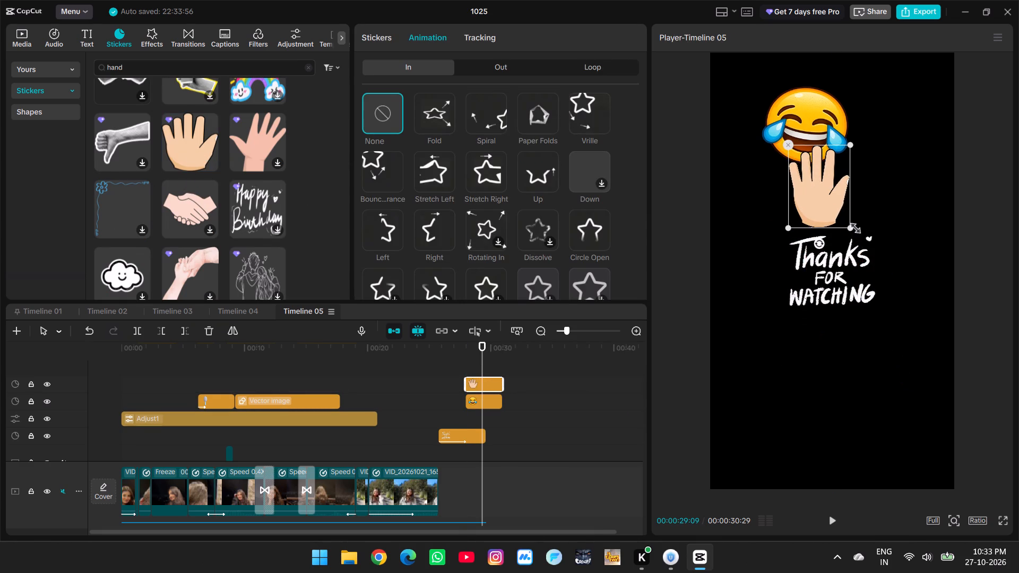
pyautogui.moveTo(849, 227); pyautogui.dragTo(830, 209)
# Tilt the laughing emoji slightly counterclockwise and shift it toward the frame's upper-left corner.
pyautogui.click(799, 121)
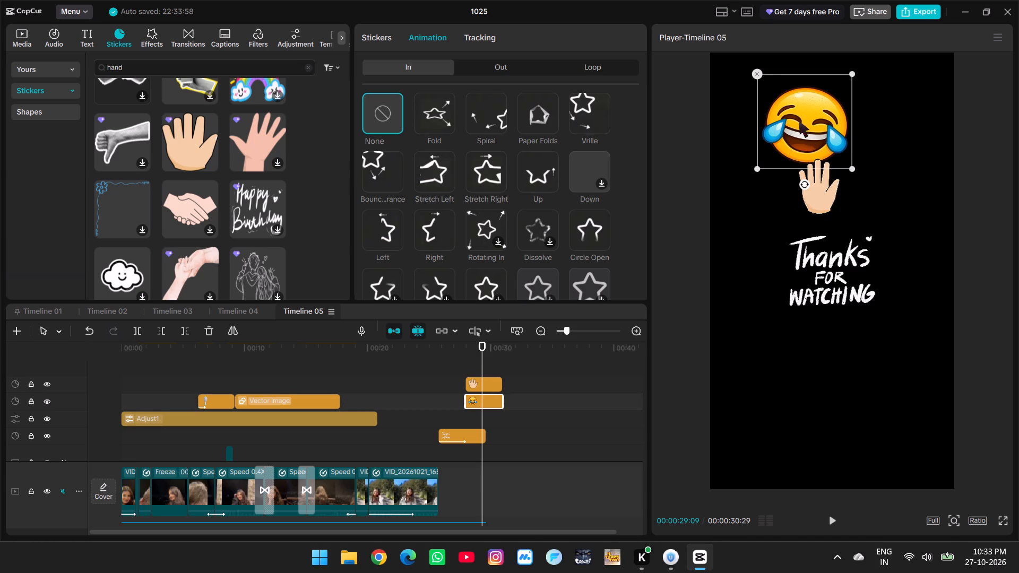
pyautogui.moveTo(804, 179); pyautogui.dragTo(817, 183)
pyautogui.moveTo(799, 126); pyautogui.dragTo(780, 120)
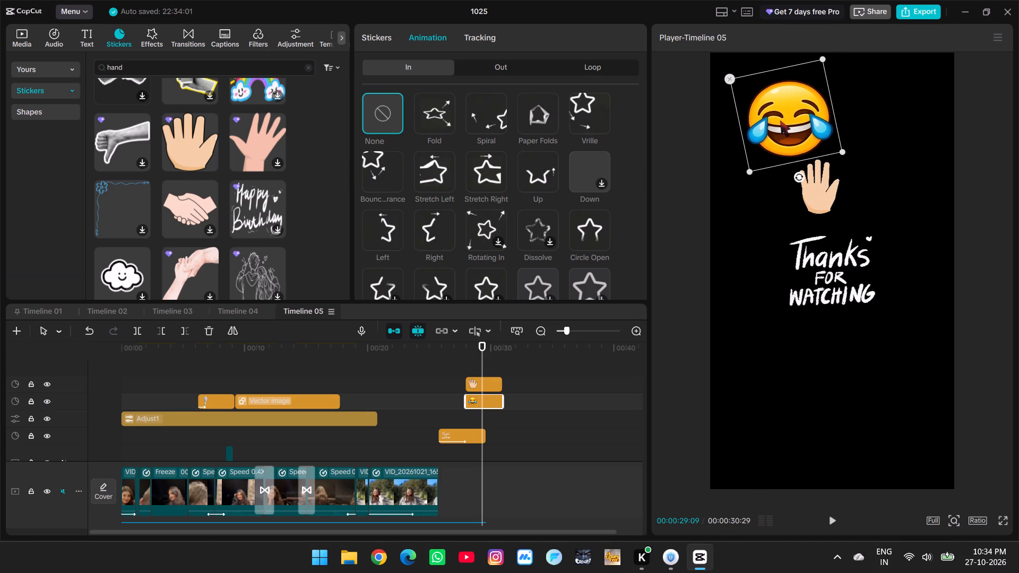
pyautogui.moveTo(780, 120); pyautogui.dragTo(780, 120)
# Tilt the open hand sticker slightly clockwise and place it at the lower right of the laughing emoji.
pyautogui.moveTo(816, 179); pyautogui.dragTo(814, 154)
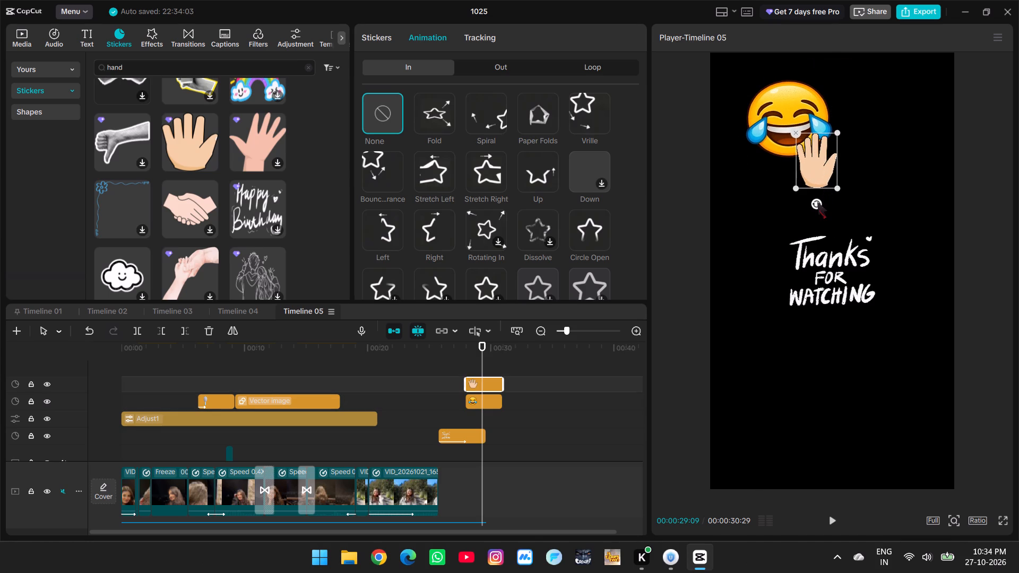
pyautogui.click(817, 204)
pyautogui.moveTo(813, 163); pyautogui.dragTo(821, 153)
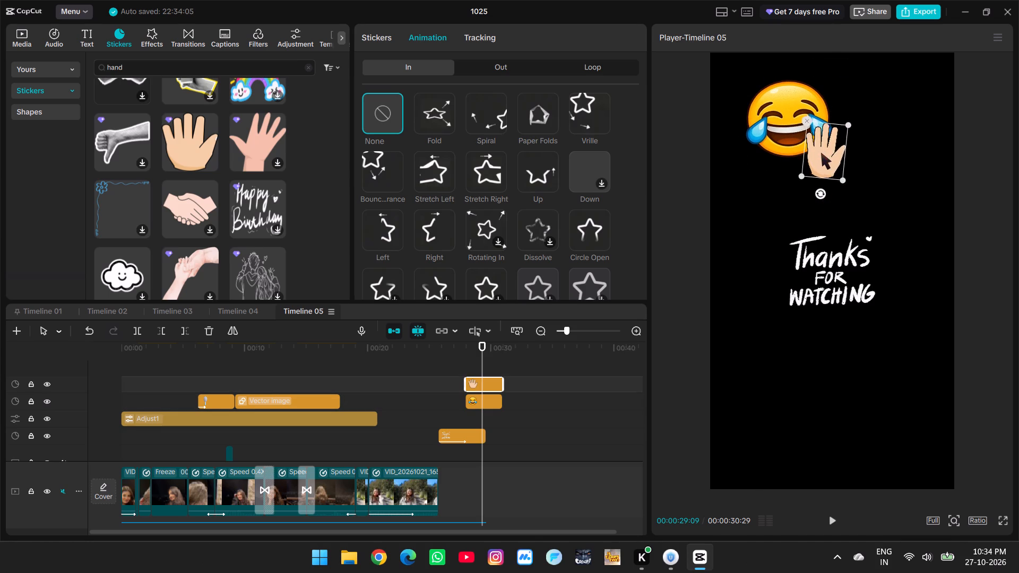
pyautogui.moveTo(821, 153); pyautogui.dragTo(832, 153)
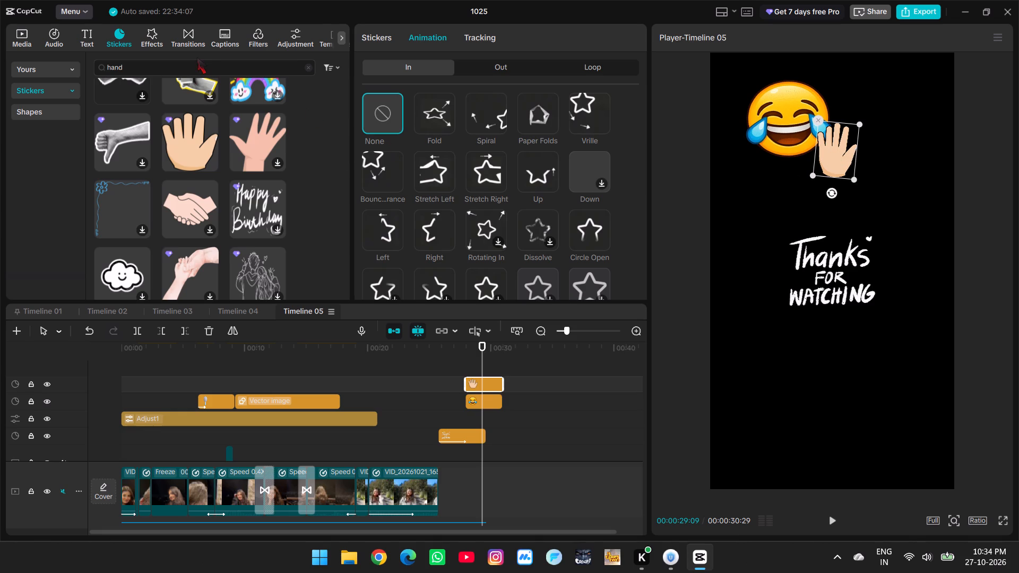
# Search the sticker library for "fist" and move the playhead to 00:00:27:29, where the emoji and hand clips begin.
pyautogui.click(193, 71)
pyautogui.hotkey('ctrl', 'a')
pyautogui.write('fist')
pyautogui.press('Return')
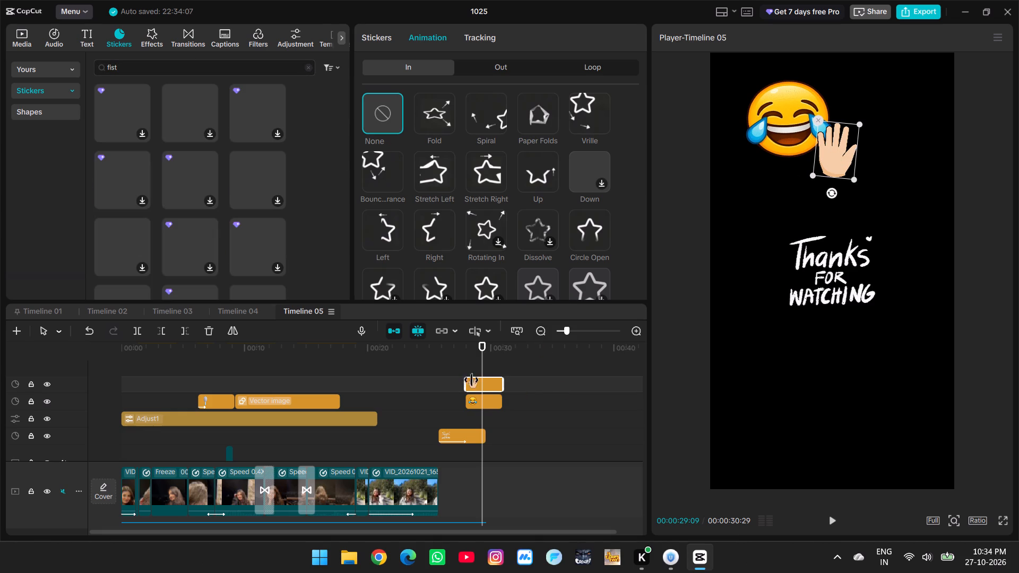
pyautogui.moveTo(481, 367); pyautogui.dragTo(466, 371)
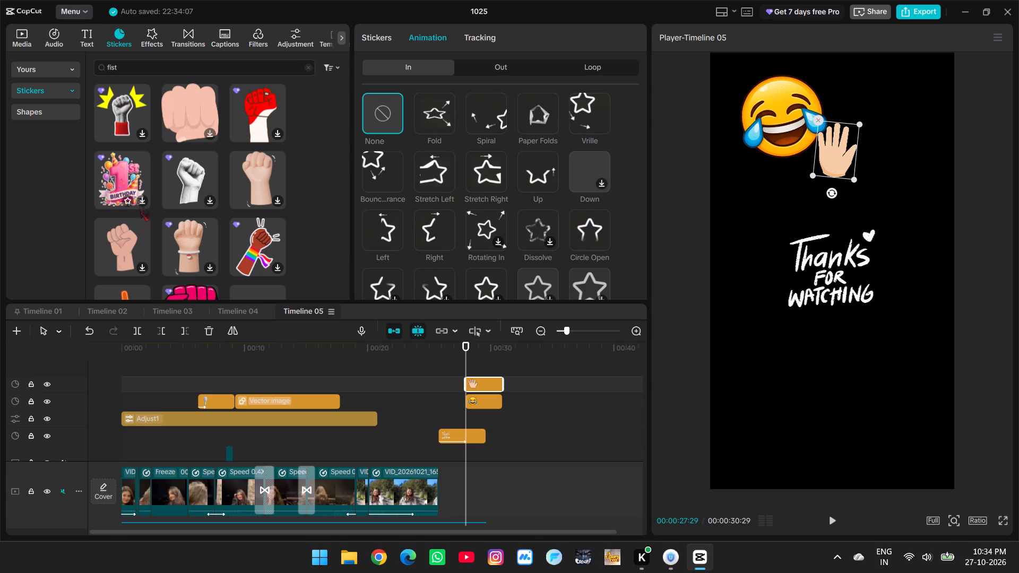
# Look through the "fist" stickers and preview the yellow front-facing fist.
pyautogui.scroll(-2, 168, 182)
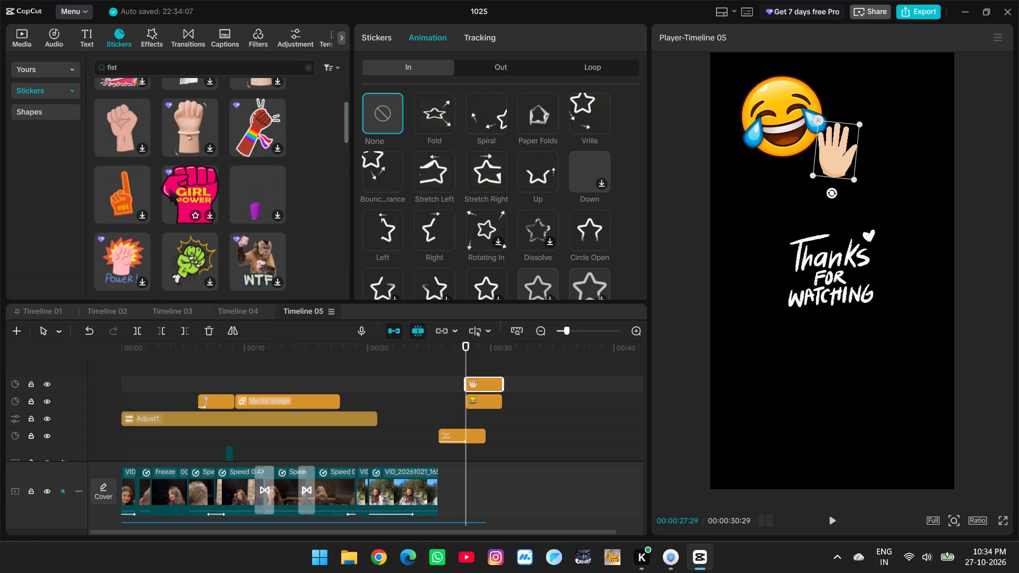
pyautogui.scroll(-1, 169, 189)
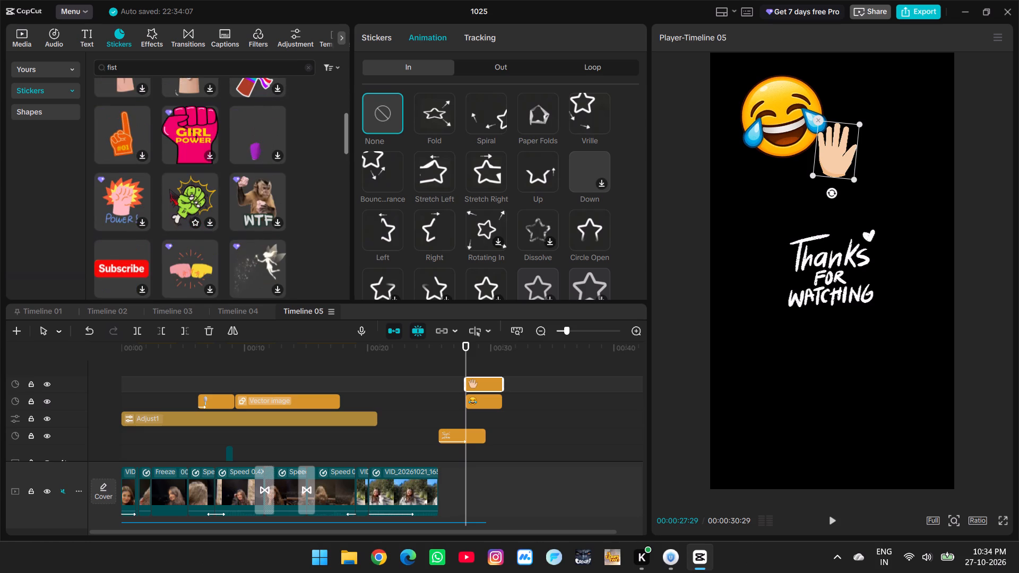
pyautogui.scroll(-3, 169, 189)
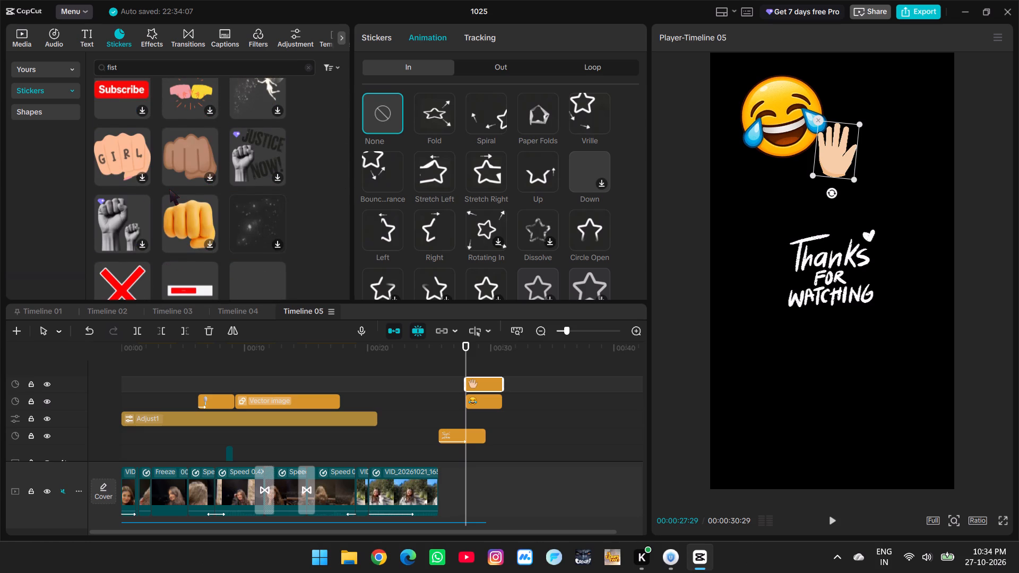
pyautogui.click(195, 217)
pyautogui.scroll(-2, 194, 216)
pyautogui.scroll(2, 194, 216)
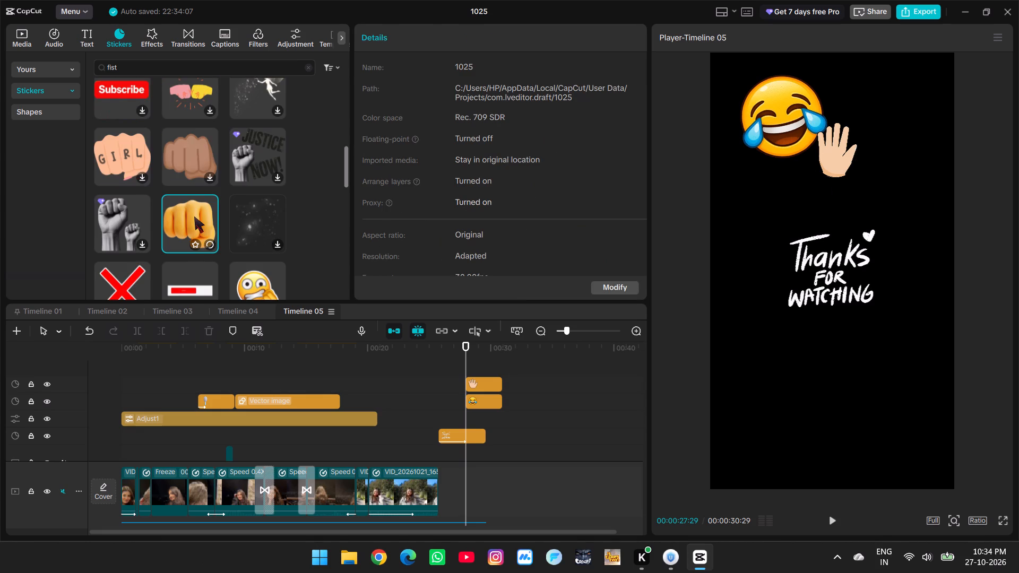
pyautogui.scroll(-2, 180, 185)
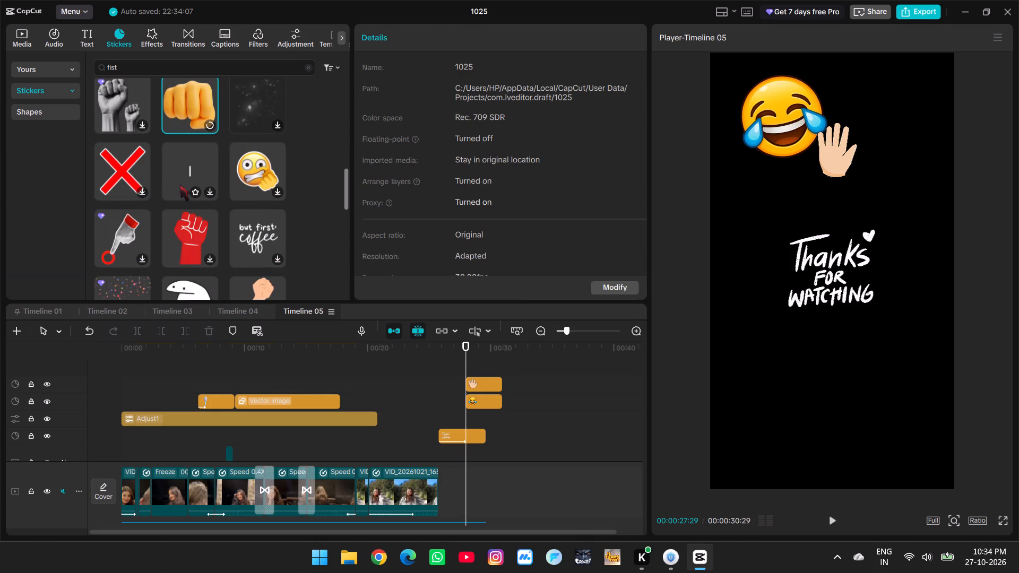
pyautogui.scroll(-3, 180, 185)
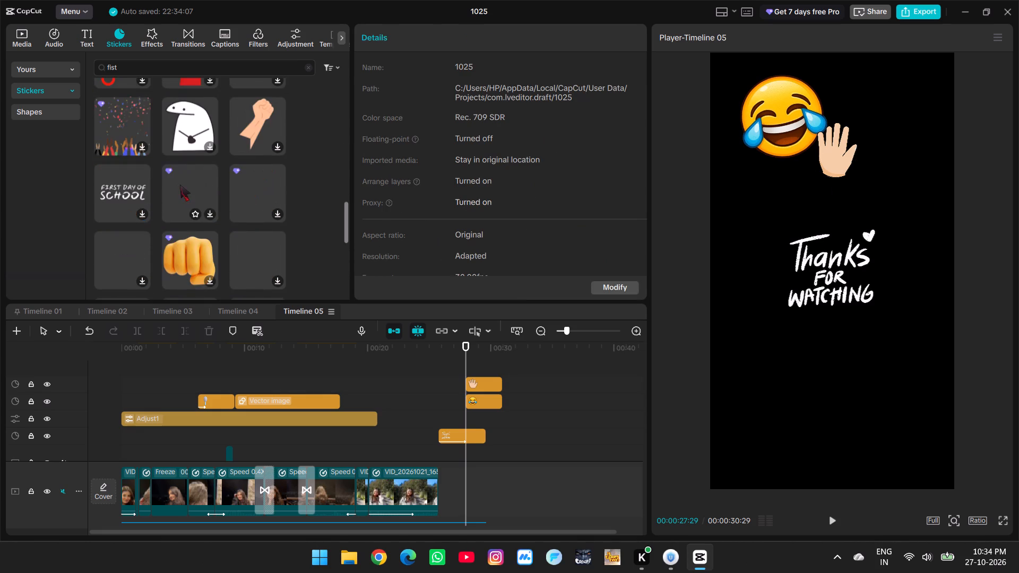
pyautogui.scroll(-1, 180, 185)
pyautogui.scroll(5, 180, 185)
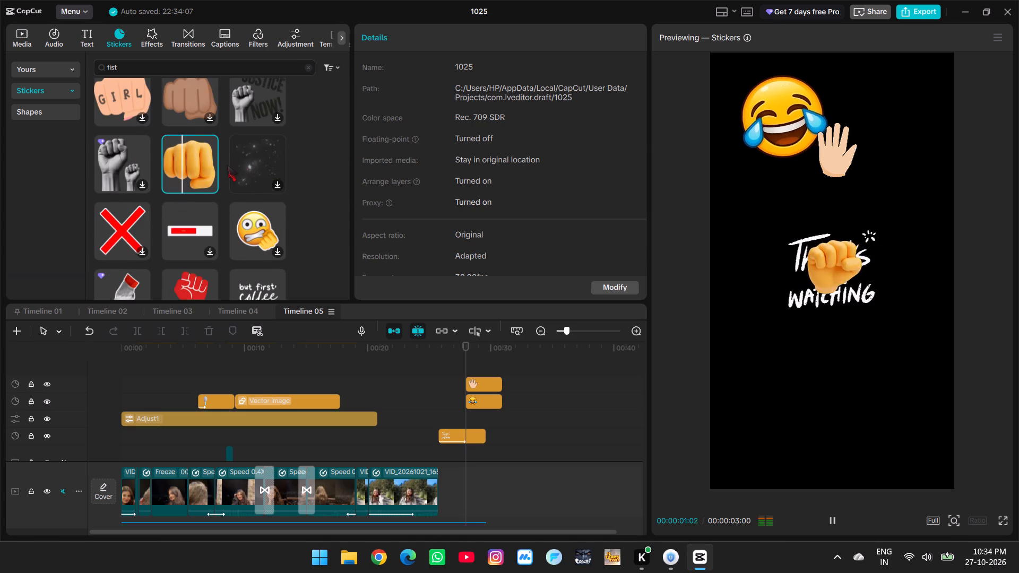
# Examine more "fist" stickers, previewing the gold number 1 and the wide-eyed emoji with a fist.
pyautogui.scroll(-4, 230, 175)
pyautogui.click(186, 244)
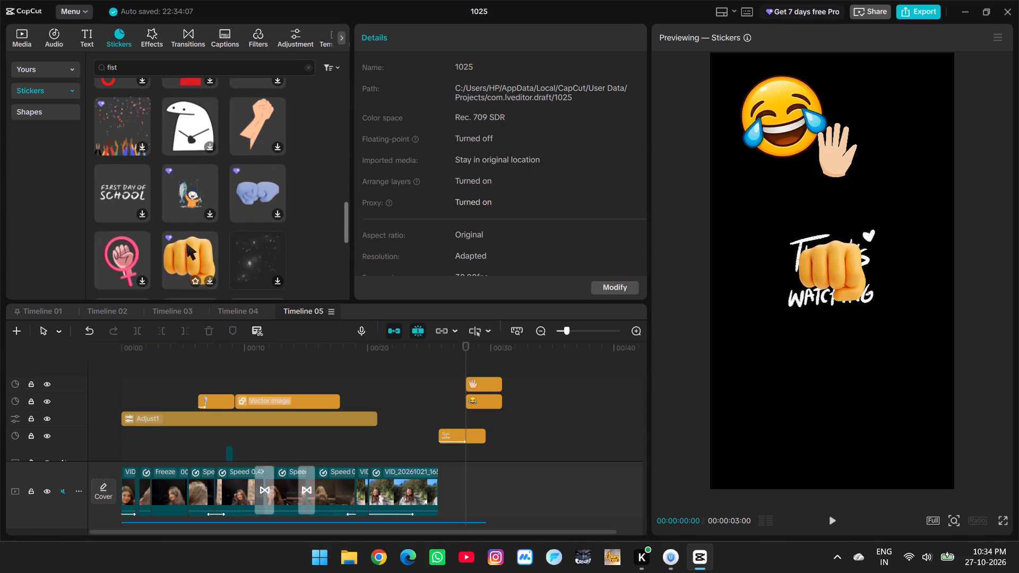
pyautogui.scroll(4, 185, 225)
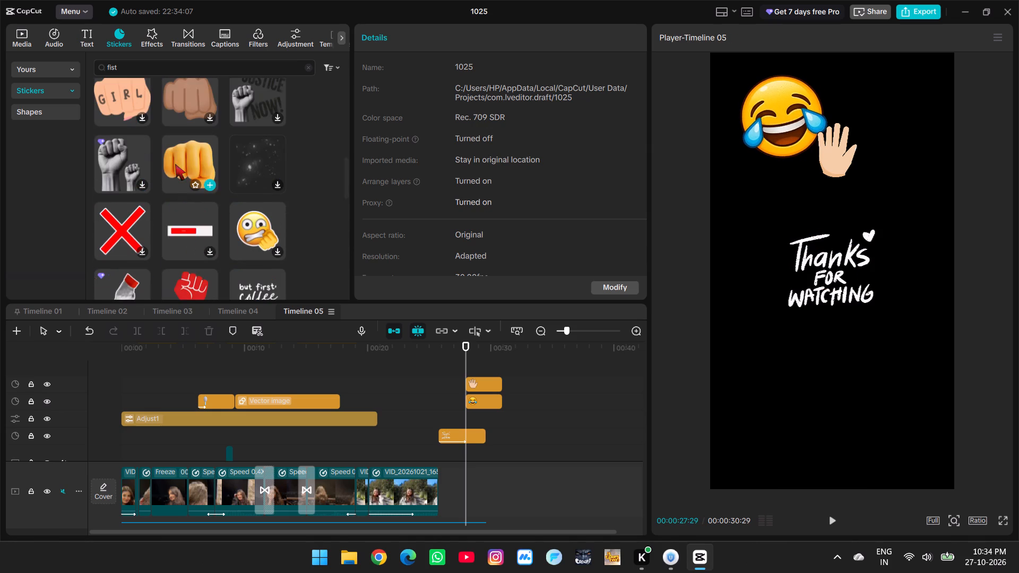
pyautogui.scroll(-4, 174, 165)
pyautogui.click(191, 244)
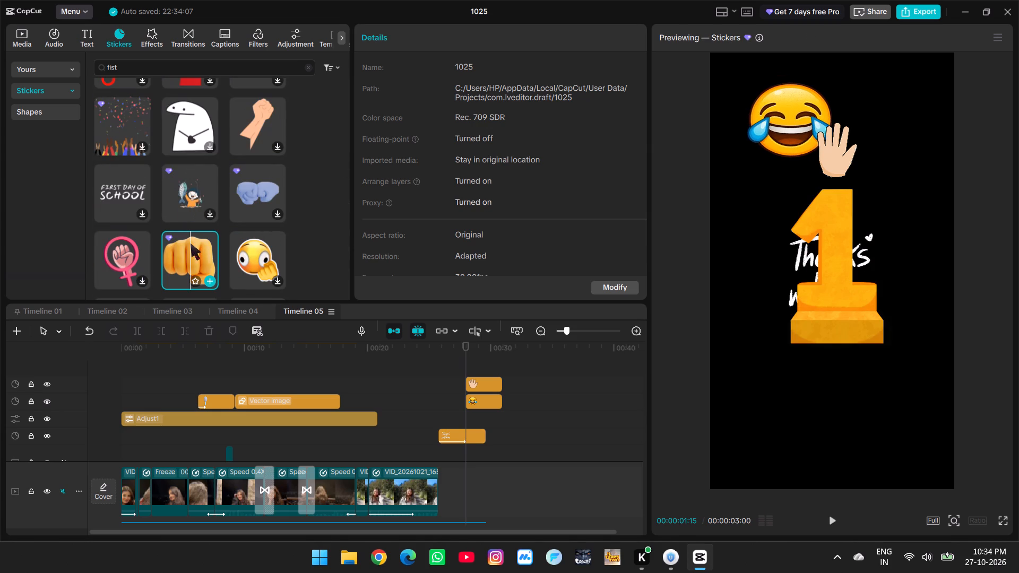
pyautogui.click(180, 242)
pyautogui.press('space')
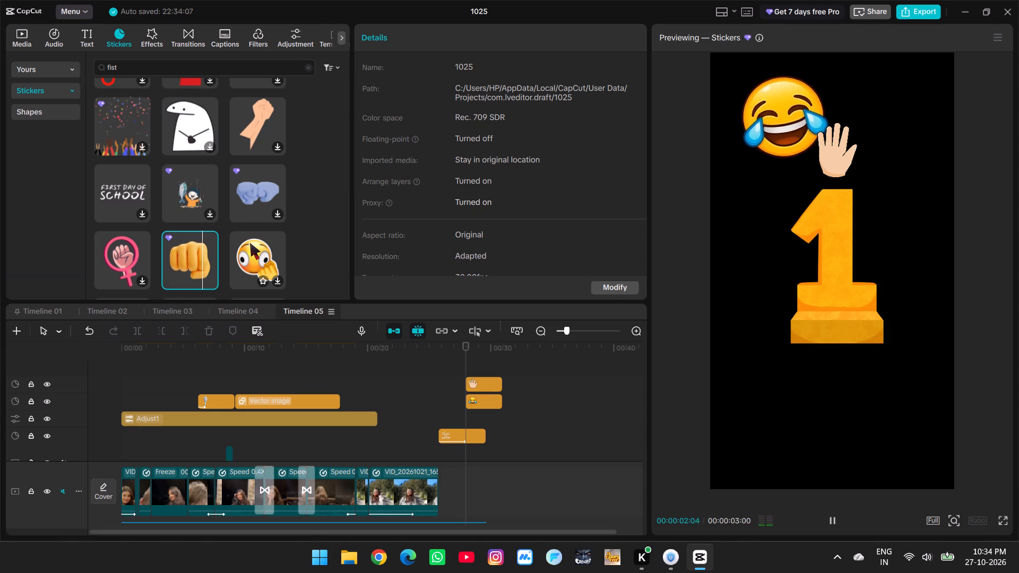
pyautogui.click(251, 244)
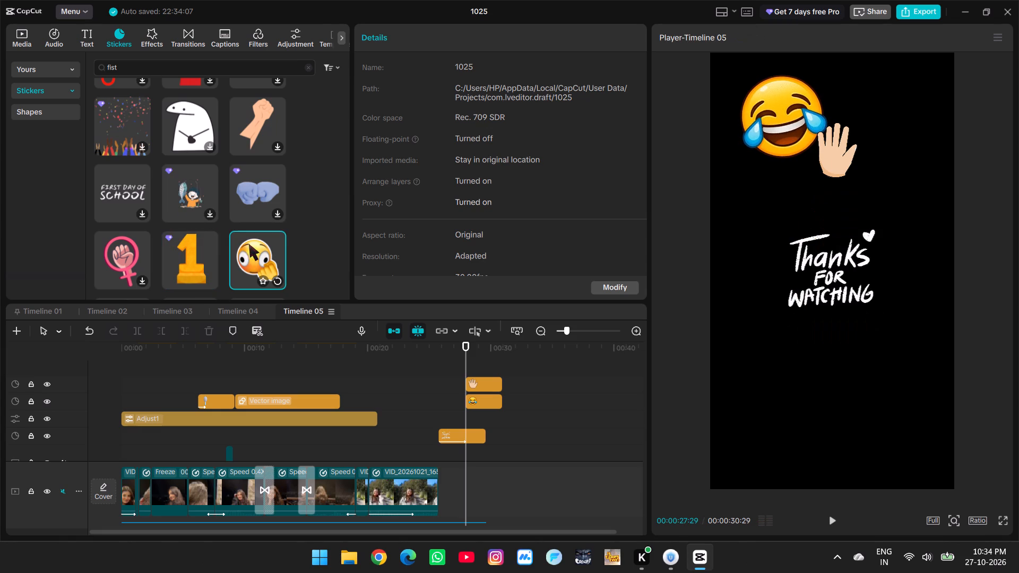
pyautogui.scroll(-1, 223, 241)
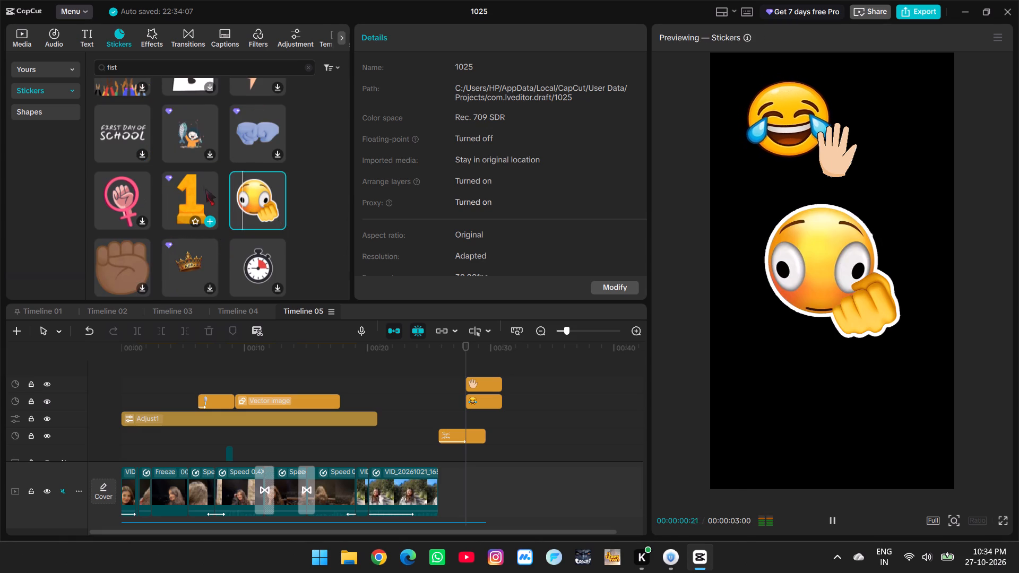
pyautogui.click(179, 180)
pyautogui.press('space')
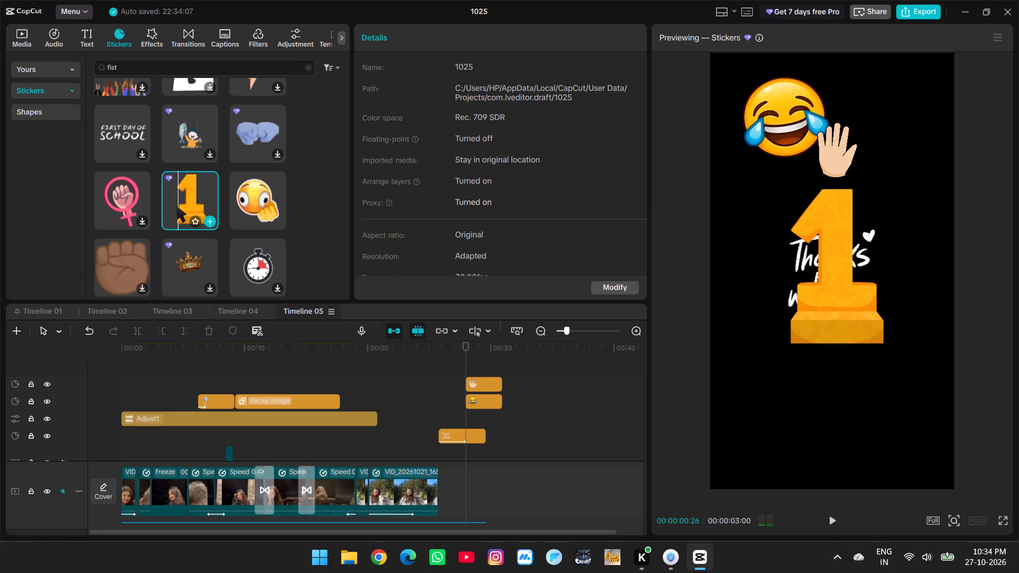
# Look further through the "fist" stickers and preview the light-skinned front-facing fist.
pyautogui.scroll(5, 162, 206)
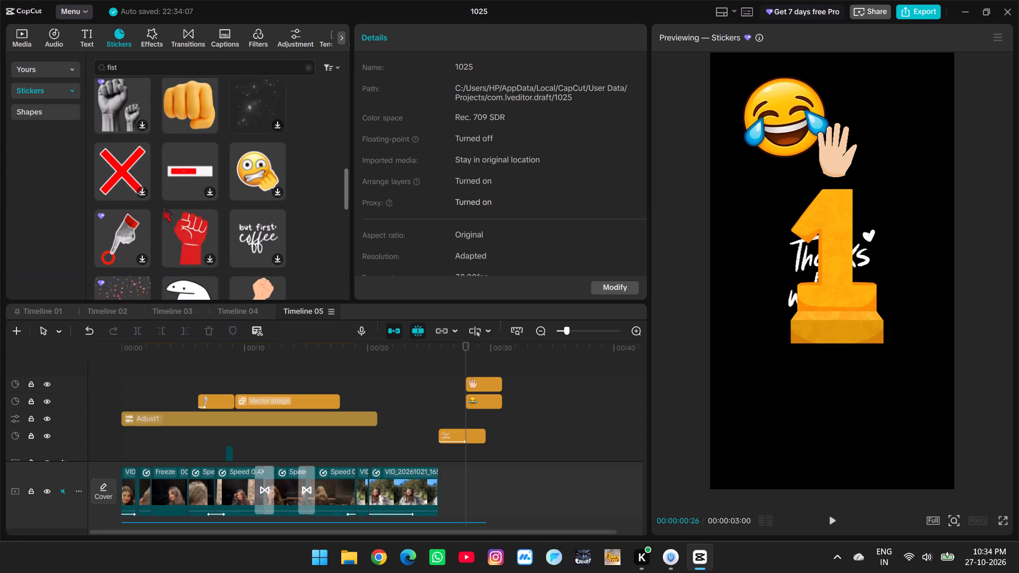
pyautogui.scroll(3, 162, 206)
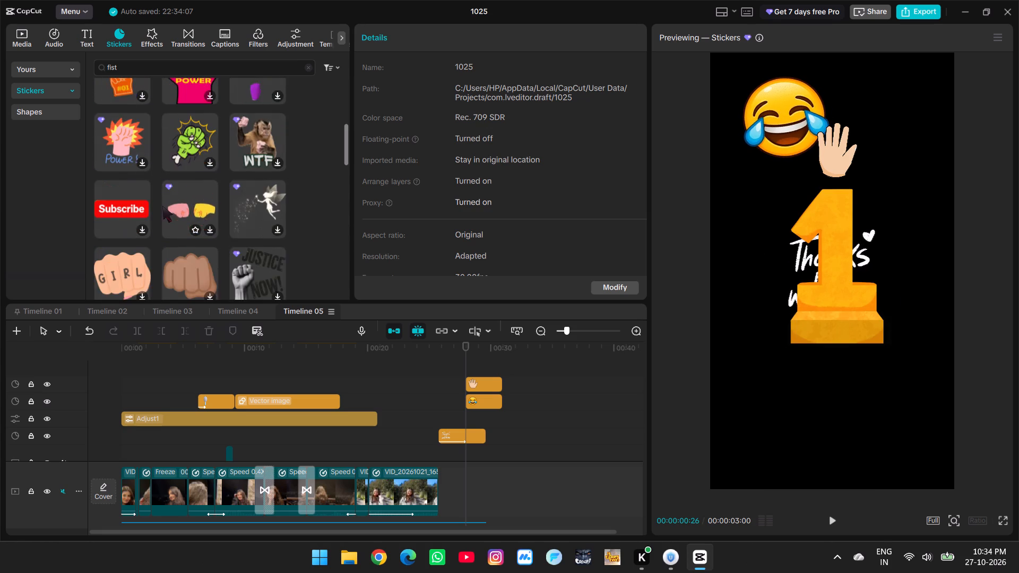
pyautogui.scroll(-13, 162, 206)
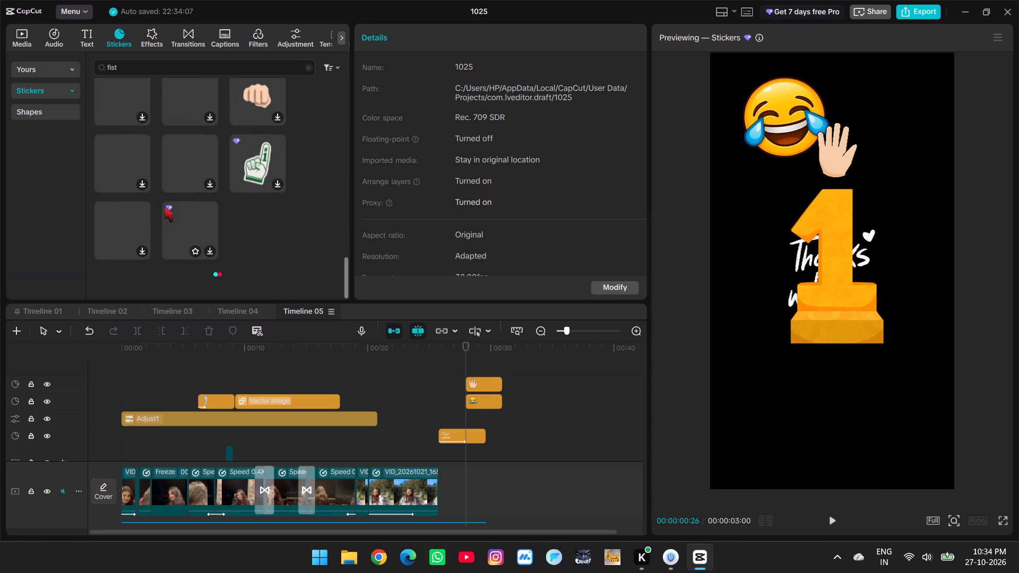
pyautogui.scroll(1, 164, 206)
pyautogui.click(257, 159)
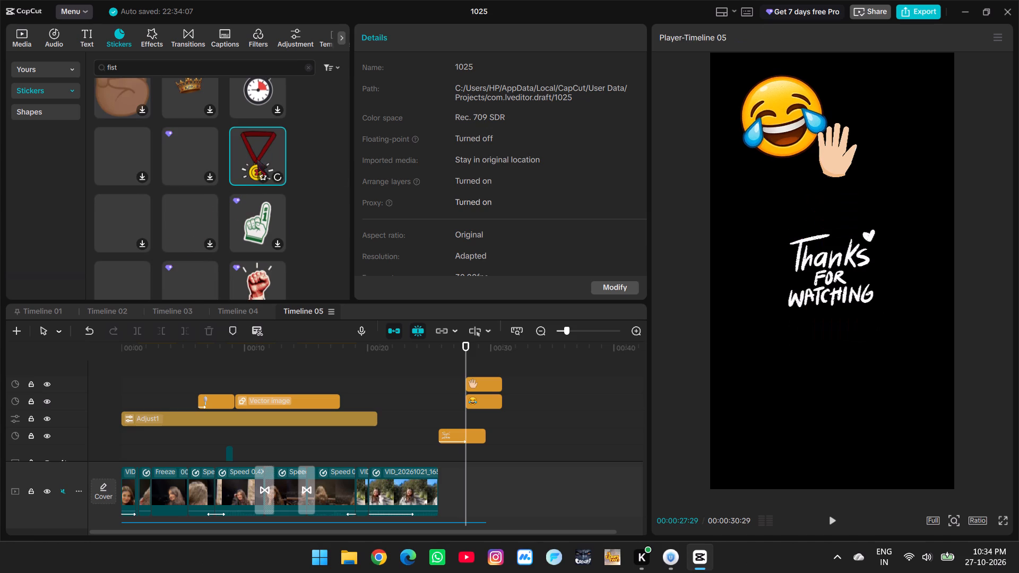
pyautogui.scroll(-2, 254, 205)
pyautogui.scroll(3, 254, 205)
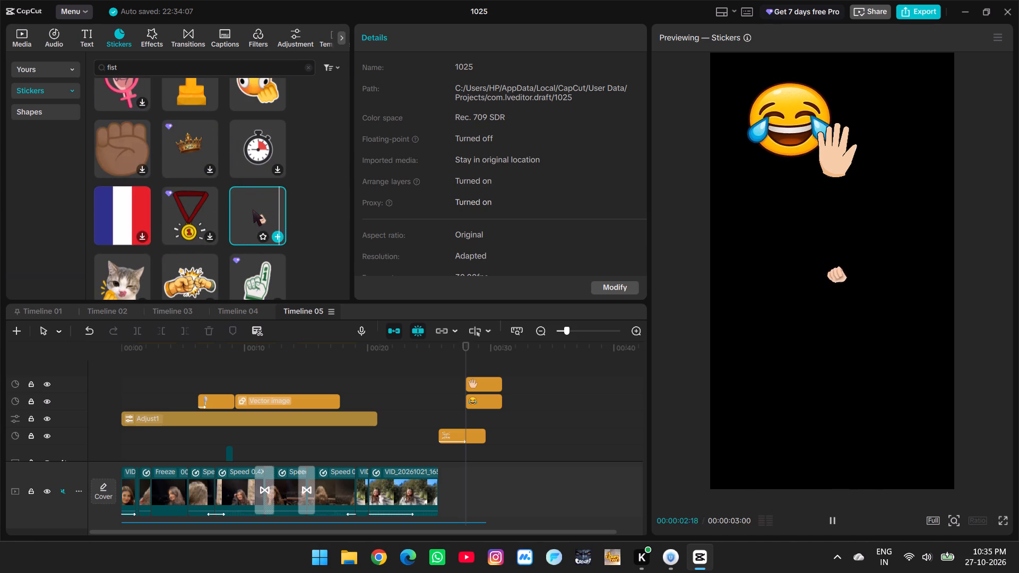
# Preview the brown front-facing fist sticker and add it at 00:00:27:29.
pyautogui.scroll(1, 253, 210)
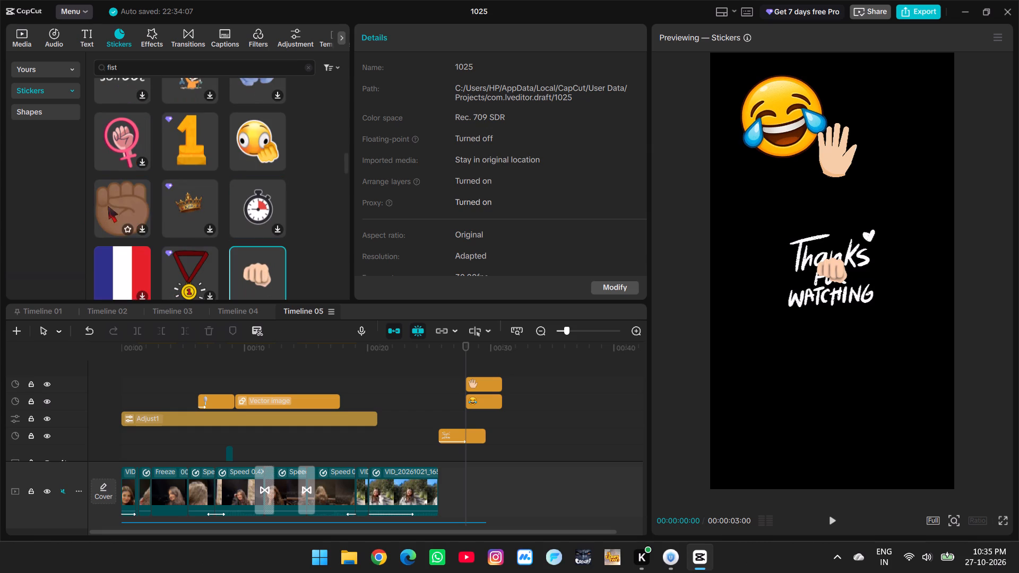
pyautogui.scroll(3, 229, 255)
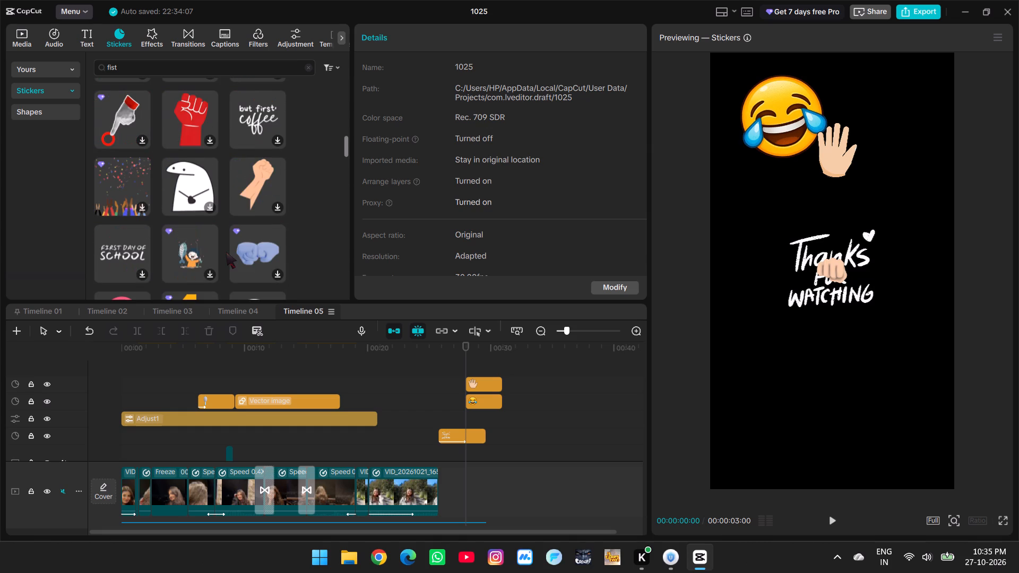
pyautogui.scroll(3, 224, 249)
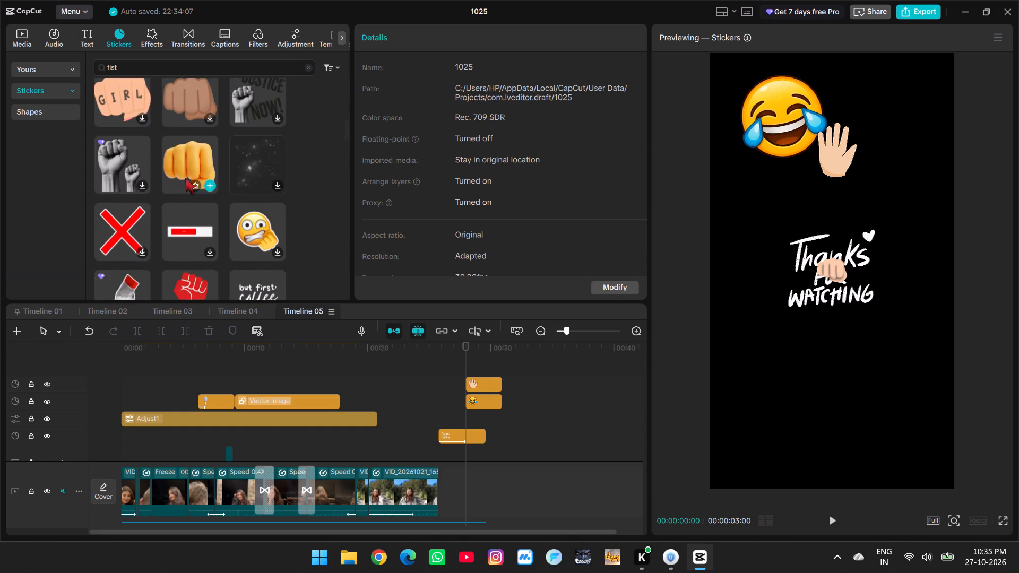
pyautogui.scroll(2, 185, 178)
pyautogui.click(185, 204)
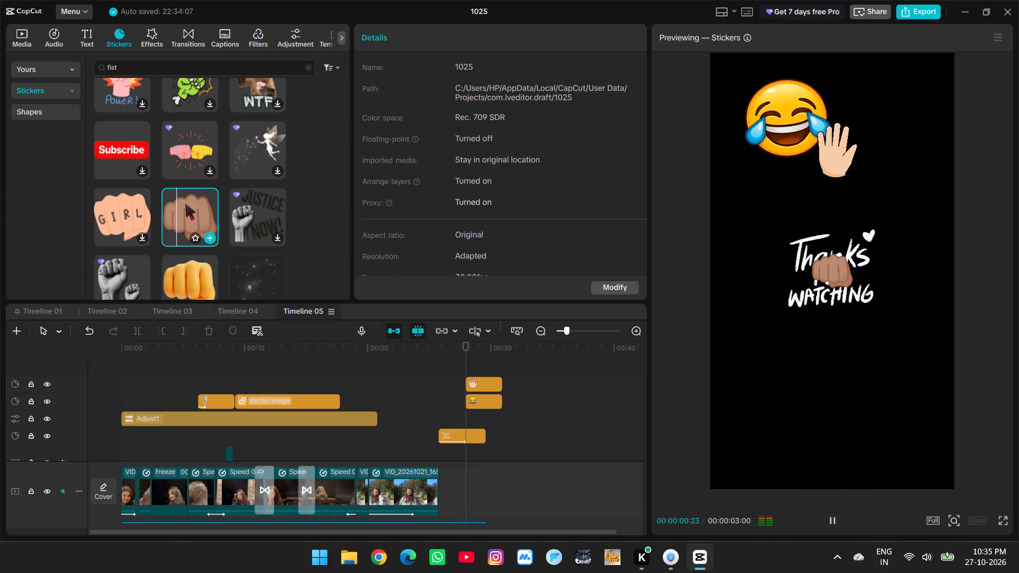
pyautogui.press('space')
pyautogui.click(815, 276)
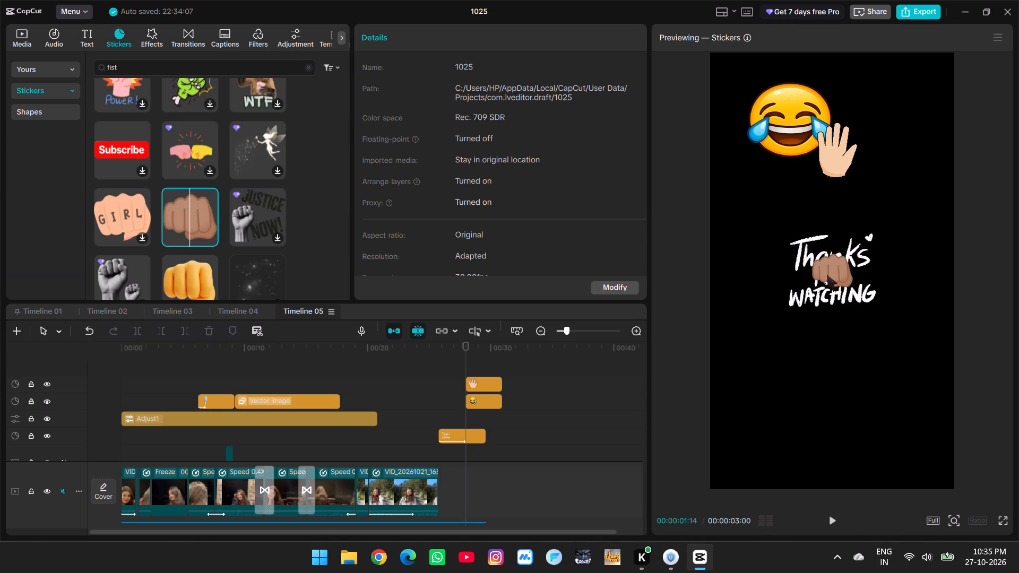
pyautogui.click(214, 239)
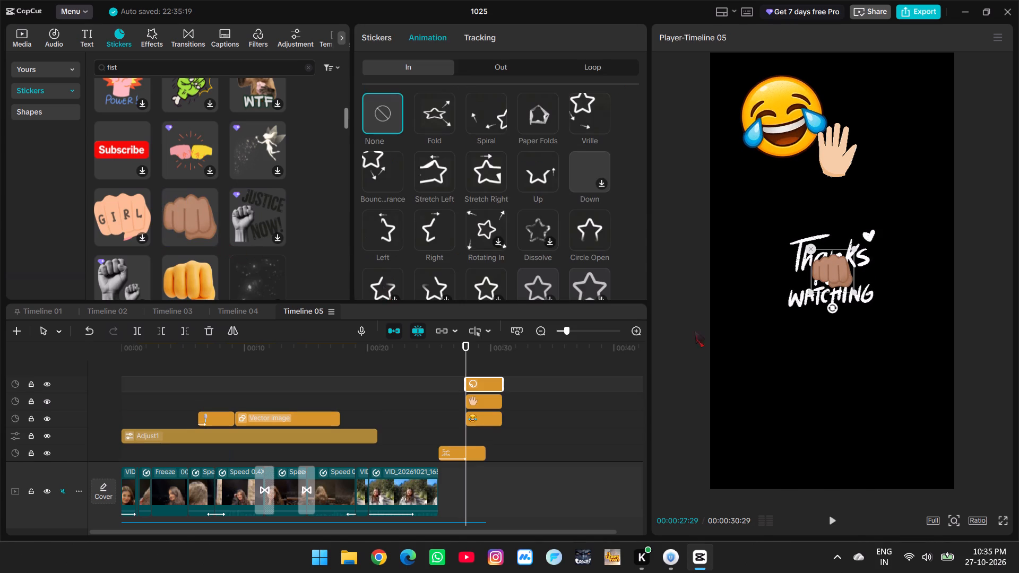
# Place the brown fist sticker just below the laughing emoji, tilt it counterclockwise and enlarge it beside the open hand.
pyautogui.moveTo(815, 276); pyautogui.dragTo(775, 188)
pyautogui.moveTo(788, 214); pyautogui.dragTo(799, 218)
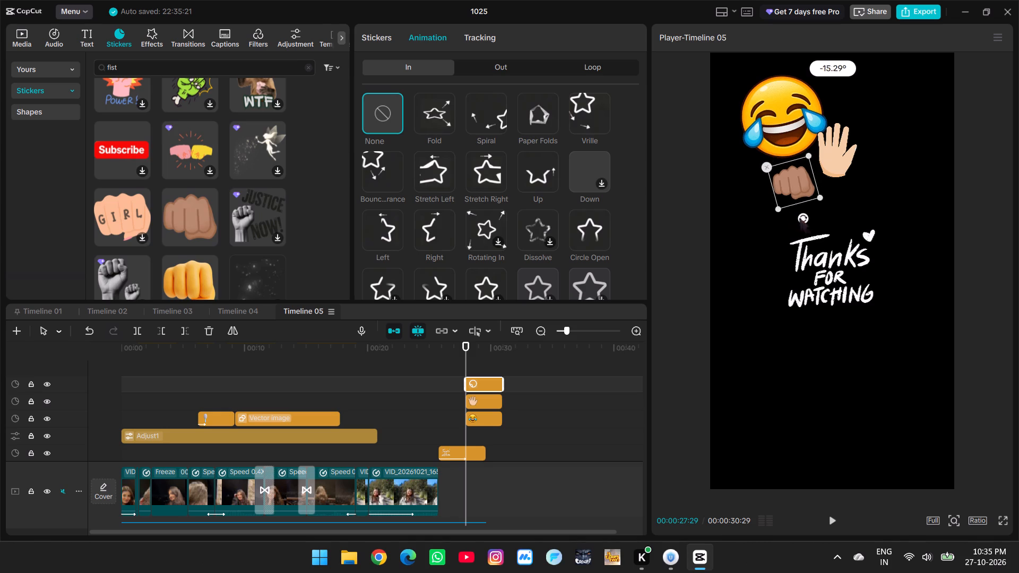
pyautogui.moveTo(799, 218); pyautogui.dragTo(809, 222)
pyautogui.moveTo(821, 188); pyautogui.dragTo(842, 214)
pyautogui.moveTo(785, 213); pyautogui.dragTo(772, 210)
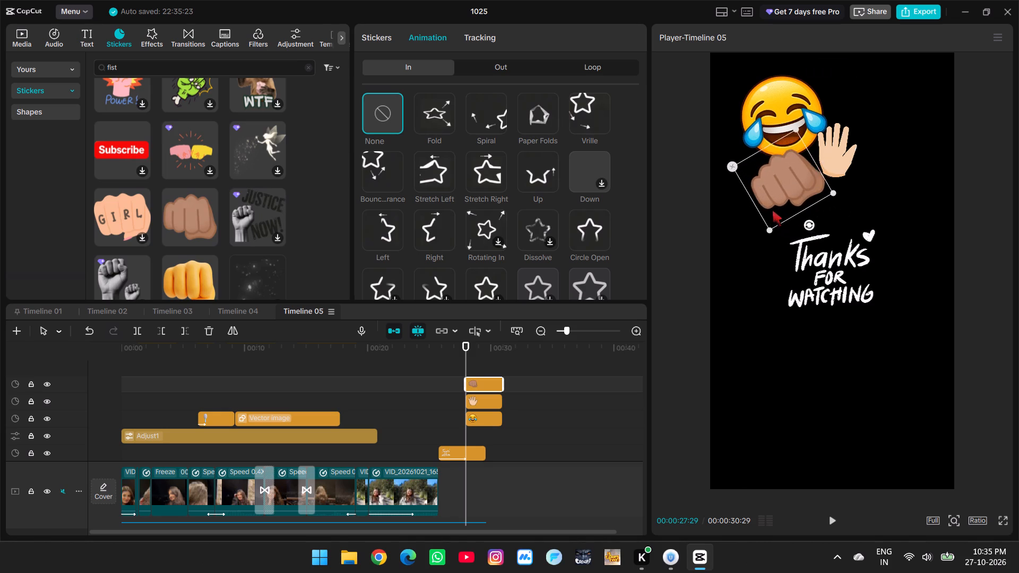
pyautogui.moveTo(772, 210); pyautogui.dragTo(778, 218)
# Tilt the open hand sticker further clockwise beside the laughing emoji.
pyautogui.click(835, 156)
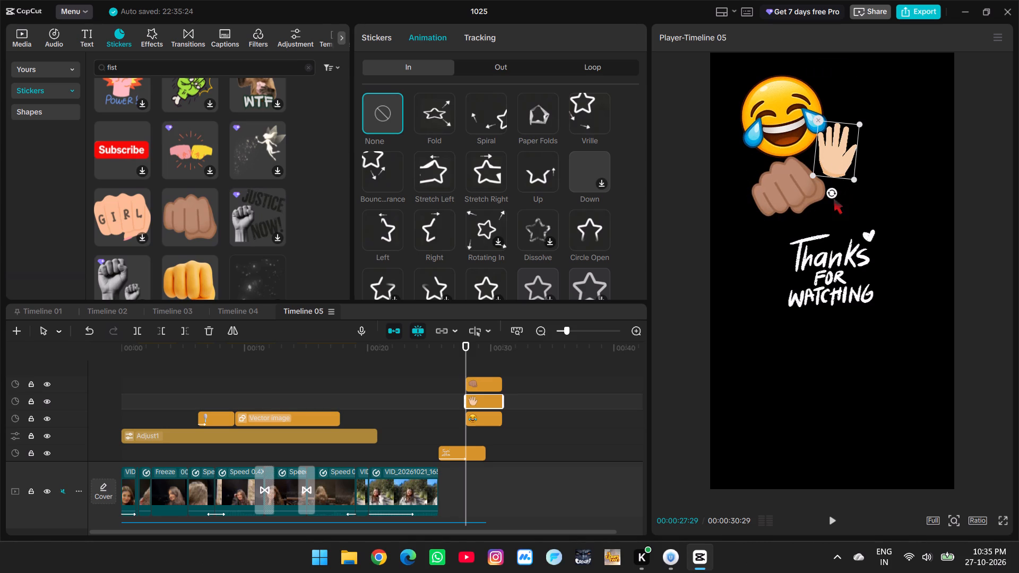
pyautogui.moveTo(833, 198); pyautogui.dragTo(823, 196)
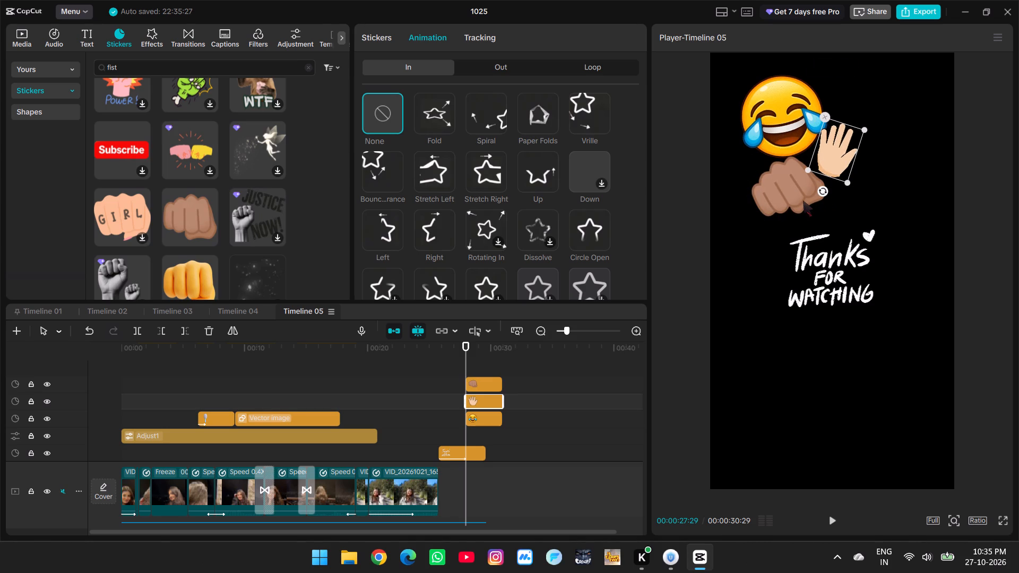
# Play back the ending from 00:00:27:29 to check the emoji, hand and fist stickers with the closing text.
pyautogui.press('space')
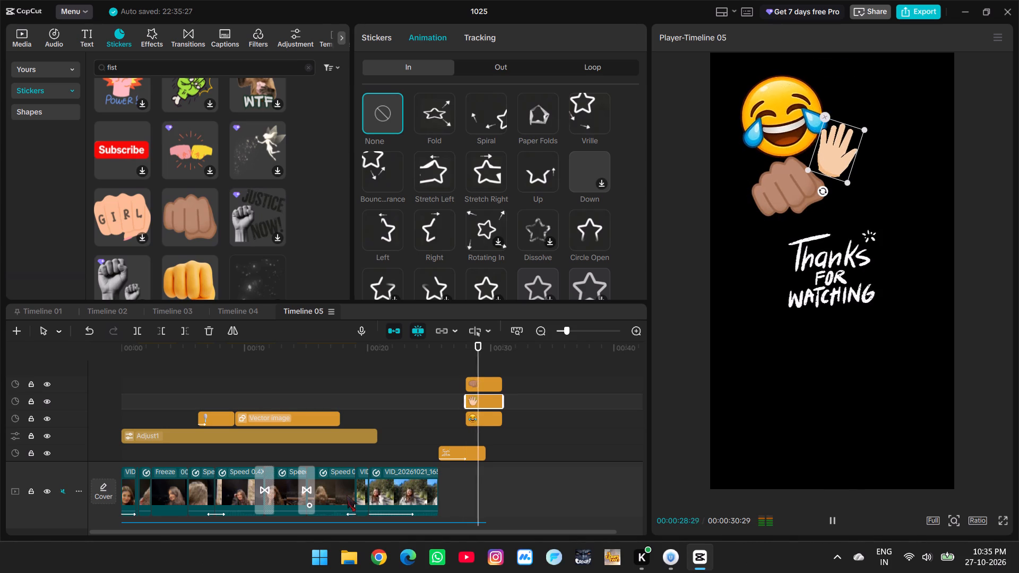
pyautogui.press('space')
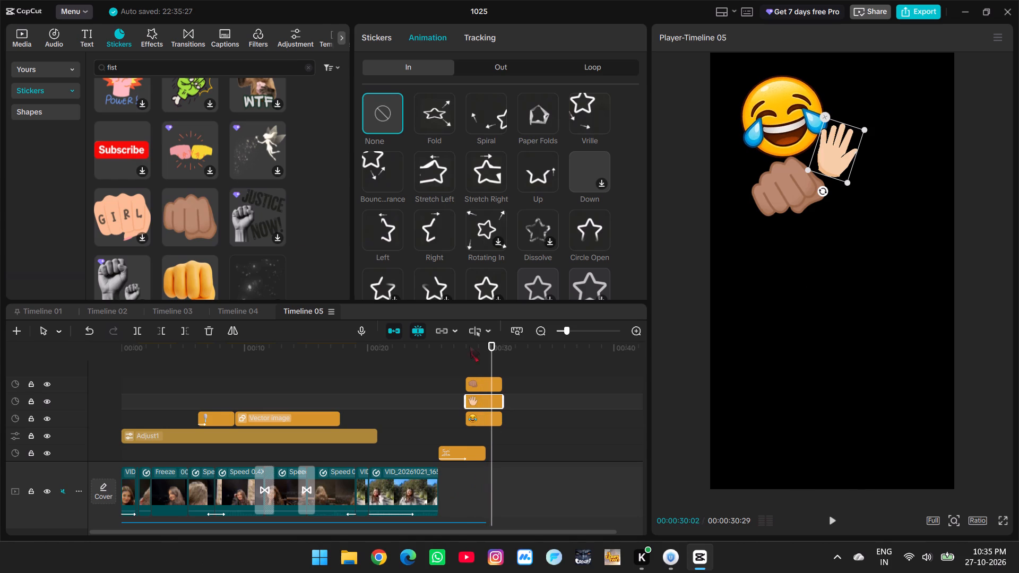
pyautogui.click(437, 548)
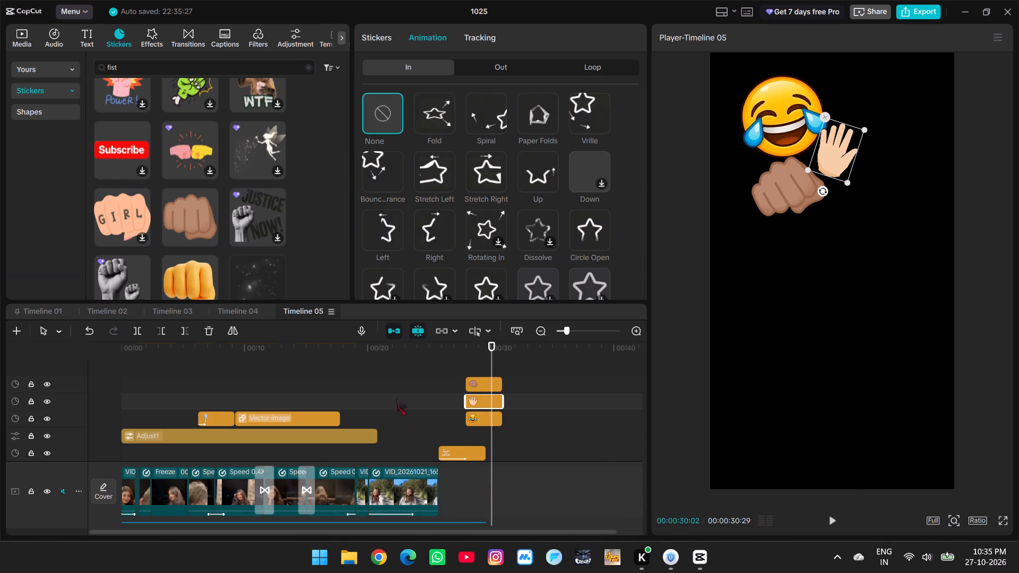
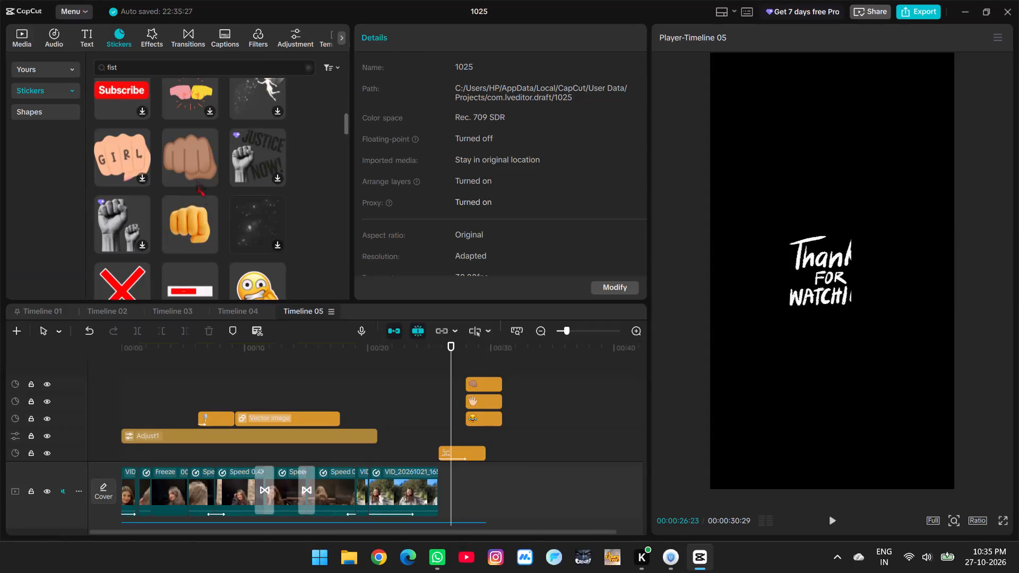
# Clear the fist search and look through the trending stickers for another one suited to the ending.
pyautogui.scroll(2, 187, 125)
pyautogui.scroll(2, 196, 72)
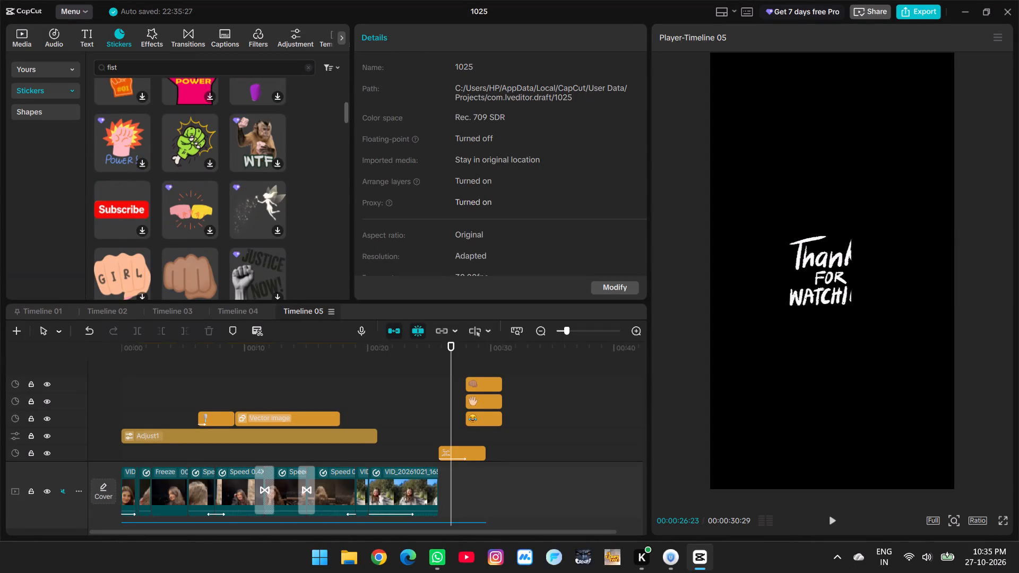
pyautogui.click(197, 72)
pyautogui.click(312, 67)
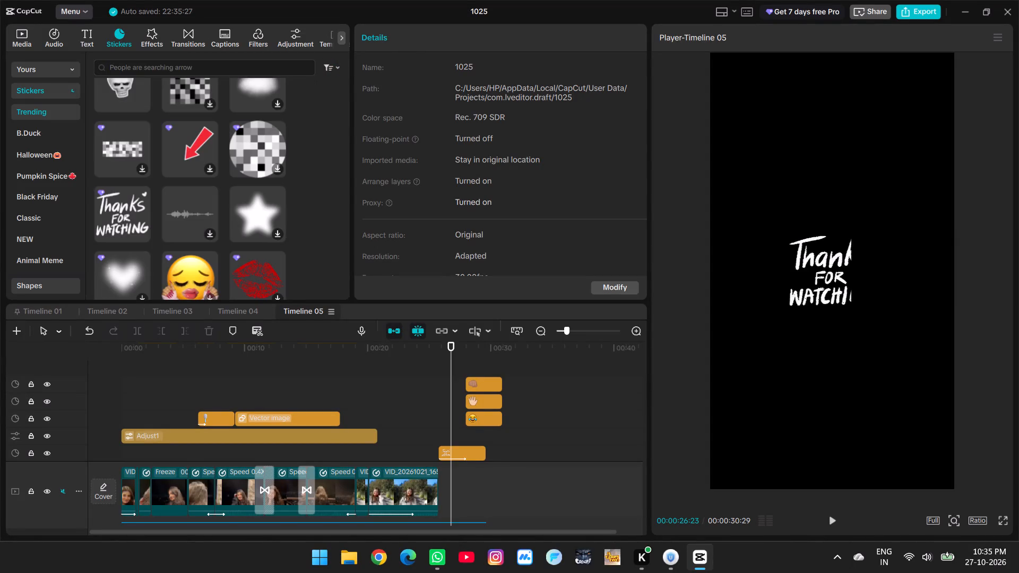
pyautogui.click(217, 72)
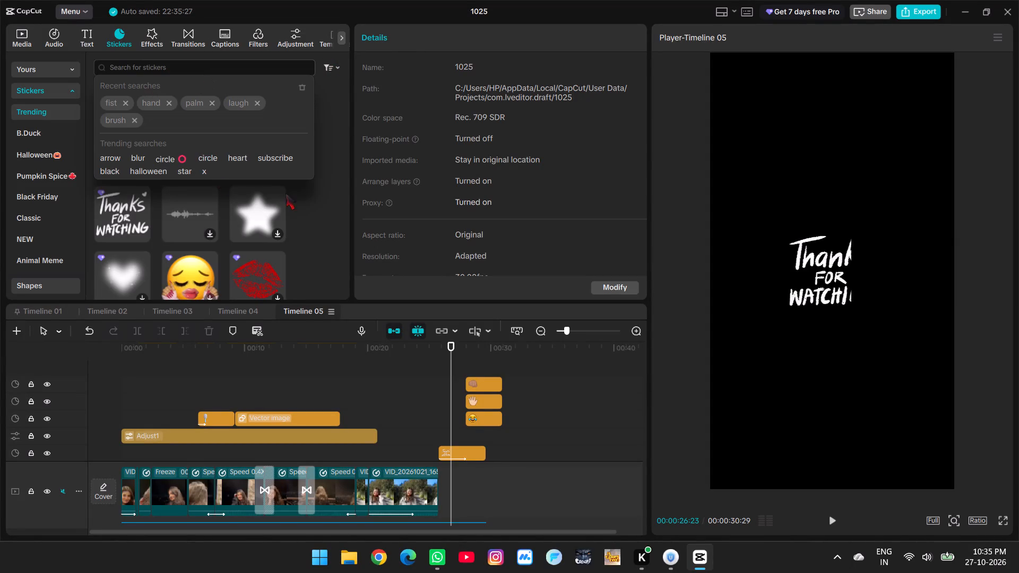
pyautogui.click(305, 211)
pyautogui.scroll(-4, 305, 211)
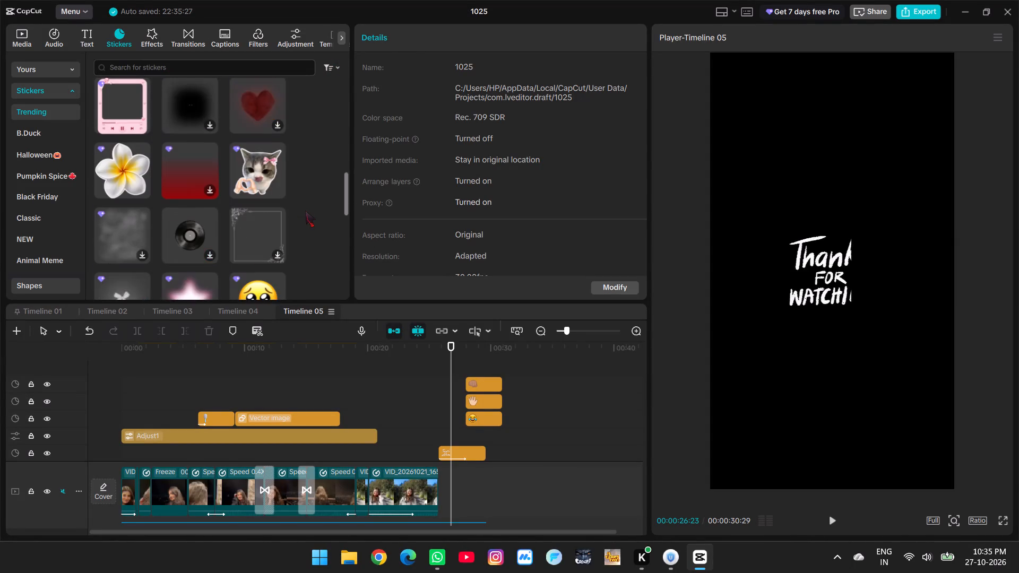
pyautogui.scroll(-5, 305, 211)
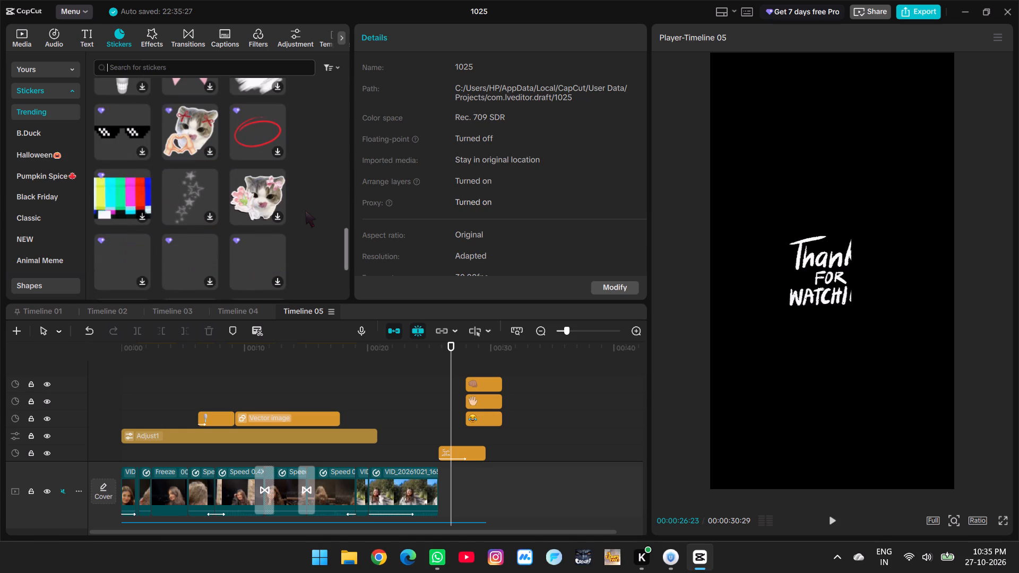
pyautogui.scroll(-2, 305, 211)
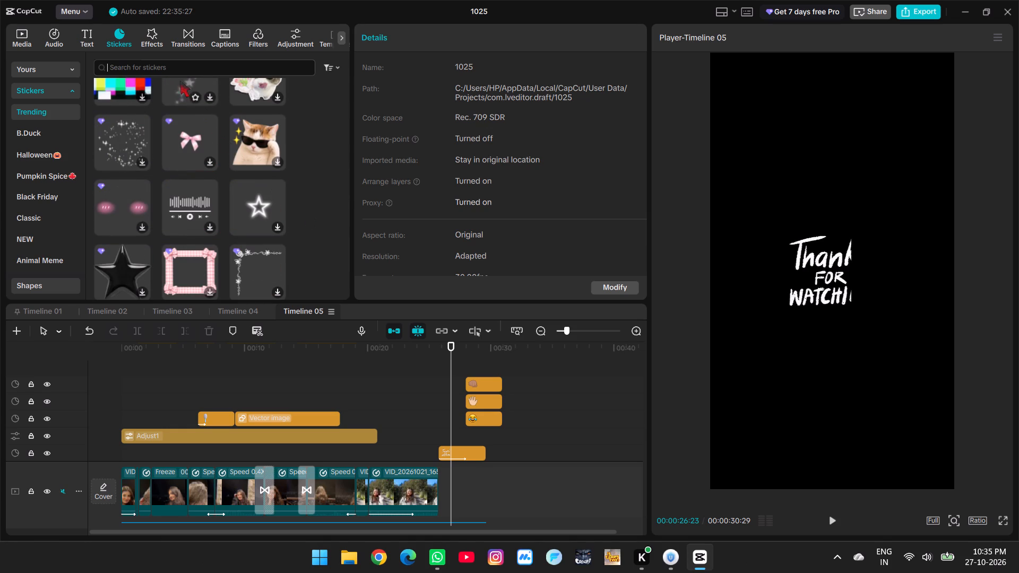
# Search the stickers for "laugh" and download the gap-toothed and open-mouthed tearful laughing emojis, with the playhead at 00:00:27:29.
pyautogui.click(188, 68)
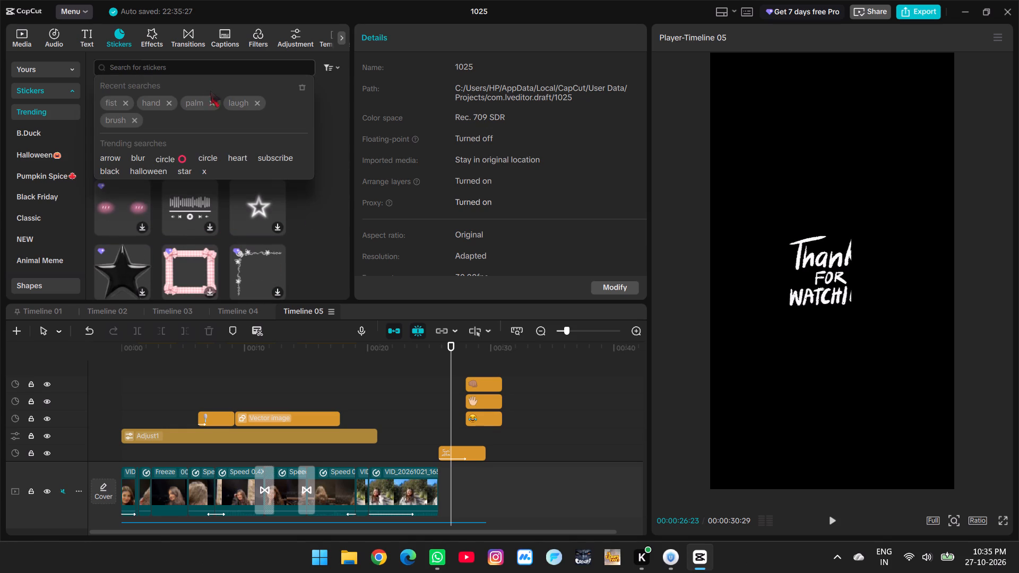
pyautogui.click(235, 99)
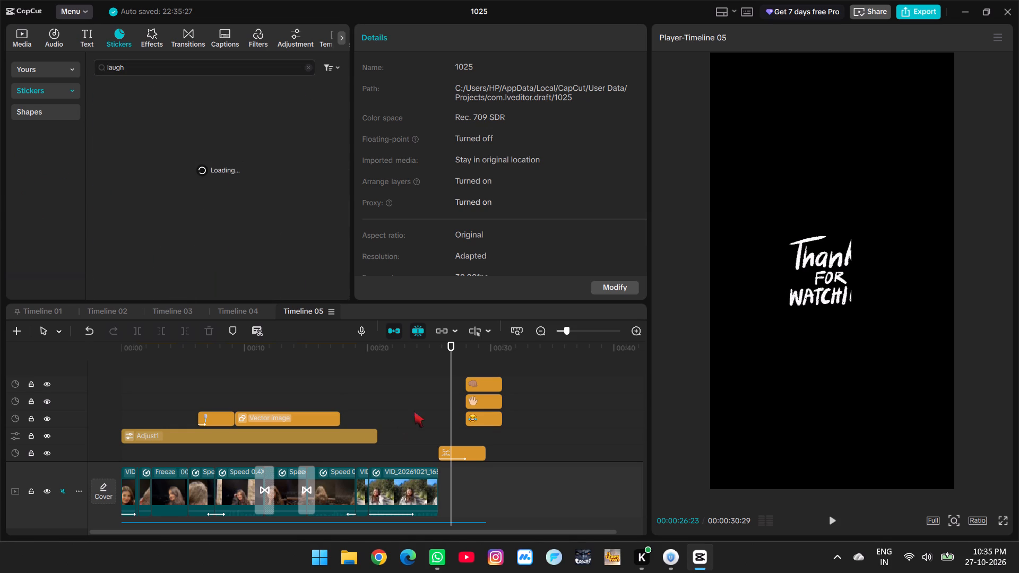
pyautogui.click(458, 364)
pyautogui.moveTo(459, 363); pyautogui.dragTo(471, 367)
pyautogui.click(471, 367)
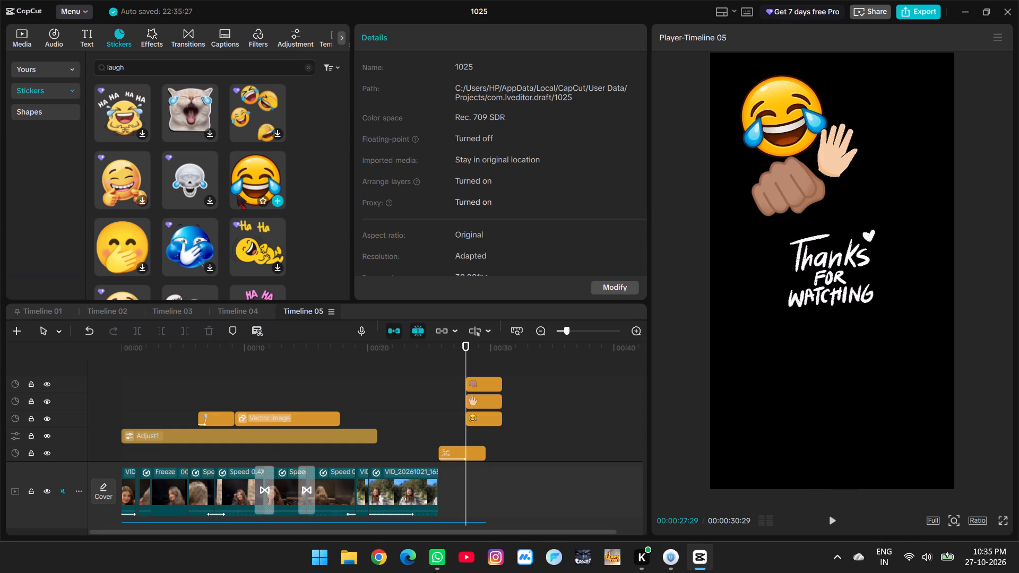
pyautogui.scroll(-1, 223, 198)
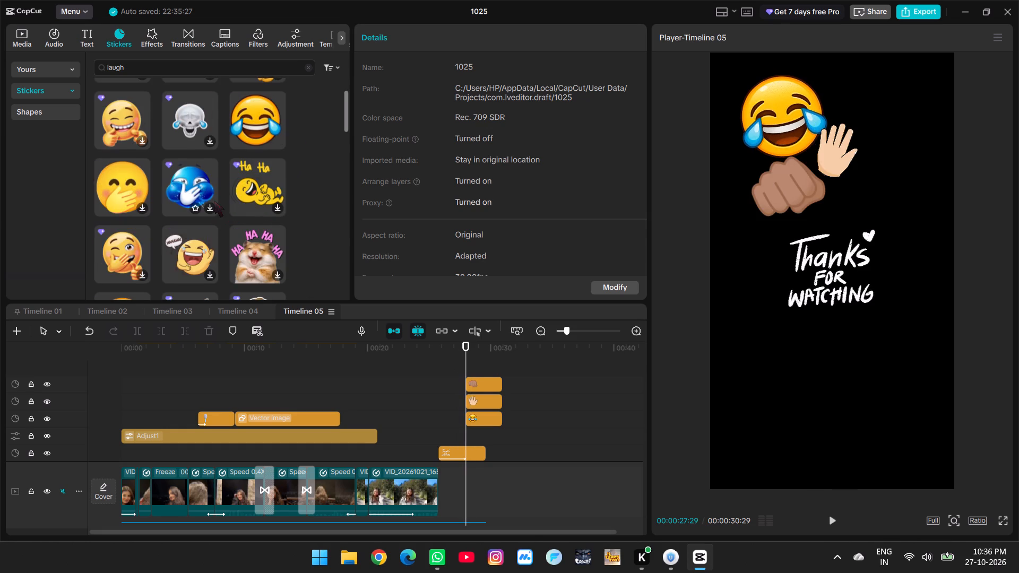
pyautogui.scroll(-3, 134, 186)
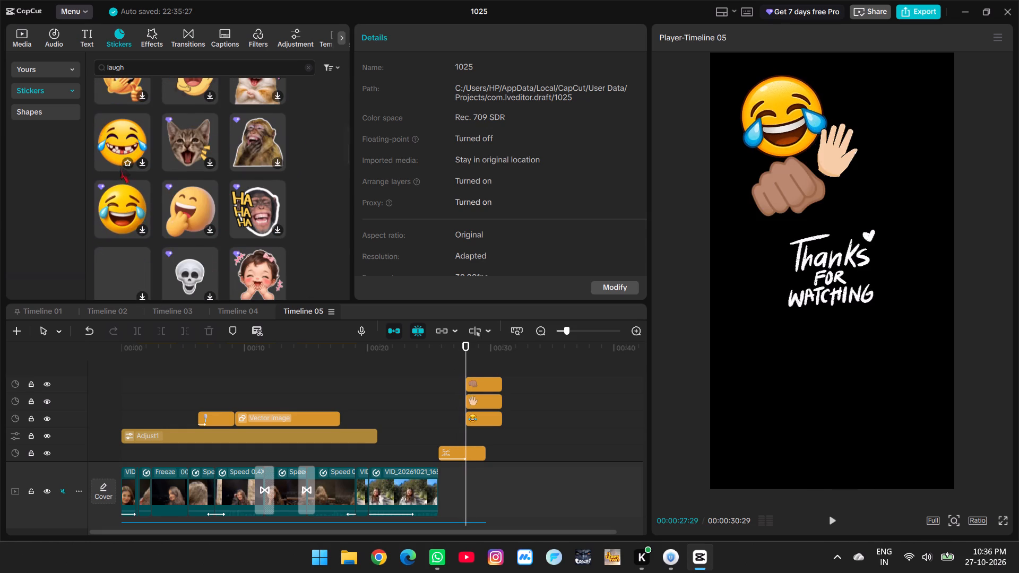
pyautogui.click(117, 131)
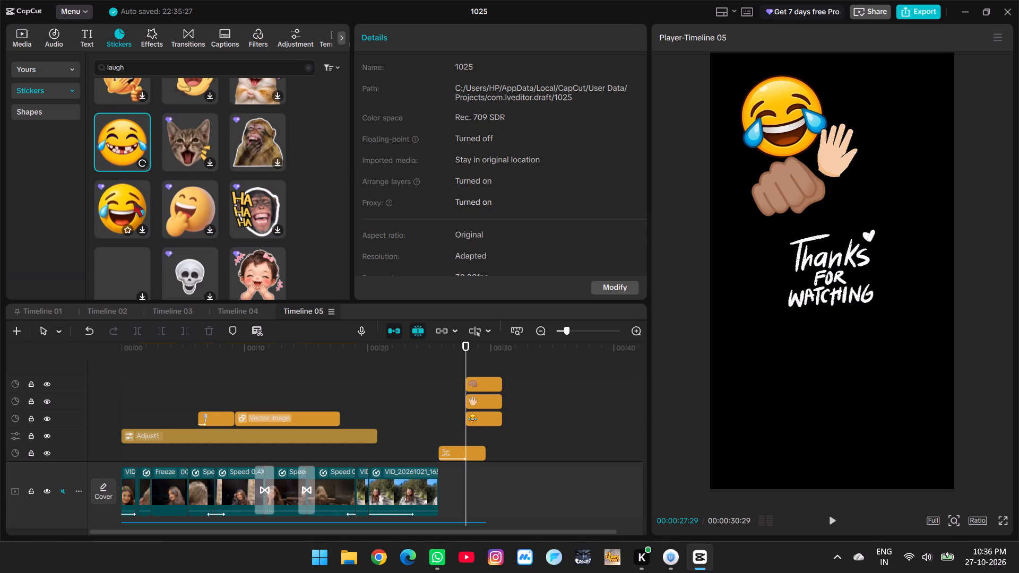
pyautogui.click(142, 209)
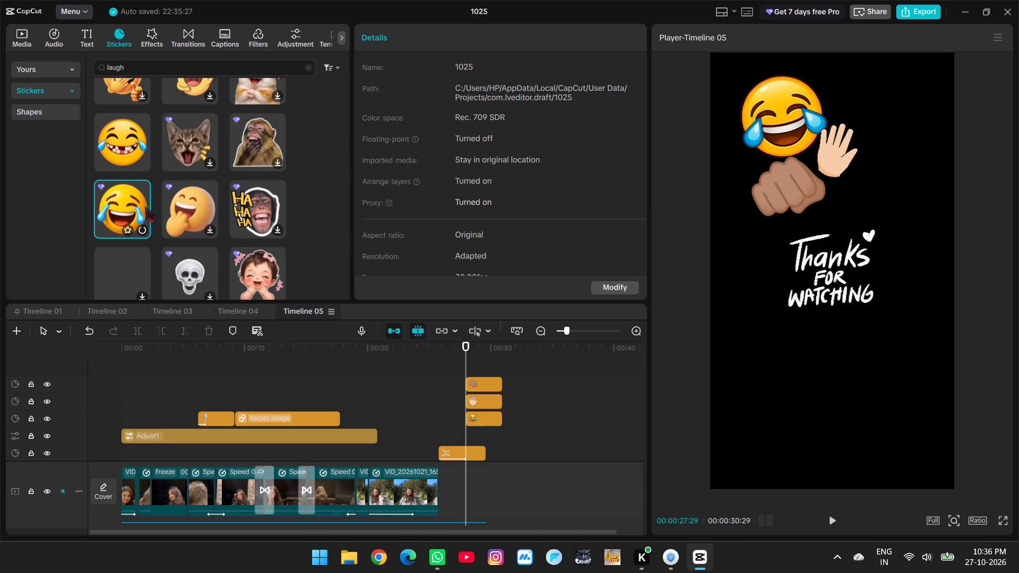
# Shrink the brown fist sticker slightly below the laughing emoji.
pyautogui.click(791, 196)
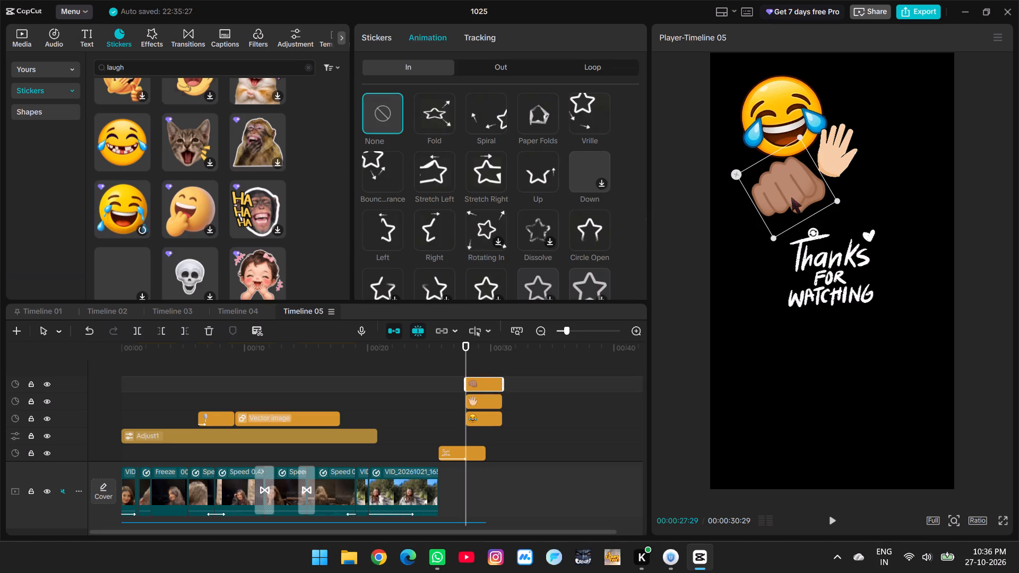
pyautogui.moveTo(835, 202); pyautogui.dragTo(831, 201)
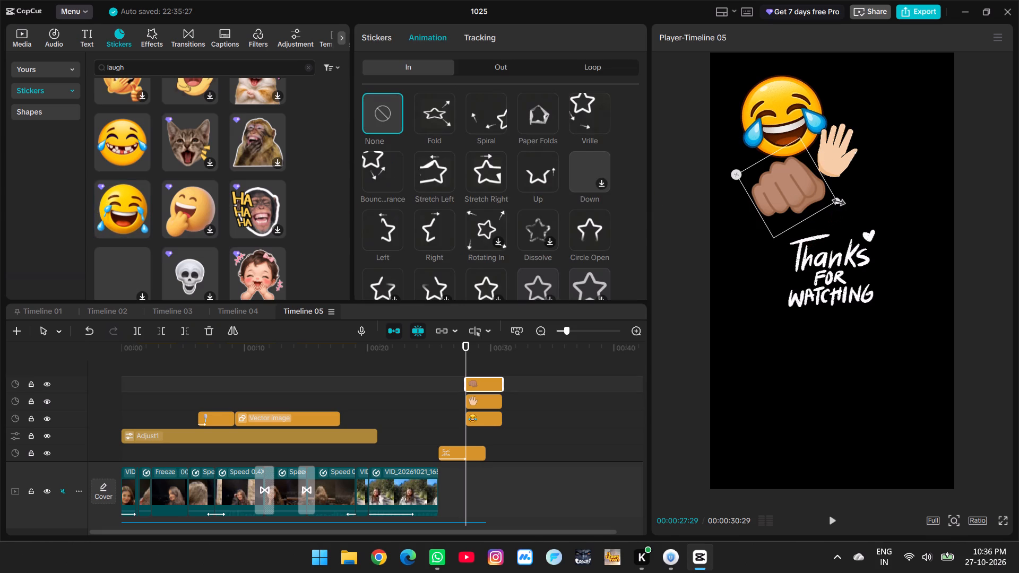
pyautogui.moveTo(831, 201); pyautogui.dragTo(821, 197)
# Tilt the open hand sticker slightly further clockwise beside the laughing emoji.
pyautogui.click(828, 158)
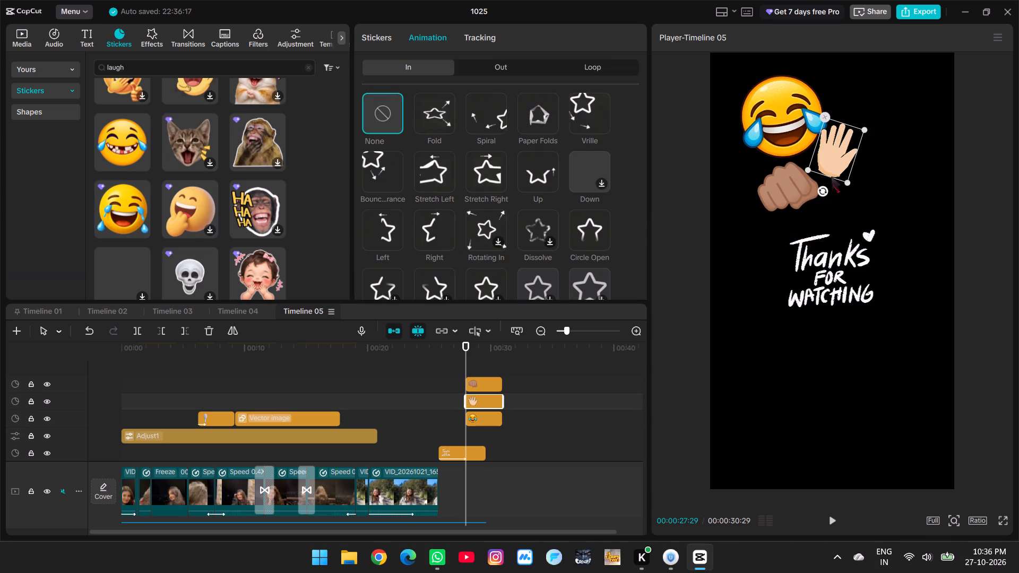
pyautogui.click(843, 175)
pyautogui.moveTo(844, 168); pyautogui.dragTo(839, 168)
pyautogui.click(828, 194)
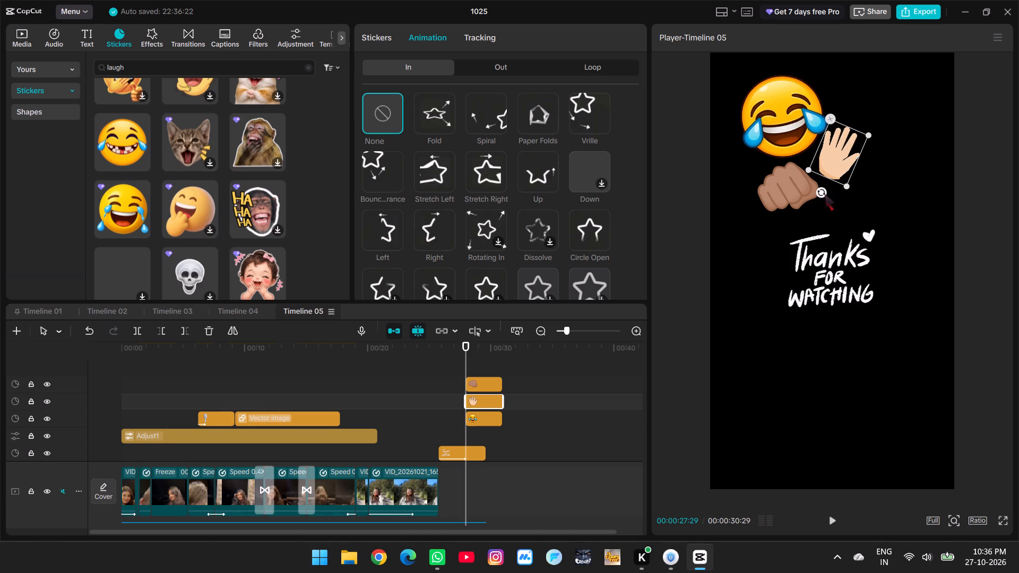
# Preview the open-mouthed tearful laughing emoji sticker over the ending.
pyautogui.click(124, 197)
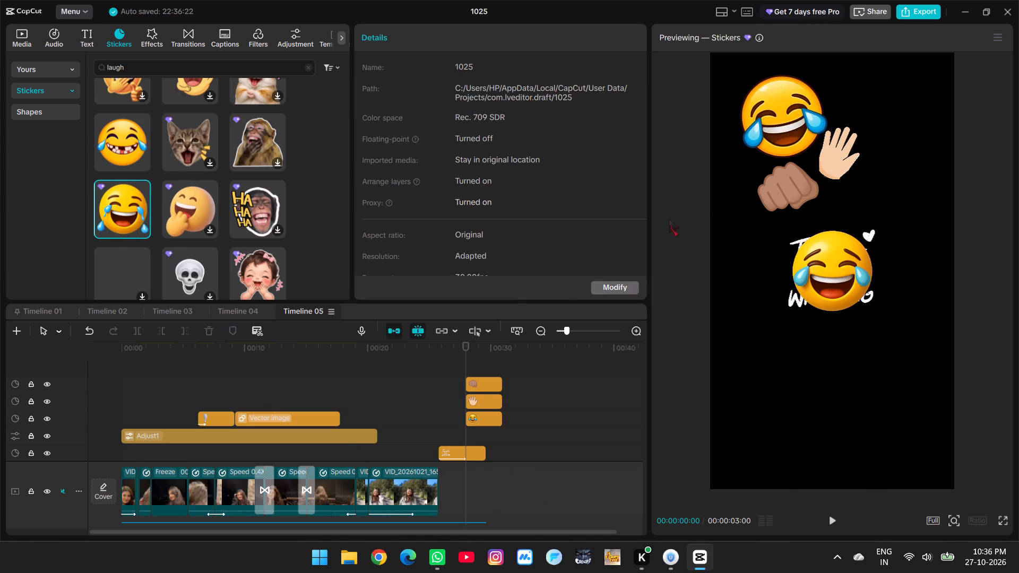
# Move the existing laughing emoji sticker from above the fist to just below the closing text.
pyautogui.click(781, 121)
pyautogui.click(489, 424)
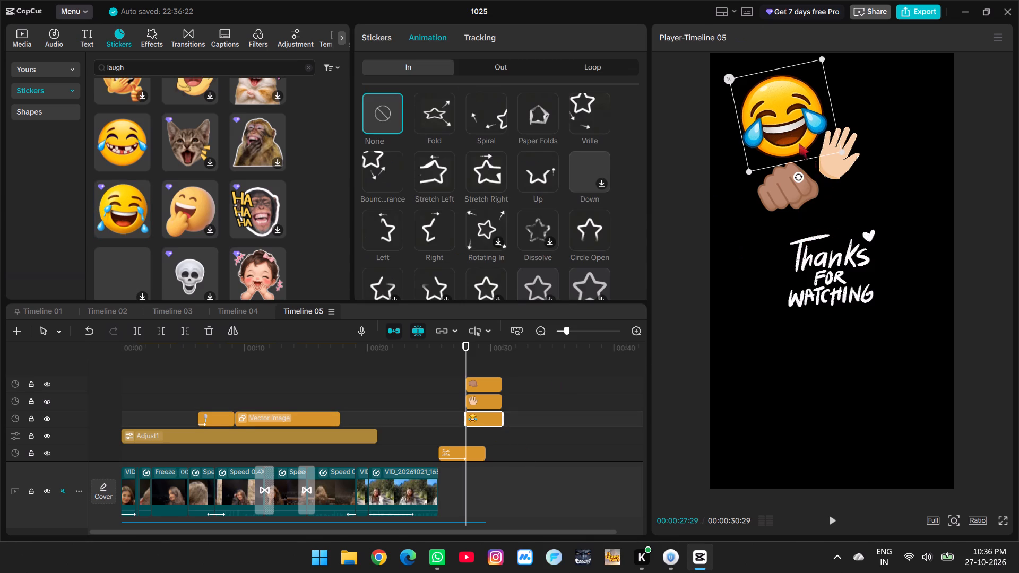
pyautogui.moveTo(787, 125); pyautogui.dragTo(818, 378)
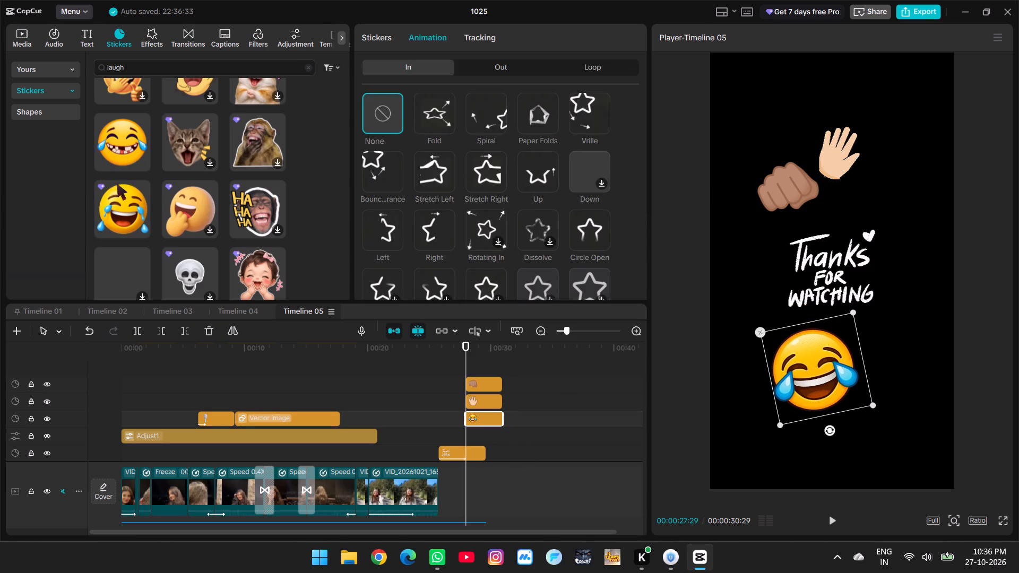
# Add the open-mouthed tearful laughing emoji at 00:00:27:29, place it above the fist beside the open hand and tilt it counterclockwise.
pyautogui.moveTo(120, 204); pyautogui.dragTo(763, 147)
pyautogui.click(144, 227)
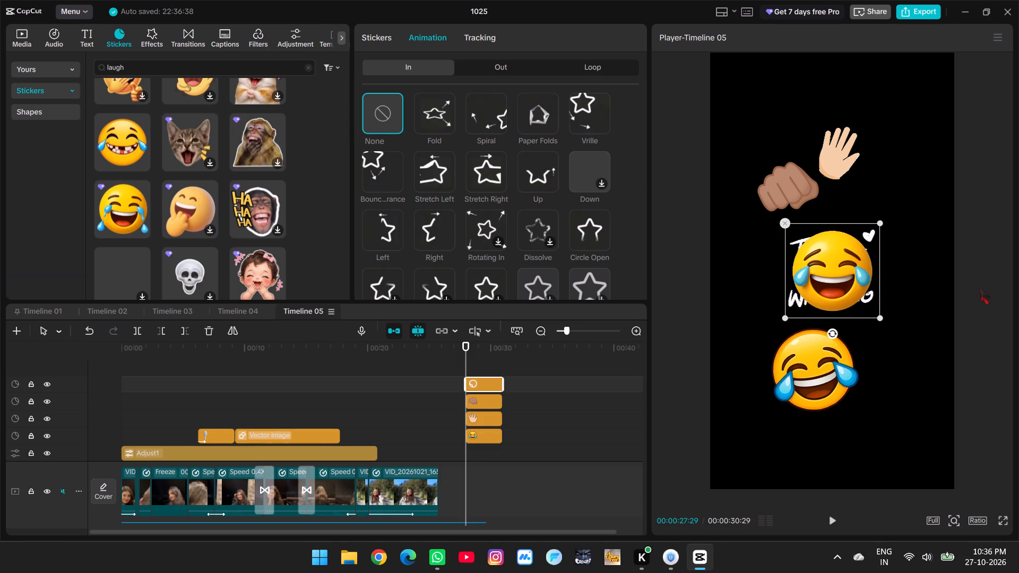
pyautogui.moveTo(844, 268); pyautogui.dragTo(802, 117)
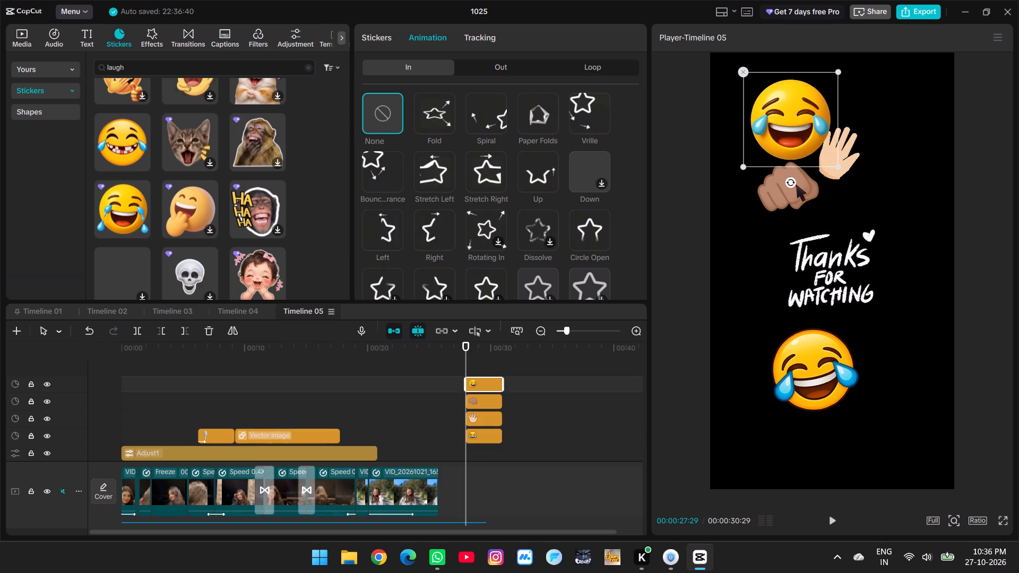
pyautogui.moveTo(789, 185); pyautogui.dragTo(804, 184)
# Play back the ending from 00:00:27:29 to check the new laughing emoji's animation.
pyautogui.press('space')
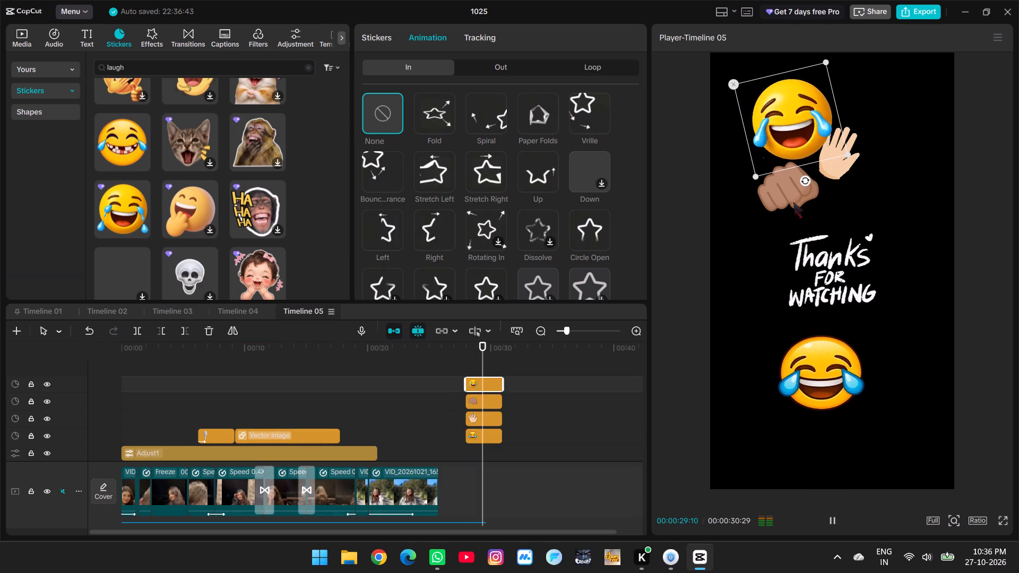
pyautogui.press('space')
# Add the gap-toothed laughing emoji at 00:00:29:29 and put it above the fist, moving the open-mouthed emoji off the frame's right edge.
pyautogui.click(127, 140)
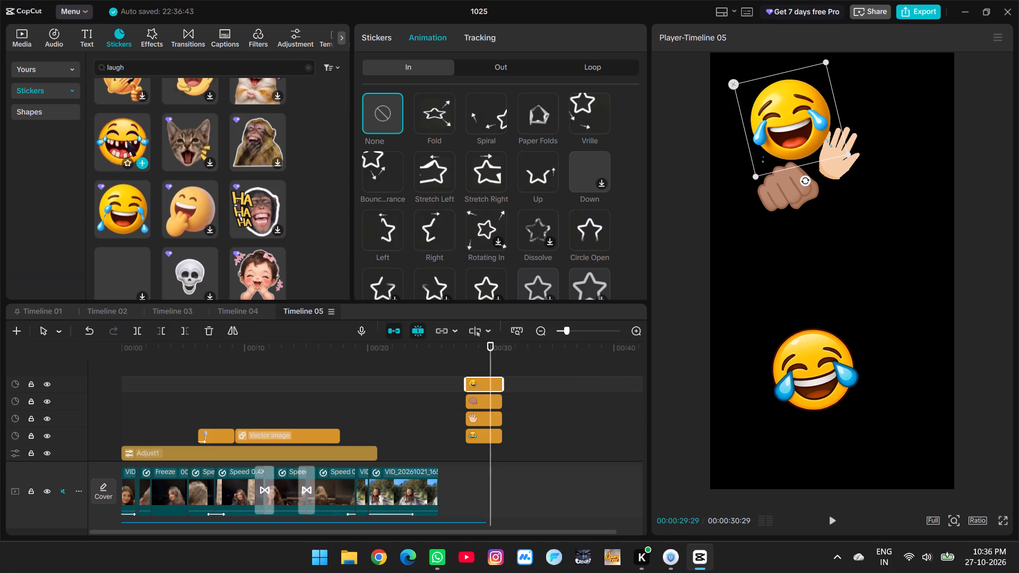
pyautogui.click(140, 164)
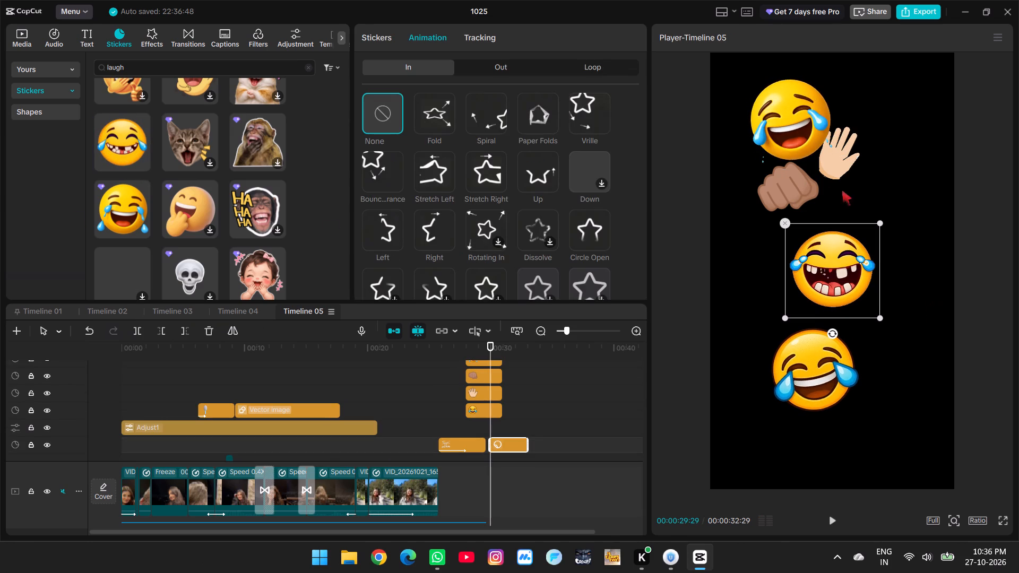
pyautogui.moveTo(812, 141); pyautogui.dragTo(1007, 325)
pyautogui.moveTo(845, 275); pyautogui.dragTo(795, 124)
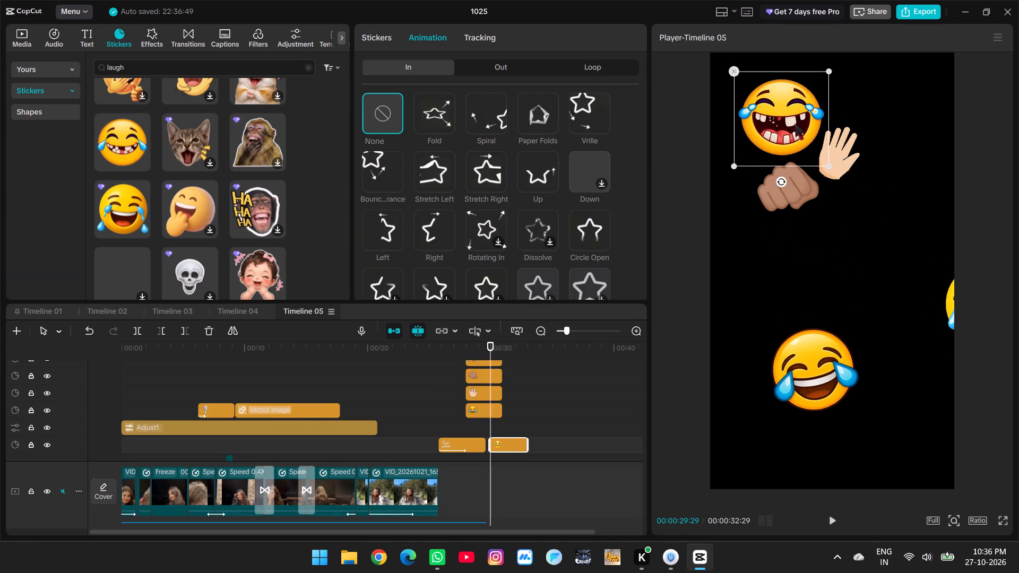
pyautogui.moveTo(795, 124); pyautogui.dragTo(798, 126)
# Play back from 00:00:29:29 to check the gap-toothed emoji's animation.
pyautogui.press('space')
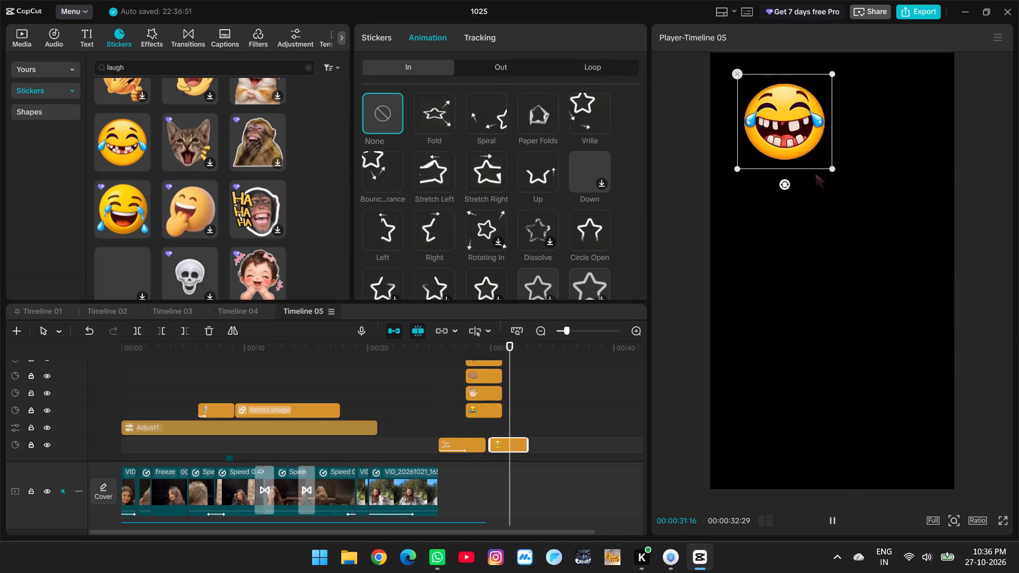
pyautogui.press('space')
# Move the gap-toothed emoji clip back to start at 00:00:27:29, aligned with the other ending stickers.
pyautogui.moveTo(505, 443); pyautogui.dragTo(478, 424)
# Play back the ending from 00:00:27:29 to check the gap-toothed emoji with the hand, fist and closing text.
pyautogui.scroll(1, 478, 424)
pyautogui.doubleClick(469, 356)
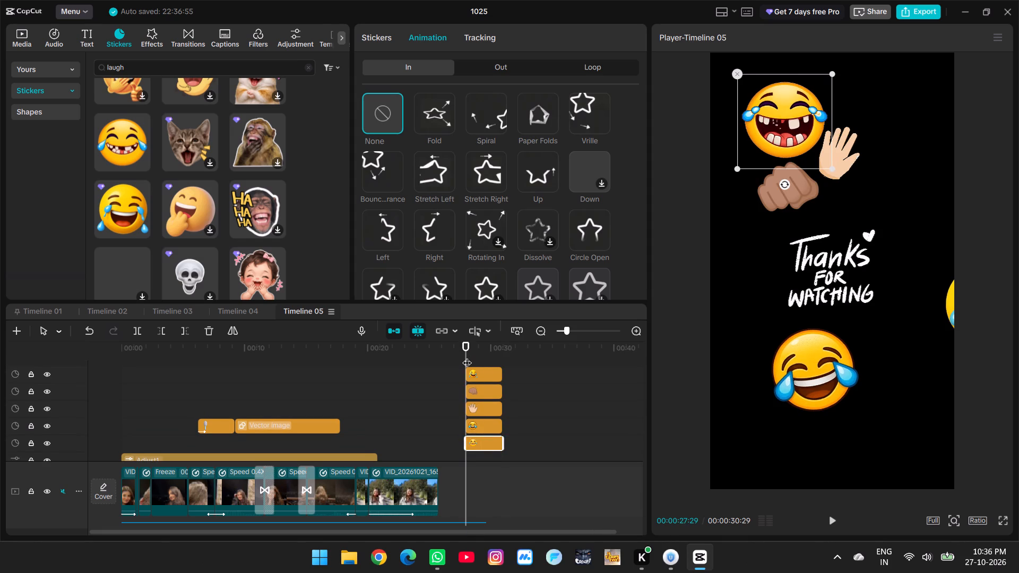
pyautogui.press('space')
pyautogui.press('space')
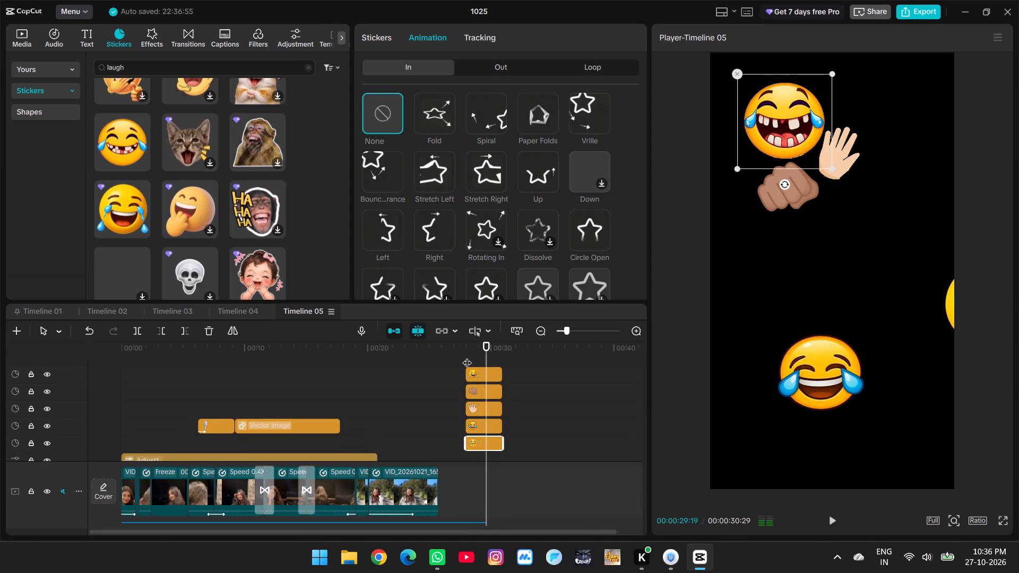
# Browse further laugh stickers and preview the white-outlined laughing emoji with blue tears.
pyautogui.scroll(-2, 135, 233)
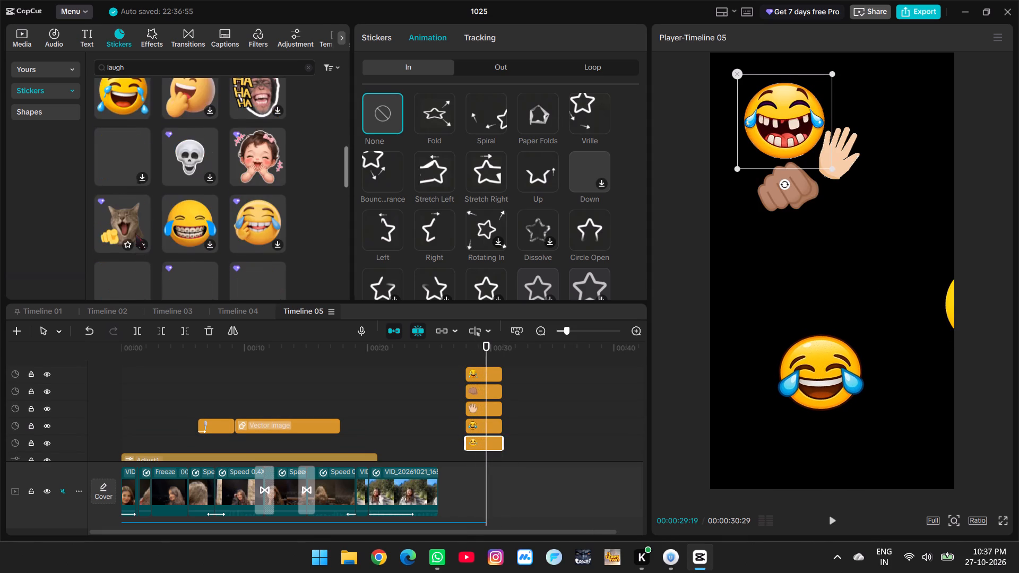
pyautogui.scroll(-2, 135, 233)
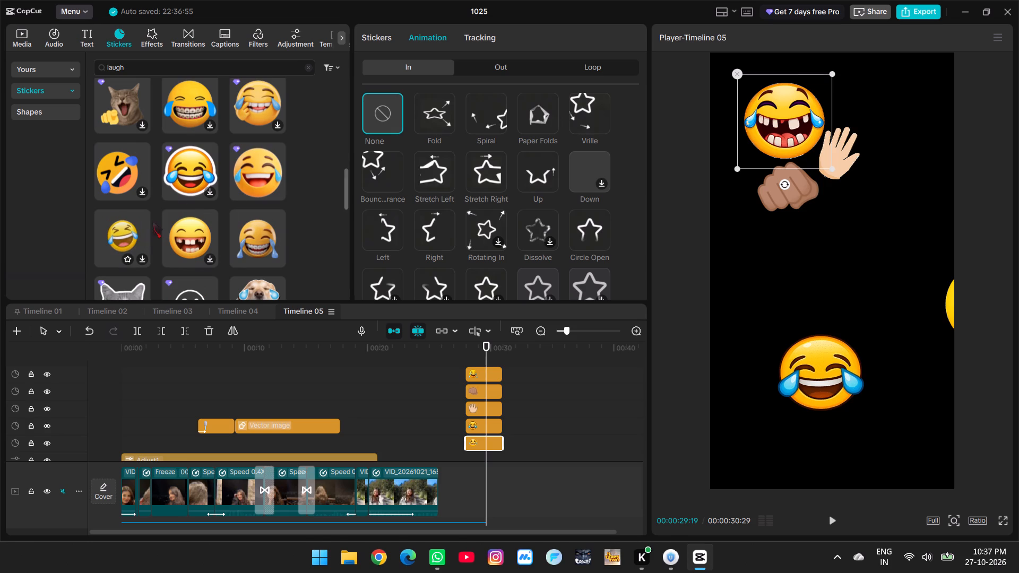
pyautogui.click(187, 181)
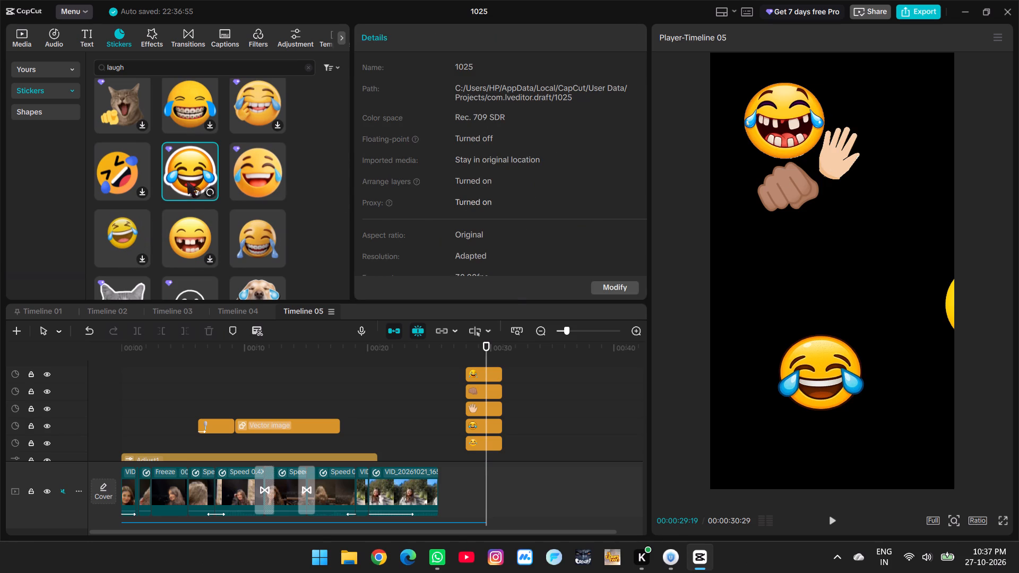
pyautogui.press('space')
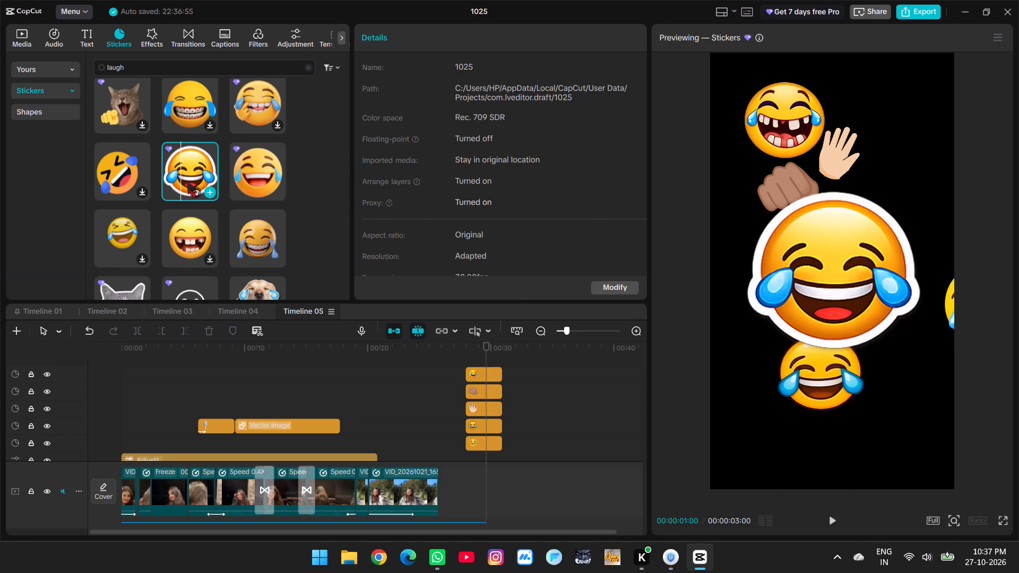
# Add the white-outlined laughing emoji sticker to the timeline and align its clip with the start of the other ending stickers.
pyautogui.click(824, 265)
pyautogui.click(210, 192)
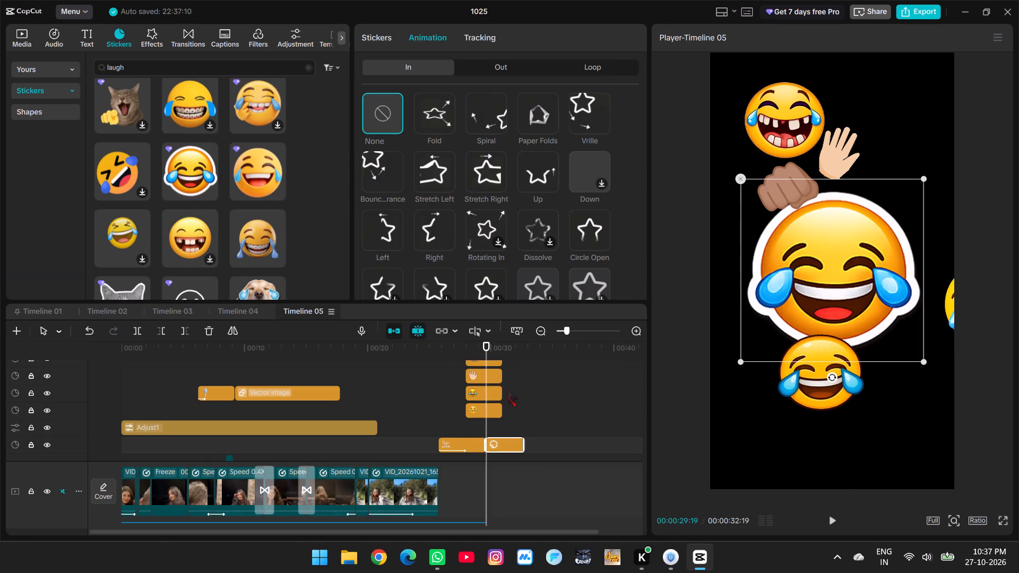
pyautogui.moveTo(502, 441); pyautogui.dragTo(484, 423)
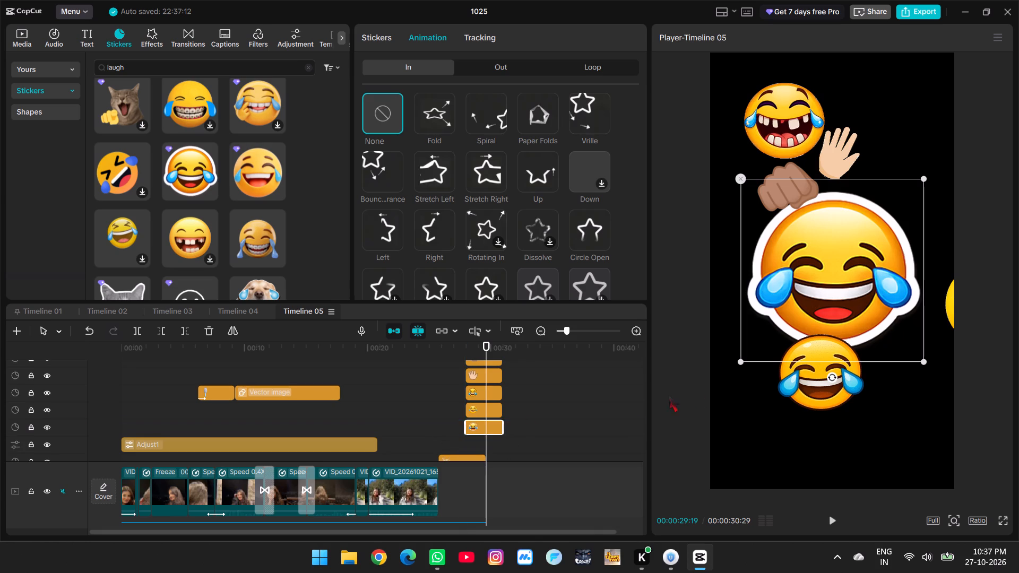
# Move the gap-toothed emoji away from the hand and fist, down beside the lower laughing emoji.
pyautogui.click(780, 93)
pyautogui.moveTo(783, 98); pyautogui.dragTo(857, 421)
# Scale the white-outlined emoji to 45%, rotate it to -7.71° and place it above the fist at X -396, Y 1242.
pyautogui.click(863, 258)
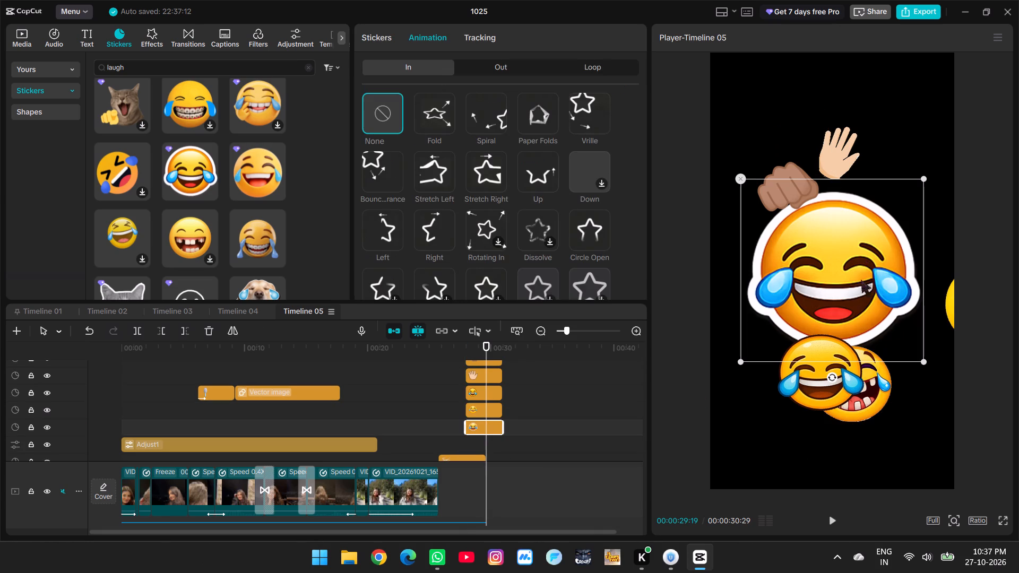
pyautogui.moveTo(922, 363); pyautogui.dragTo(852, 300)
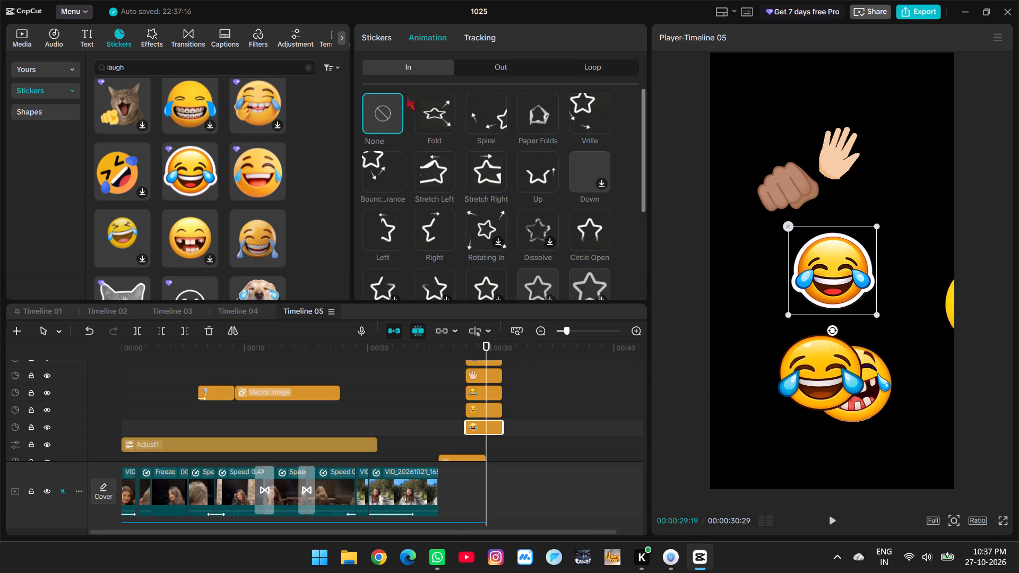
pyautogui.click(380, 34)
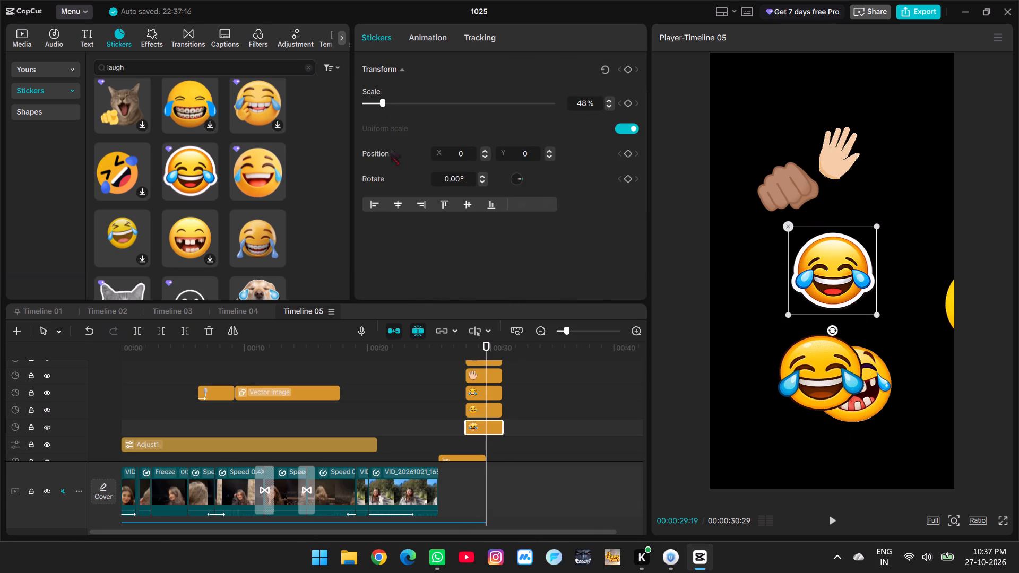
pyautogui.scroll(-1, 392, 172)
pyautogui.moveTo(845, 280); pyautogui.dragTo(795, 141)
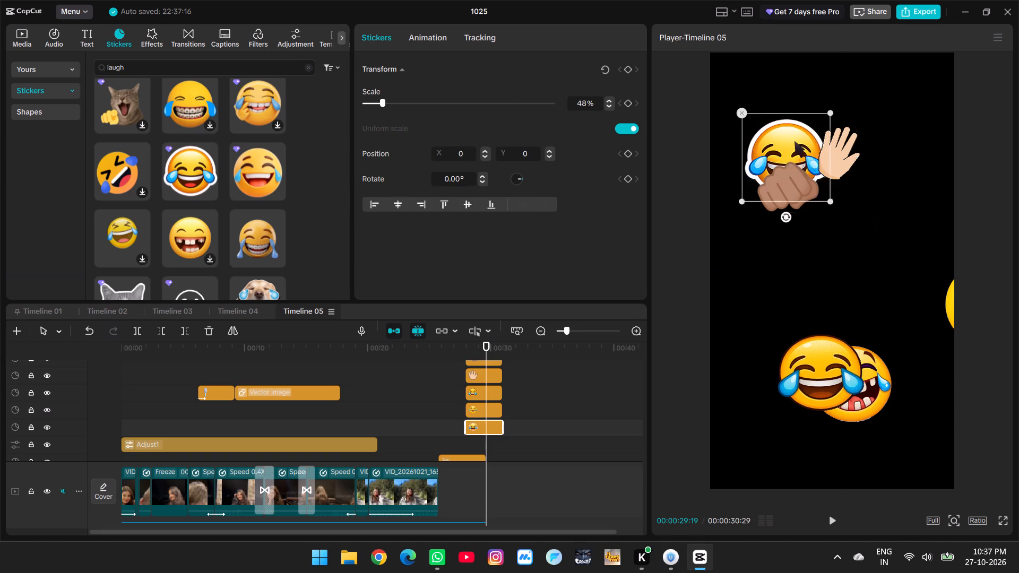
pyautogui.moveTo(795, 141); pyautogui.dragTo(801, 134)
pyautogui.moveTo(829, 167); pyautogui.dragTo(817, 163)
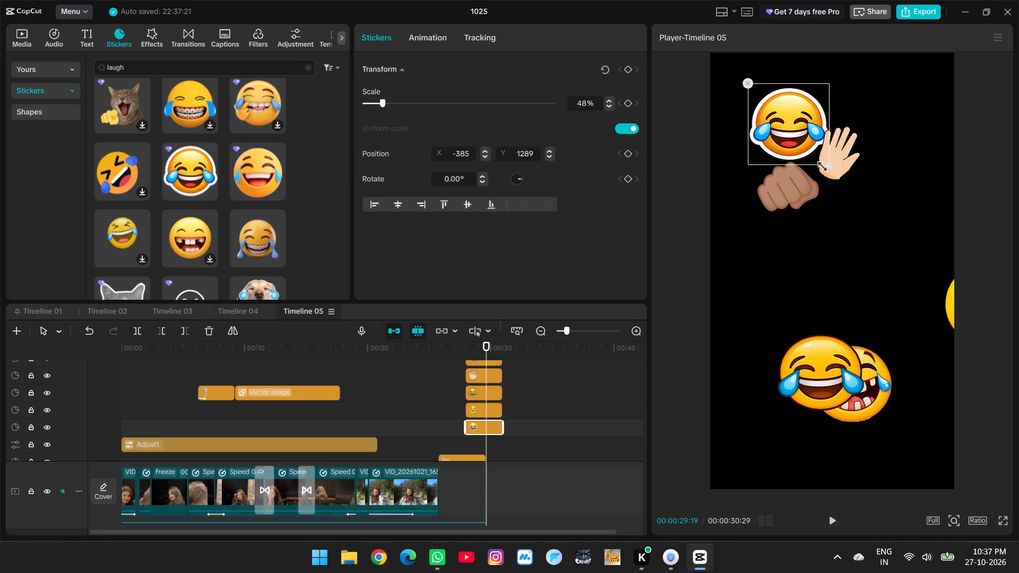
pyautogui.moveTo(817, 163); pyautogui.dragTo(814, 159)
pyautogui.moveTo(788, 175); pyautogui.dragTo(795, 178)
pyautogui.moveTo(797, 142); pyautogui.dragTo(797, 147)
pyautogui.moveTo(827, 159); pyautogui.dragTo(831, 170)
pyautogui.click(813, 147)
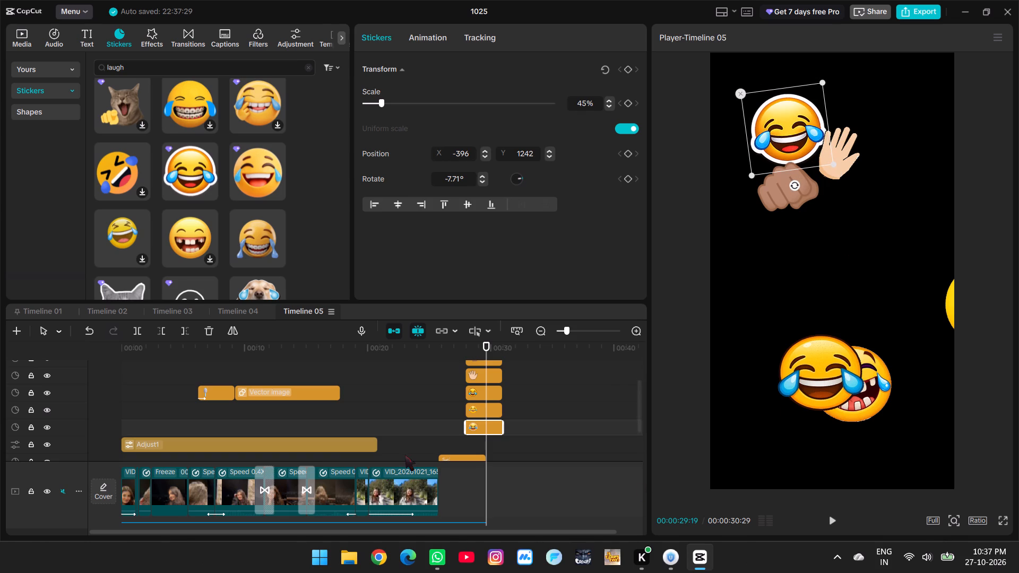
# Play back the ending to check the white-outlined emoji with the hand, fist and closing text.
pyautogui.click(453, 392)
pyautogui.press('space')
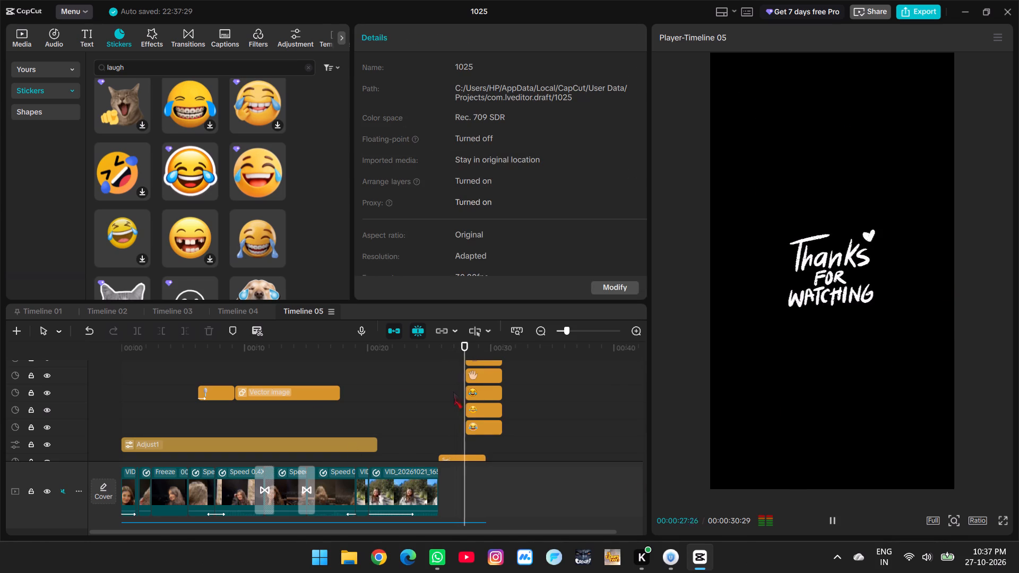
pyautogui.press('space')
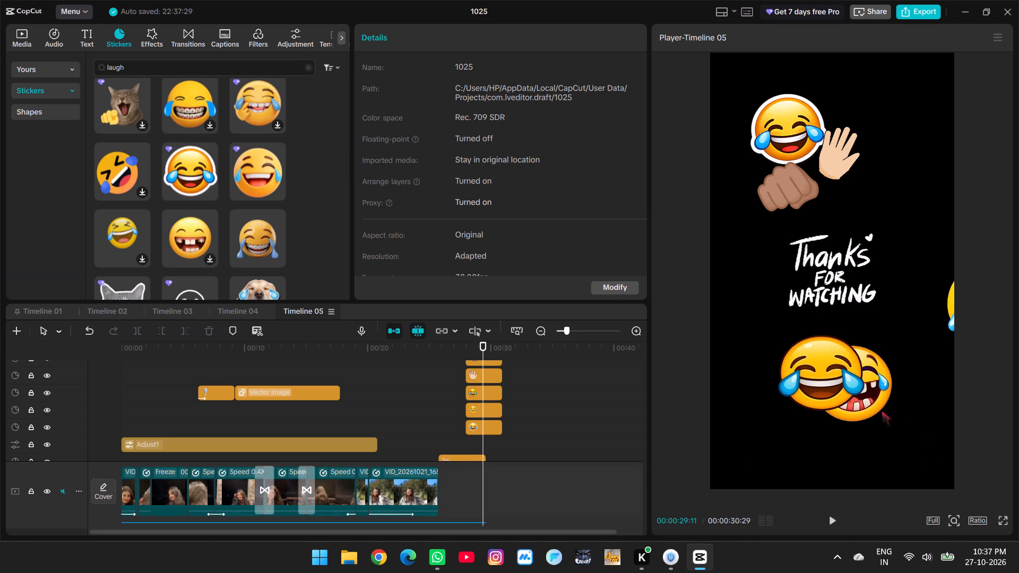
# Delete the lower laughing emoji, the gap-toothed emoji and the laughing emoji partly outside the frame.
pyautogui.click(854, 395)
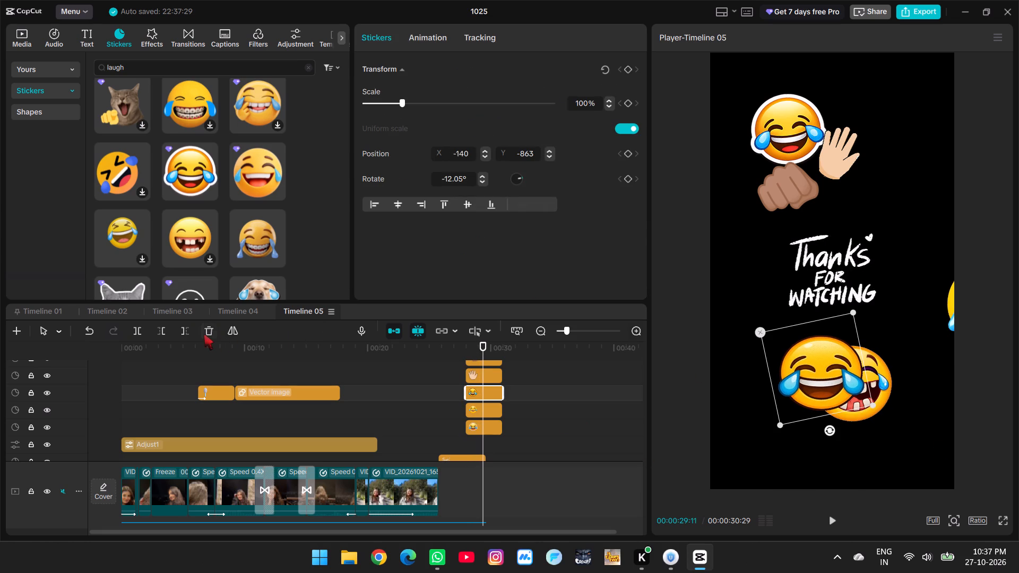
pyautogui.click(204, 334)
pyautogui.click(853, 382)
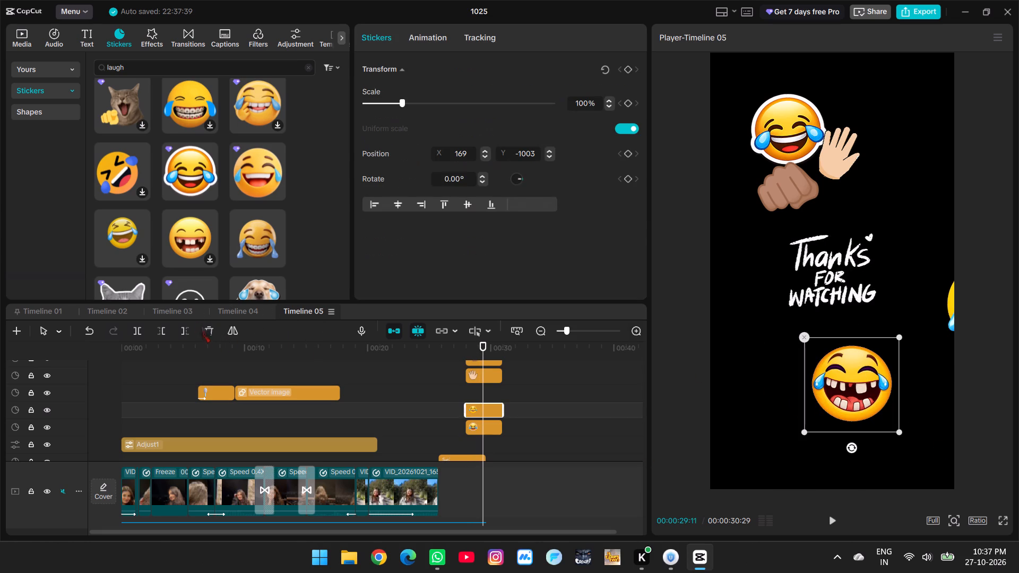
pyautogui.click(203, 327)
pyautogui.click(946, 314)
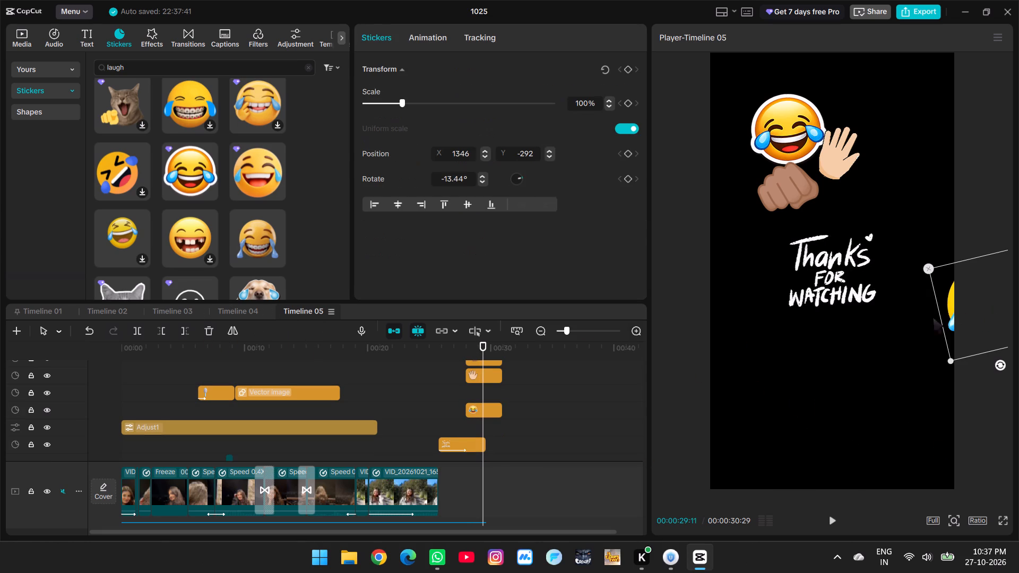
pyautogui.click(202, 333)
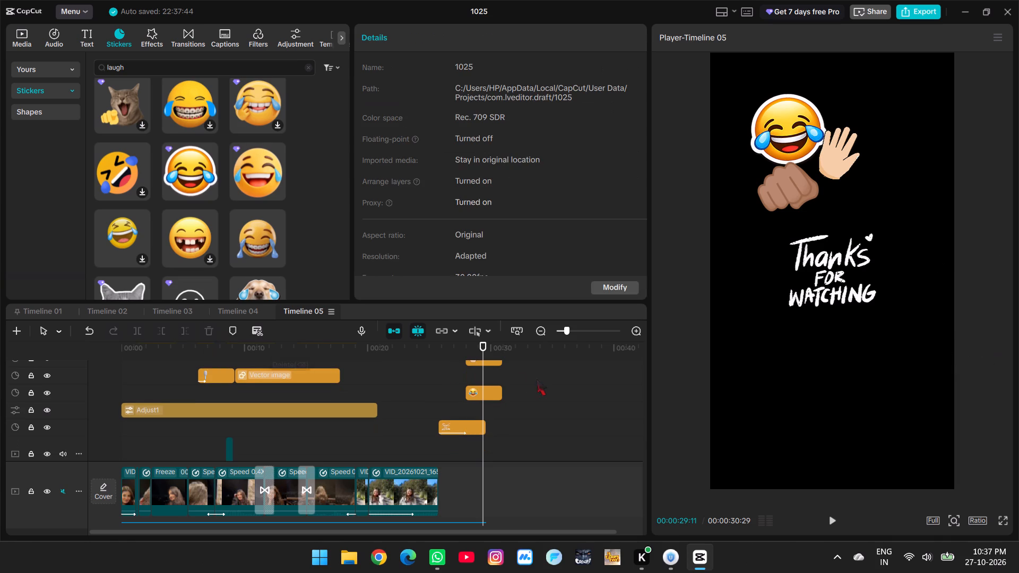
# Move the fist, hand and white-outlined emoji clips together so they start with the "Thanks for watching" clip.
pyautogui.scroll(4, 536, 383)
pyautogui.scroll(-3, 481, 416)
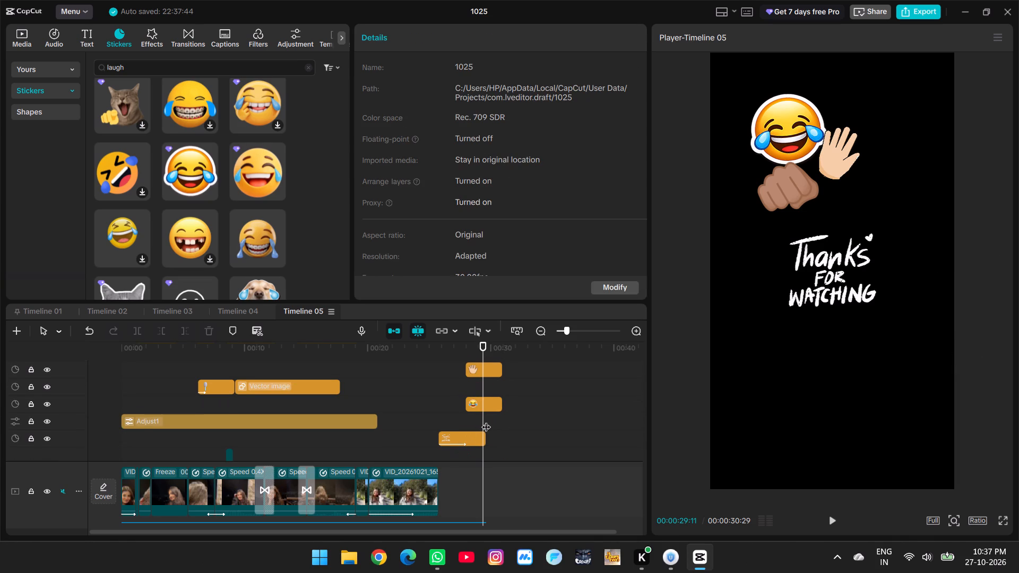
pyautogui.scroll(2, 486, 420)
pyautogui.moveTo(478, 369); pyautogui.dragTo(486, 441)
pyautogui.moveTo(496, 438); pyautogui.dragTo(472, 437)
pyautogui.scroll(-1, 471, 437)
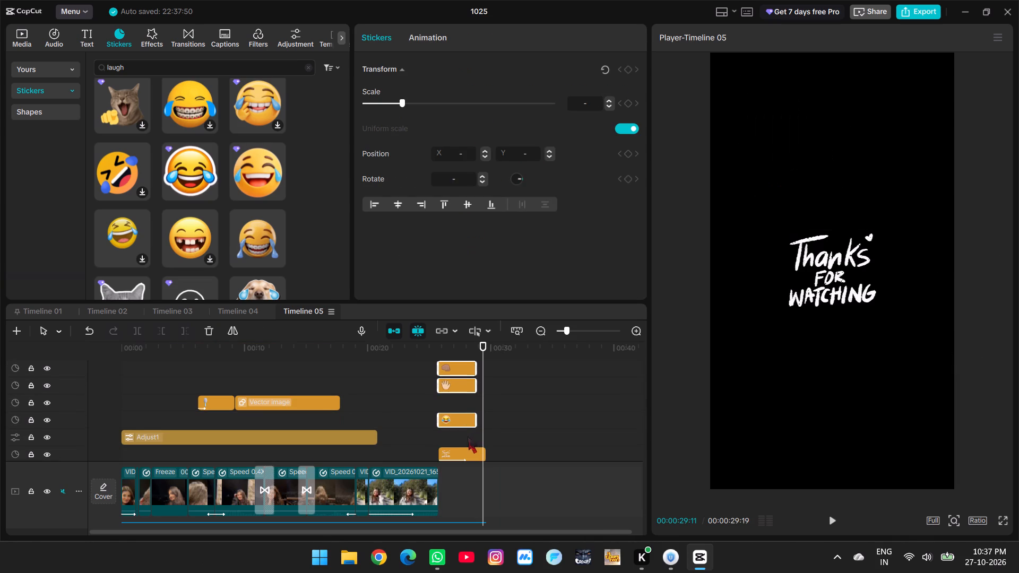
# Play back the ending twice from the start of the closing text to check the stickers' new timing.
pyautogui.click(443, 436)
pyautogui.click(438, 436)
pyautogui.click(430, 435)
pyautogui.press('space')
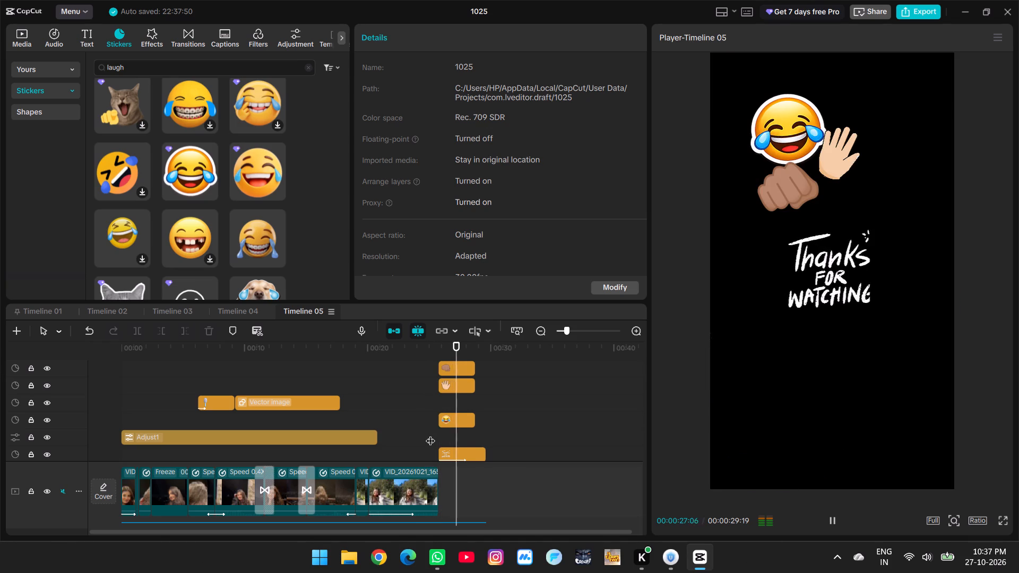
pyautogui.press('space')
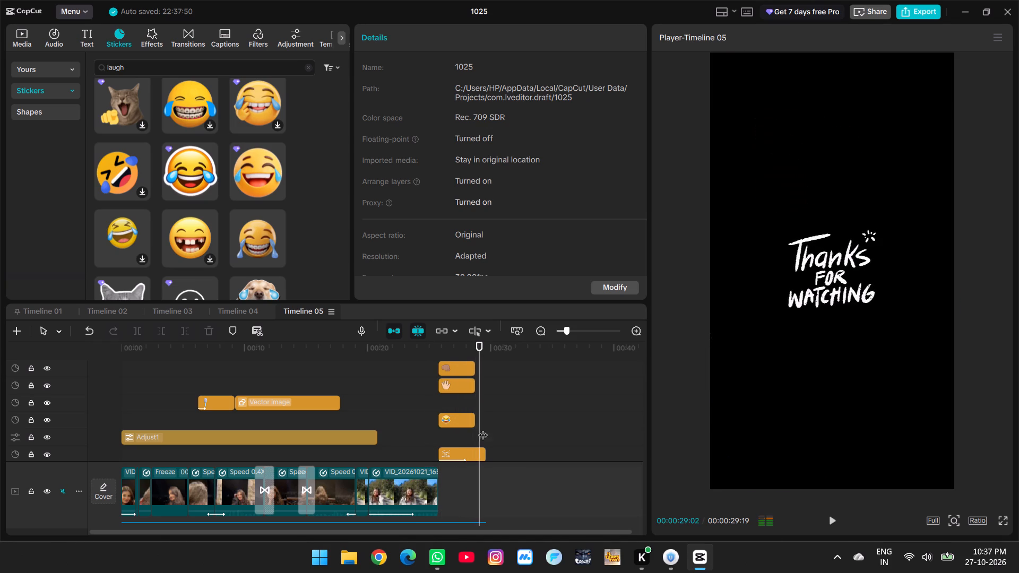
pyautogui.doubleClick(441, 435)
pyautogui.press('space')
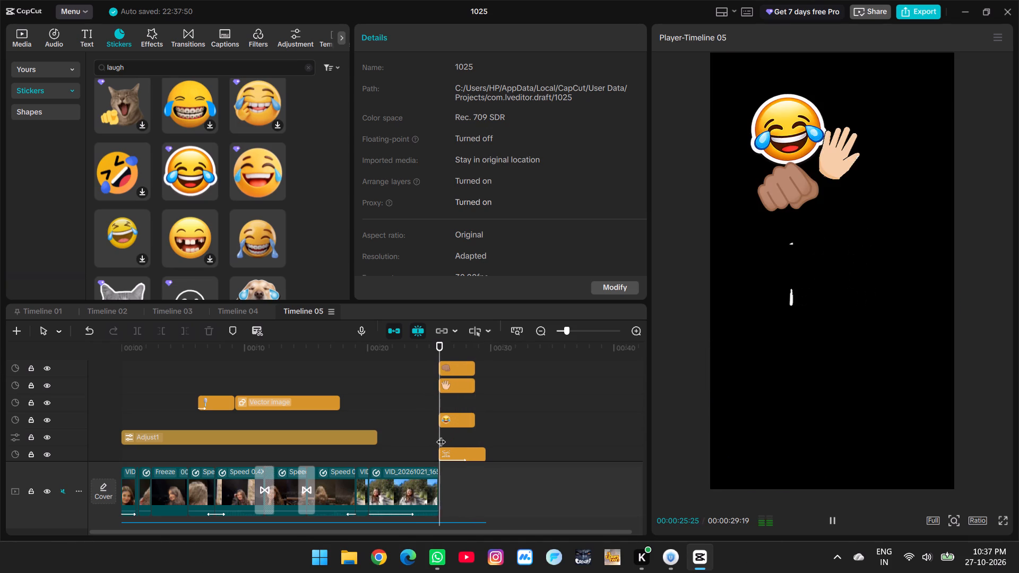
pyautogui.press('space')
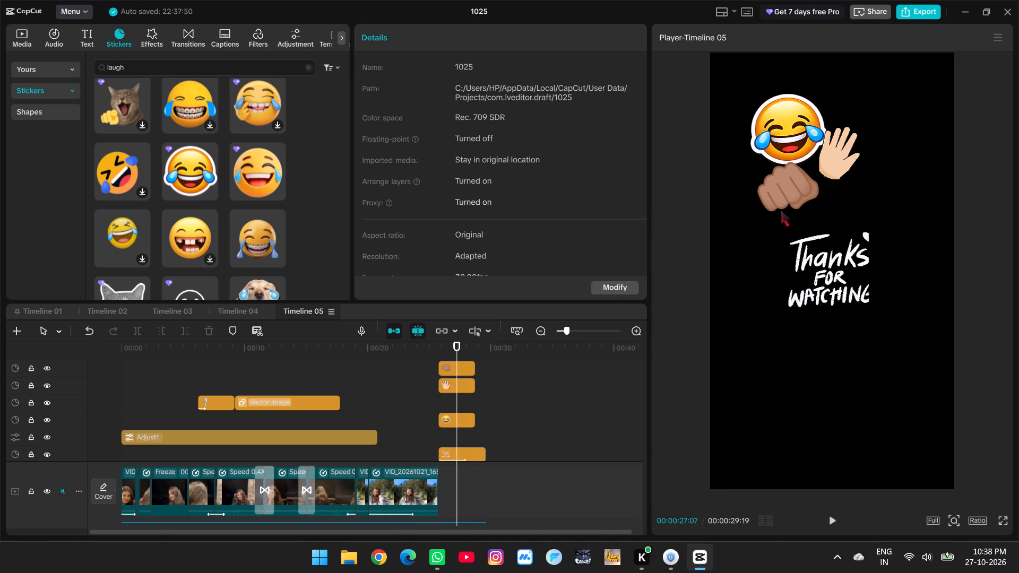
# Tilt the hand sticker slightly further beside the laughing emoji and fist.
pyautogui.click(859, 149)
pyautogui.moveTo(822, 190); pyautogui.dragTo(818, 190)
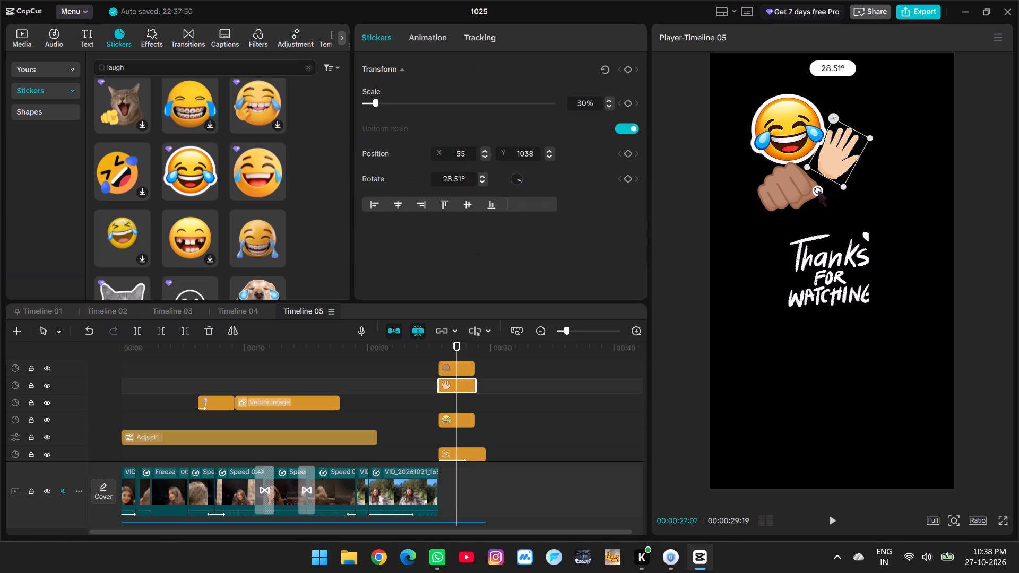
# Rotate the open hand sticker beside the laughing emoji to about 35° and deselect it.
pyautogui.moveTo(818, 190); pyautogui.dragTo(812, 190)
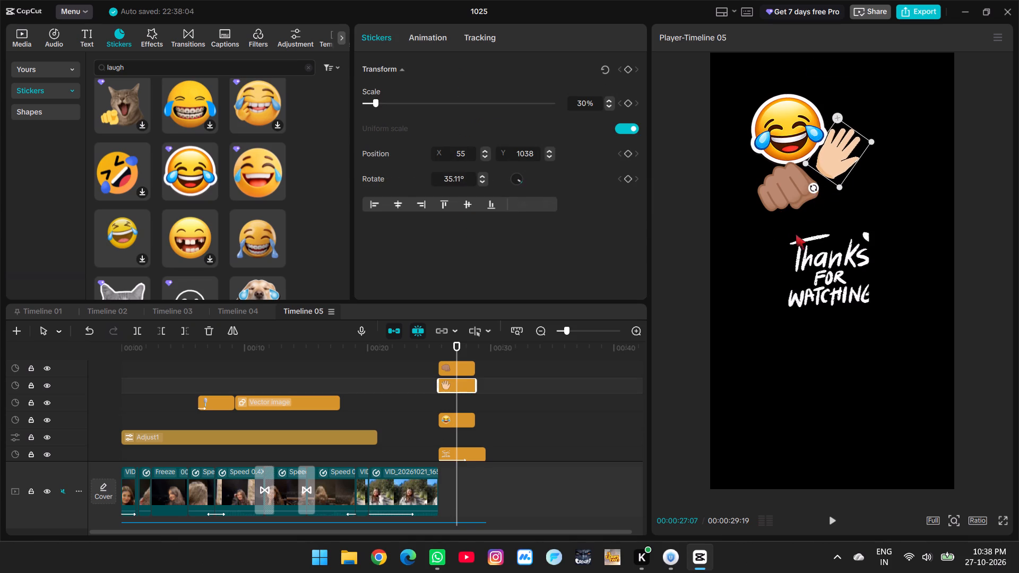
pyautogui.click(794, 235)
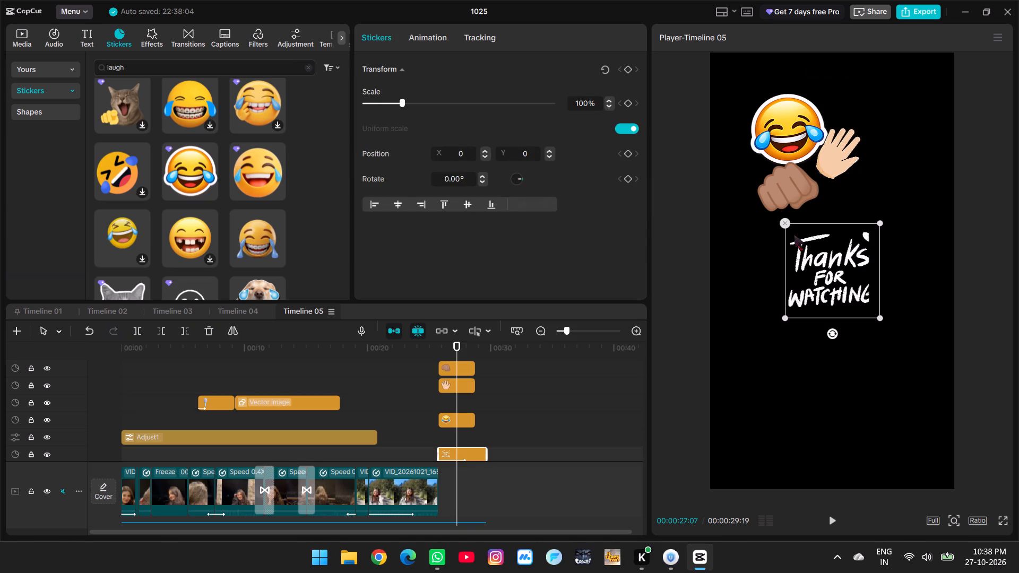
pyautogui.click(842, 155)
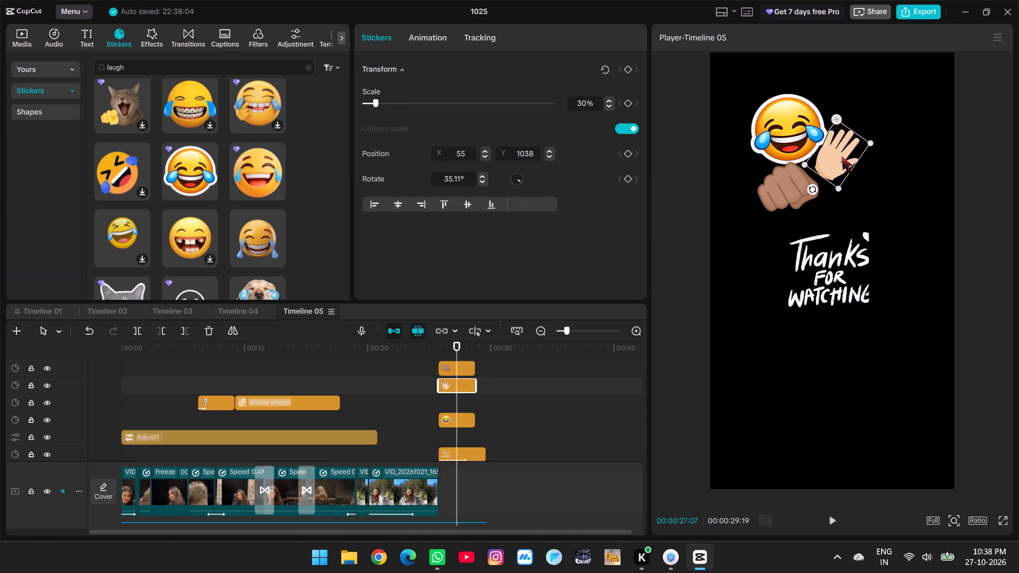
pyautogui.click(757, 303)
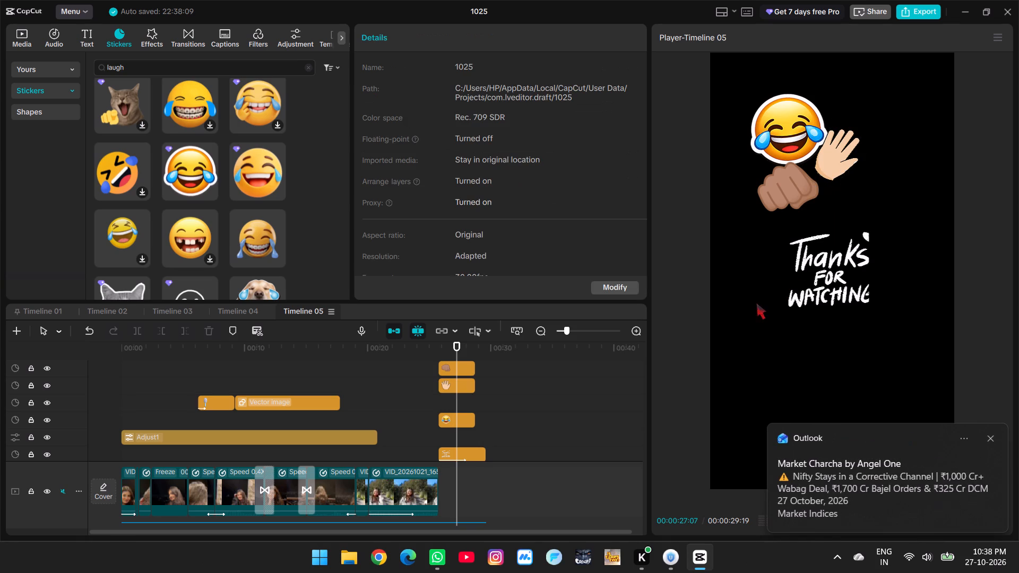
pyautogui.click(992, 437)
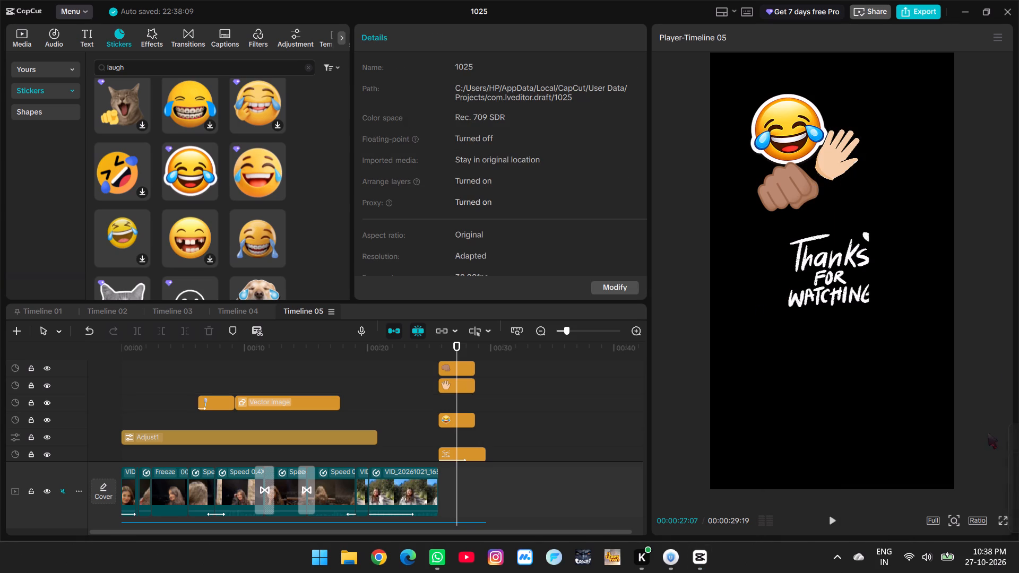
# Search the sticker library for "hand" and look through the hand stickers.
pyautogui.moveTo(170, 76); pyautogui.dragTo(178, 75)
pyautogui.click(305, 70)
pyautogui.click(260, 70)
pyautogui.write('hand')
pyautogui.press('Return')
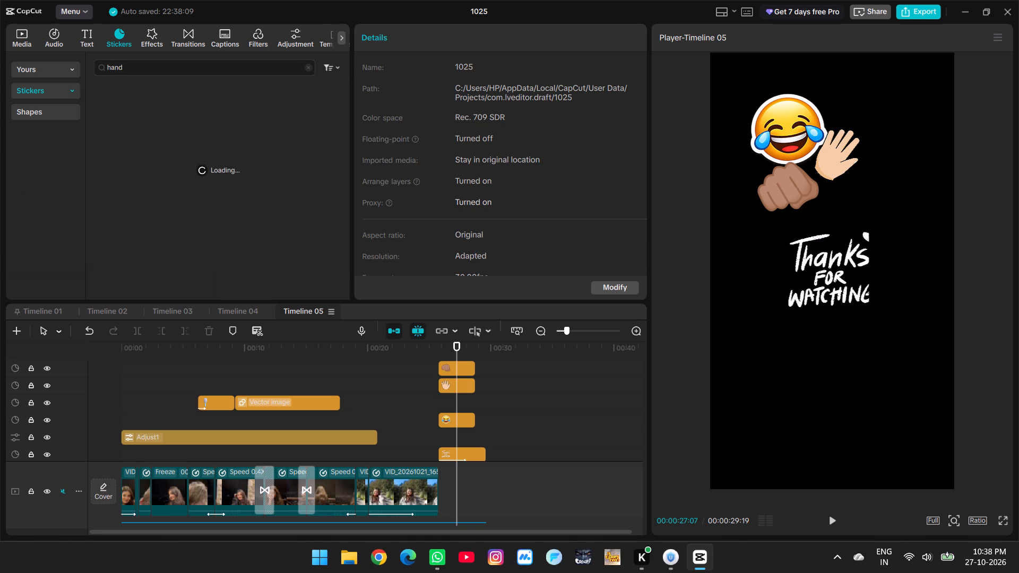
pyautogui.scroll(-3, 222, 137)
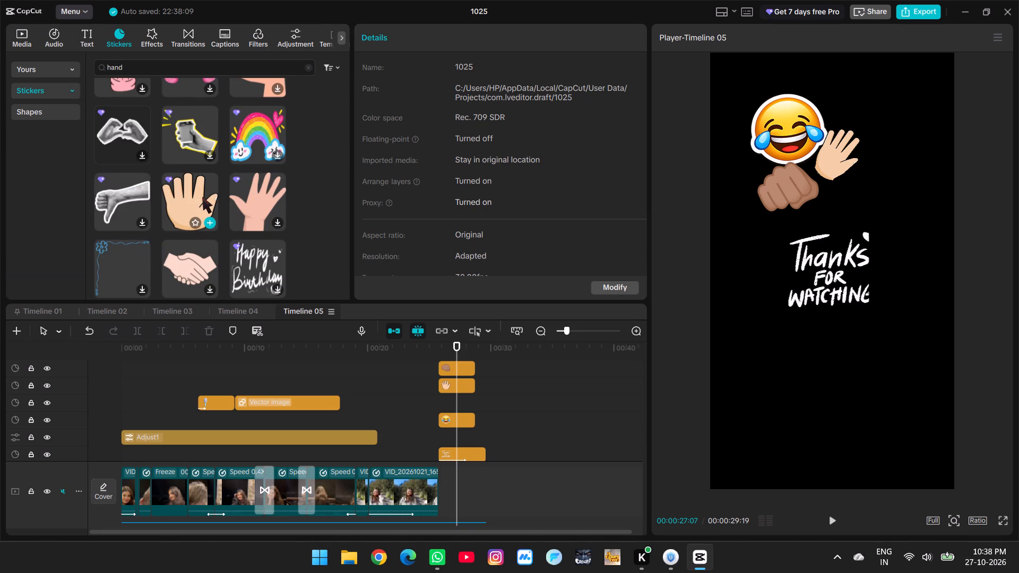
# Browse the "hand" stickers for an alternative to the current hand sticker.
pyautogui.scroll(3, 202, 197)
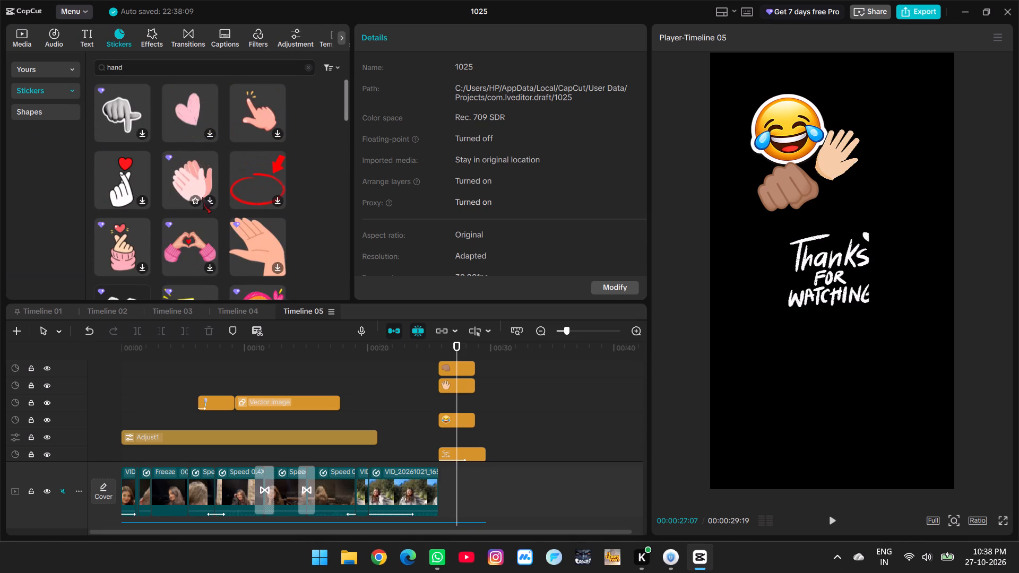
pyautogui.scroll(2, 202, 197)
pyautogui.scroll(-7, 202, 197)
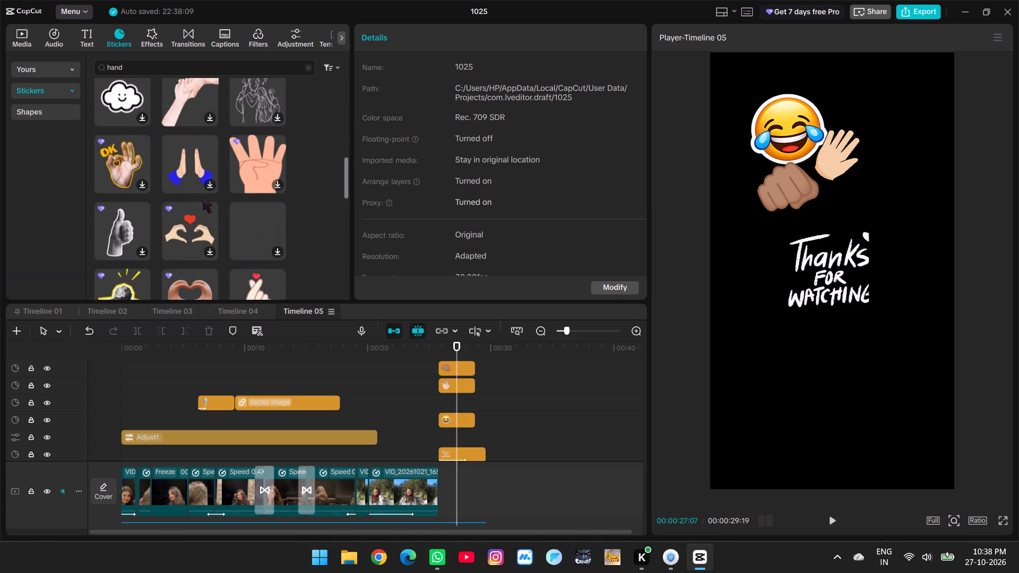
pyautogui.scroll(-5, 202, 197)
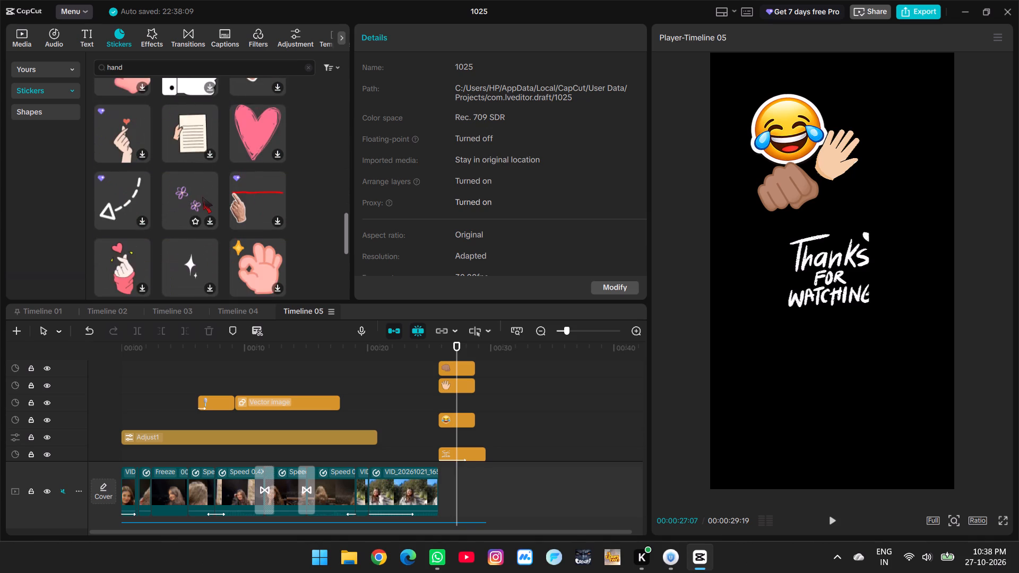
pyautogui.scroll(-4, 202, 197)
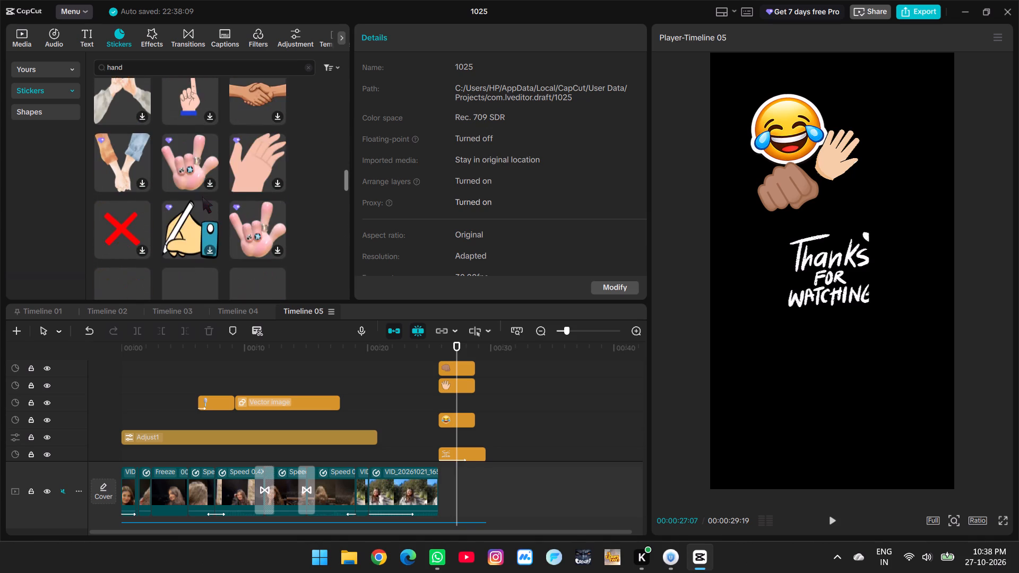
pyautogui.scroll(-5, 202, 197)
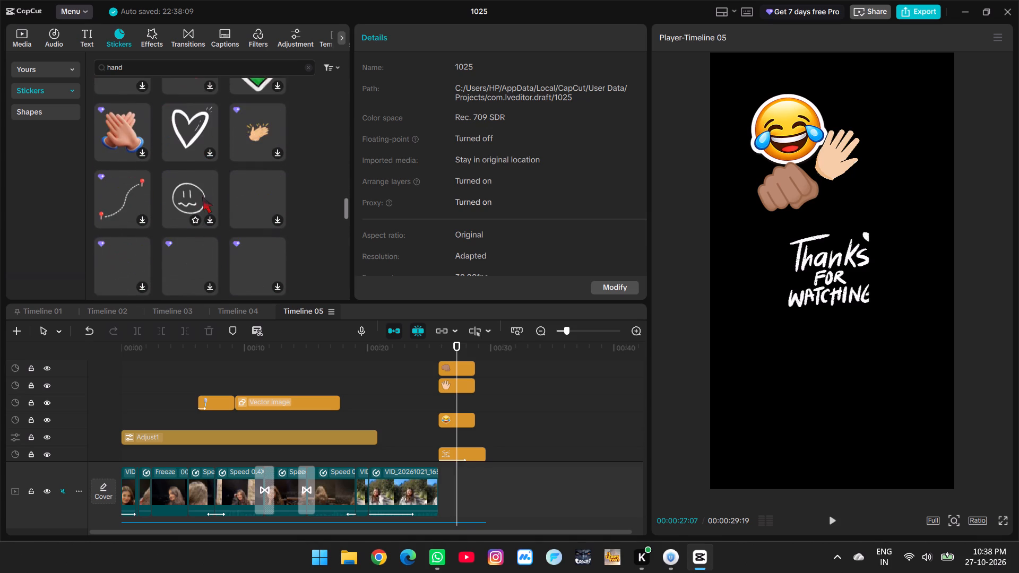
pyautogui.scroll(-3, 202, 197)
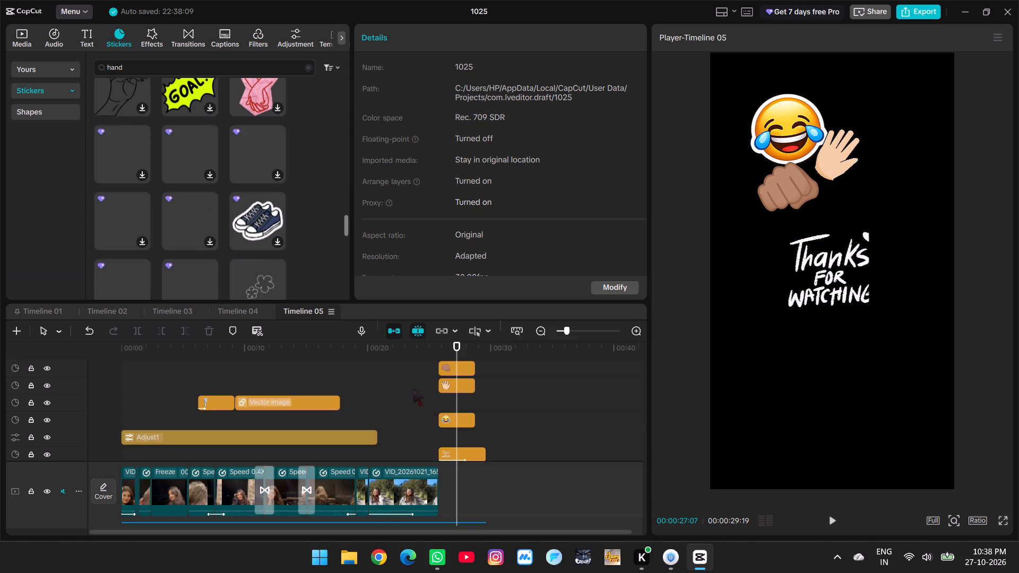
# Select the fist, hand and laughing emoji clips together on the timeline.
pyautogui.moveTo(473, 433); pyautogui.dragTo(473, 388)
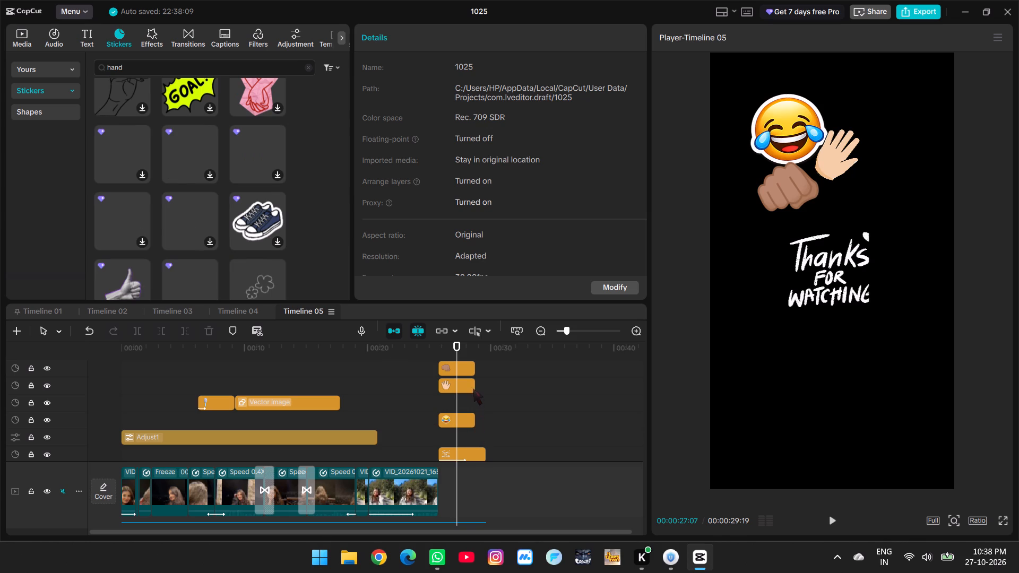
pyautogui.moveTo(473, 388); pyautogui.dragTo(461, 367)
# Browse further through the "hand" stickers for an alternative to the current hand sticker.
pyautogui.scroll(-1, 70, 184)
pyautogui.scroll(-1, 145, 184)
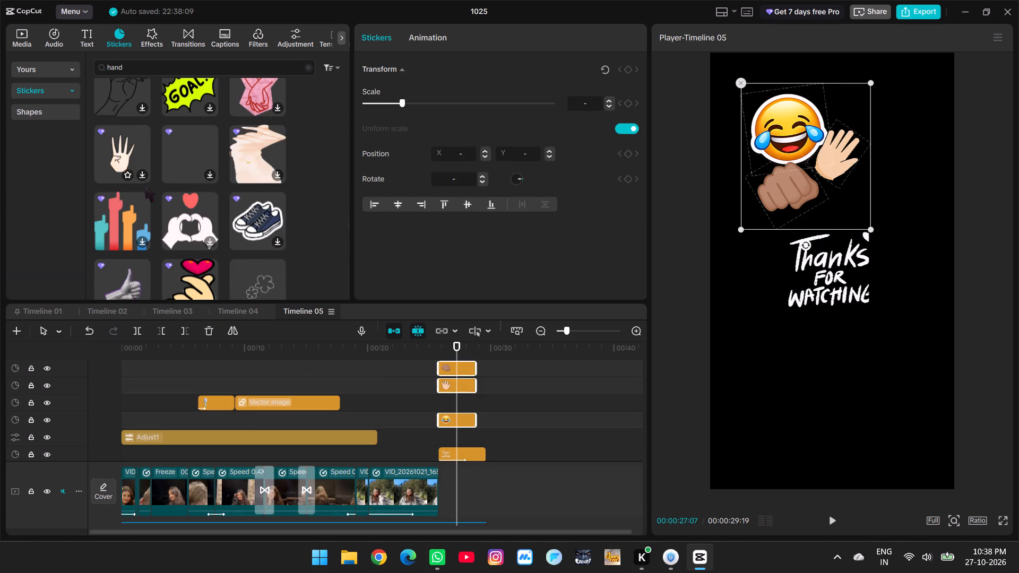
pyautogui.scroll(-3, 145, 186)
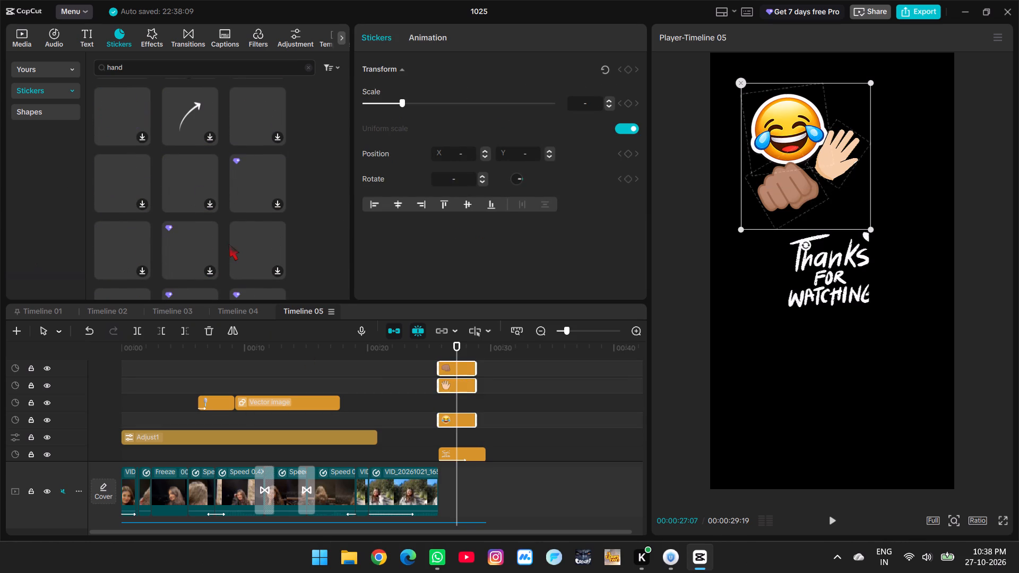
pyautogui.scroll(3, 229, 244)
pyautogui.scroll(1, 277, 238)
pyautogui.scroll(-2, 266, 274)
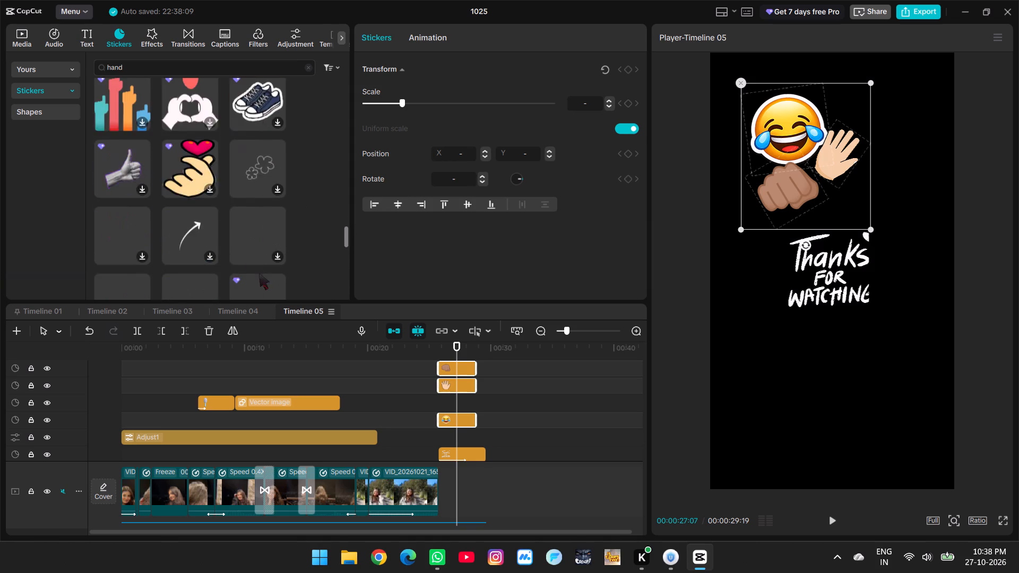
pyautogui.scroll(-1, 211, 242)
pyautogui.scroll(3, 162, 189)
pyautogui.scroll(-4, 163, 188)
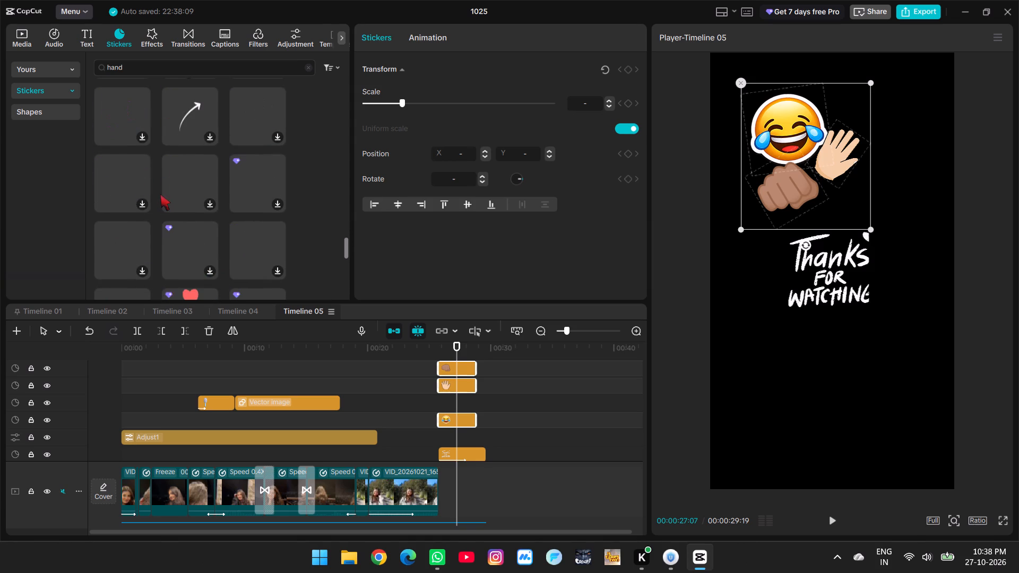
pyautogui.scroll(-3, 160, 207)
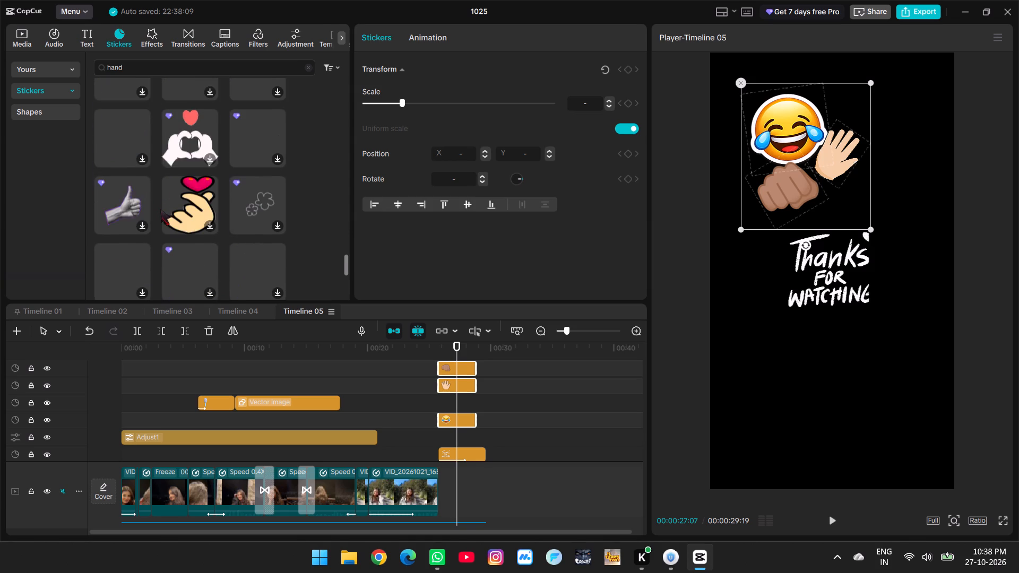
pyautogui.scroll(-2, 160, 209)
pyautogui.scroll(8, 160, 209)
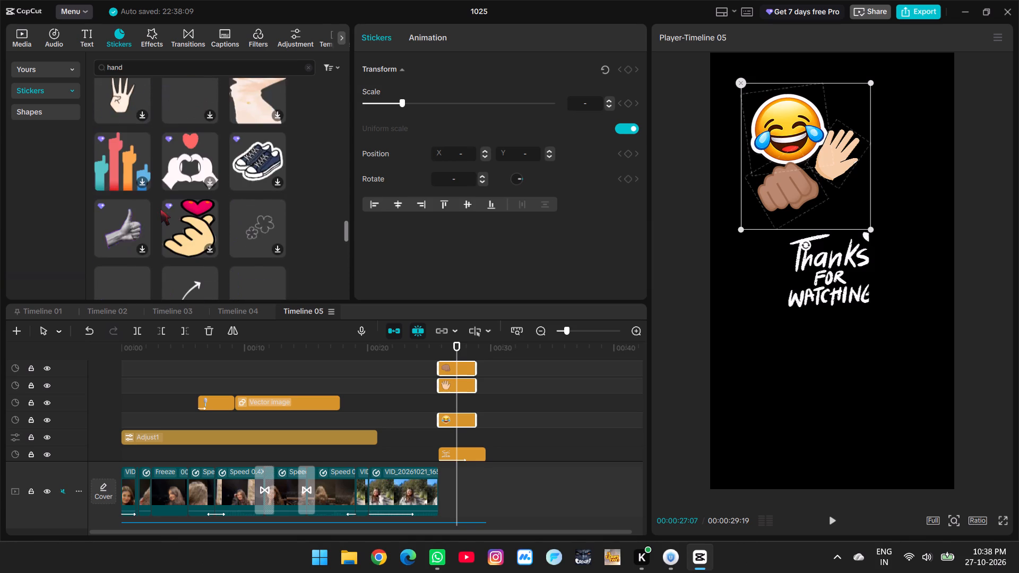
pyautogui.scroll(-9, 160, 209)
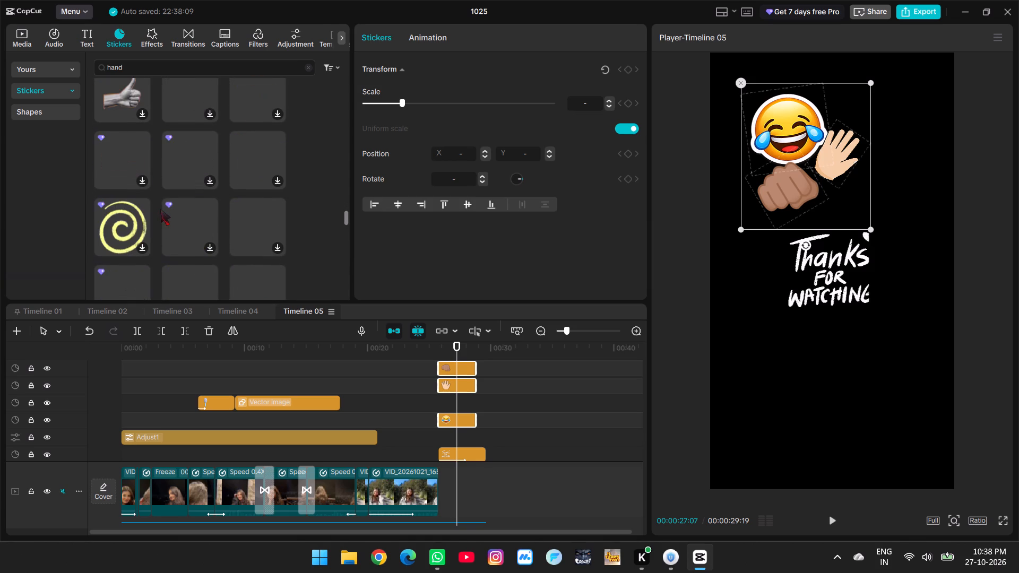
pyautogui.moveTo(347, 222); pyautogui.dragTo(339, 154)
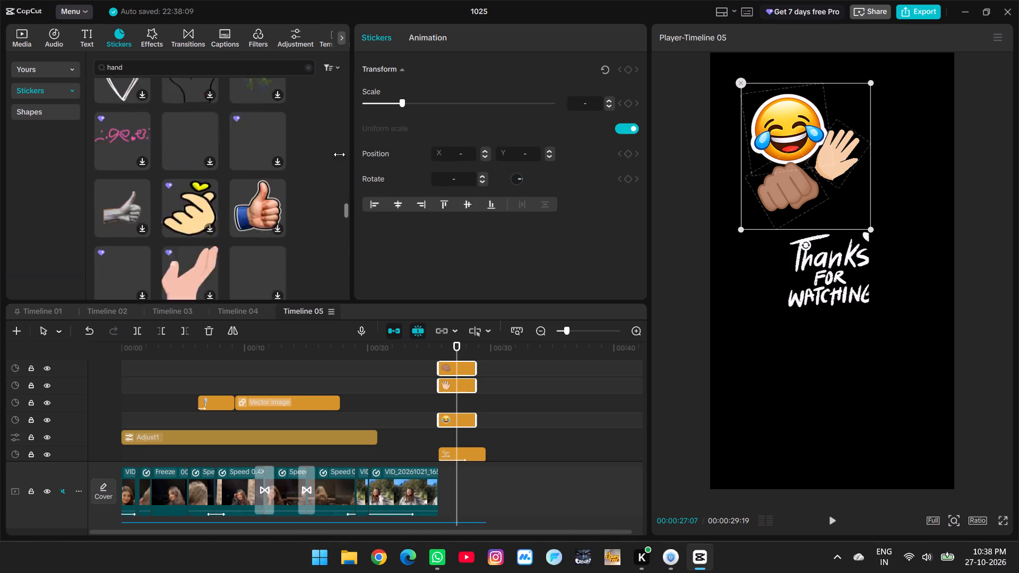
pyautogui.moveTo(339, 154); pyautogui.dragTo(344, 70)
# Search the stickers for "palm hand" and look through the first matches for an open palm.
pyautogui.click(206, 68)
pyautogui.hotkey('ctrl', 'a')
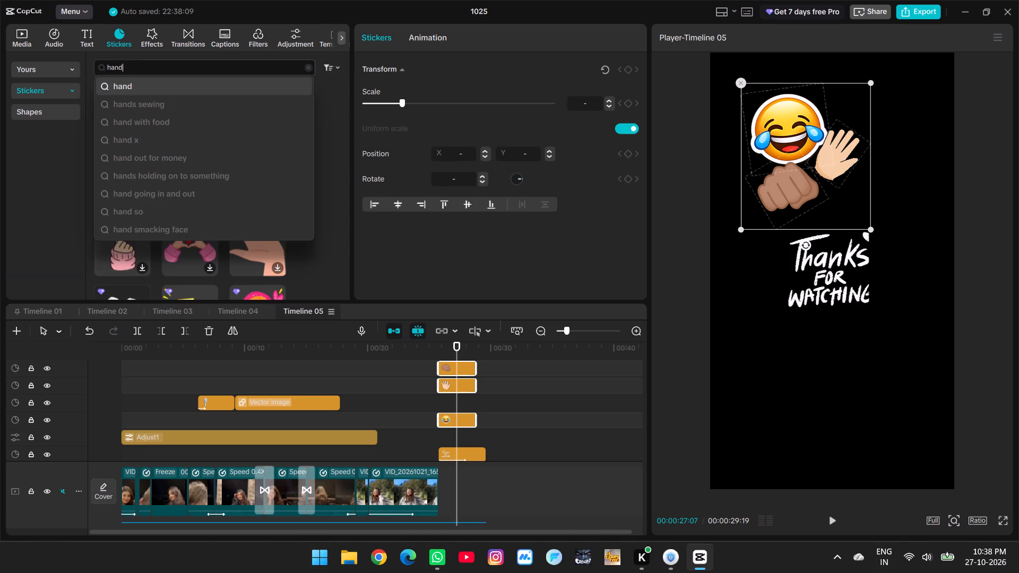
pyautogui.write('palm')
pyautogui.press('space')
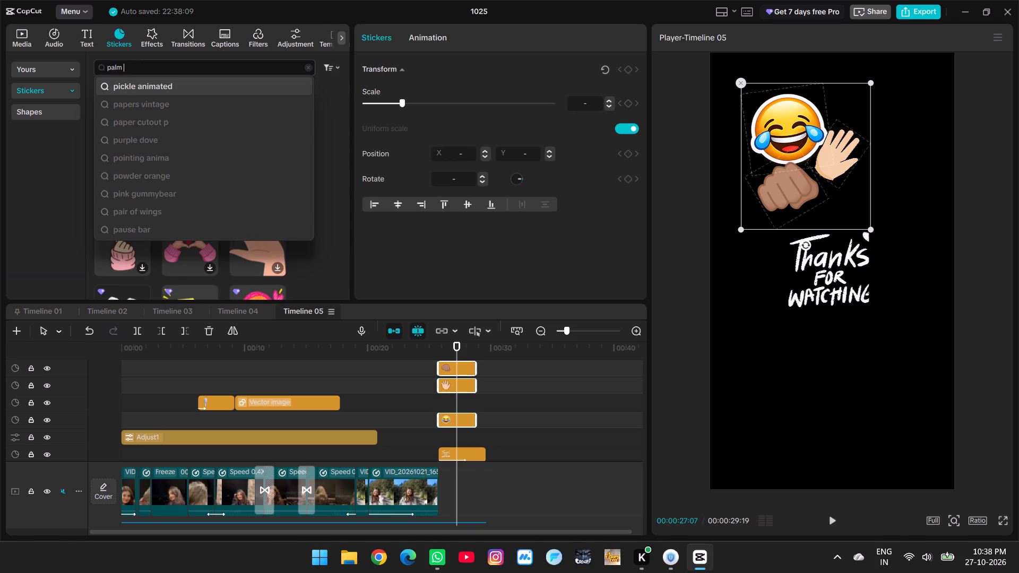
pyautogui.write('hand')
pyautogui.press('Return')
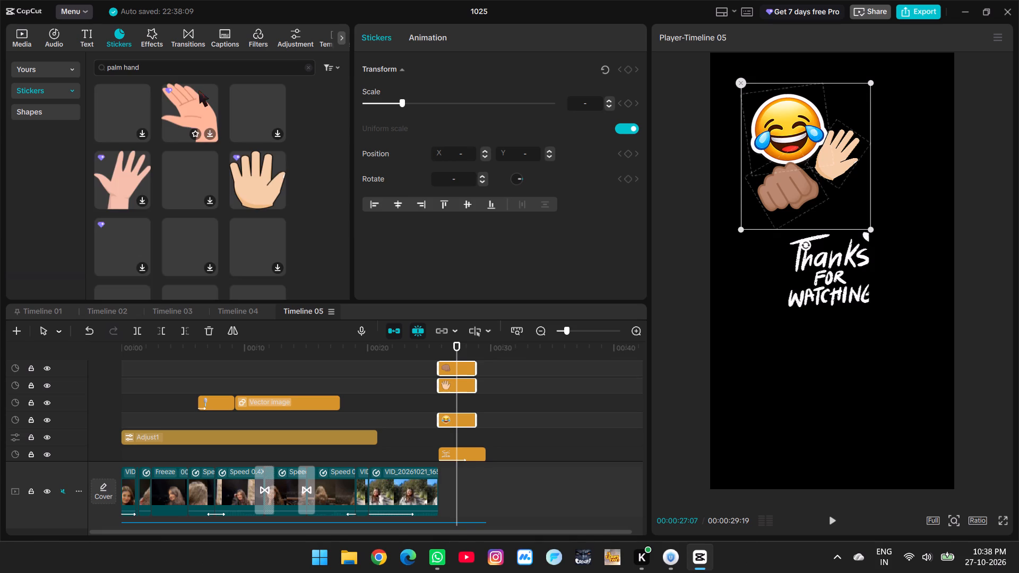
pyautogui.scroll(-1, 120, 228)
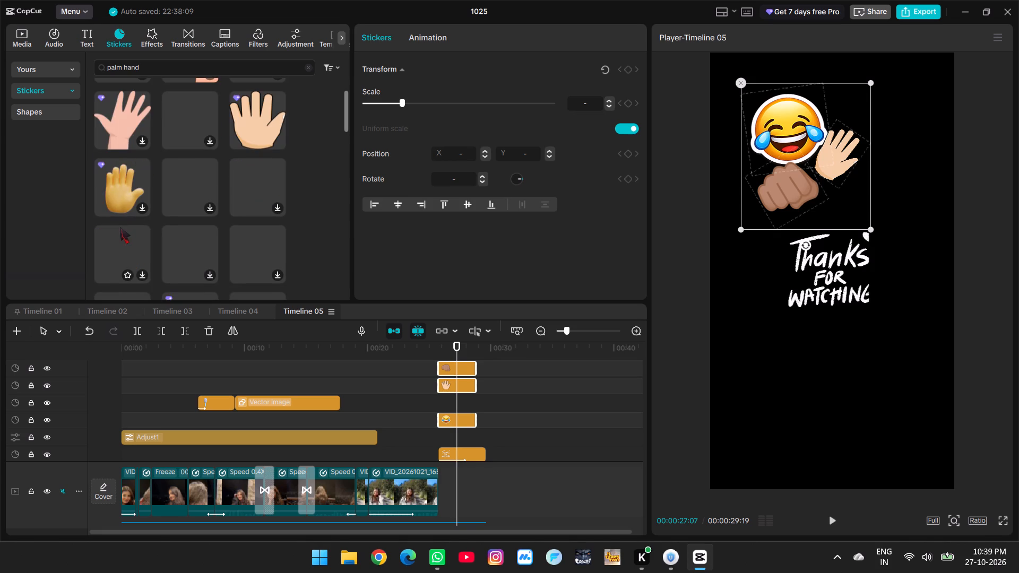
pyautogui.scroll(-1, 120, 226)
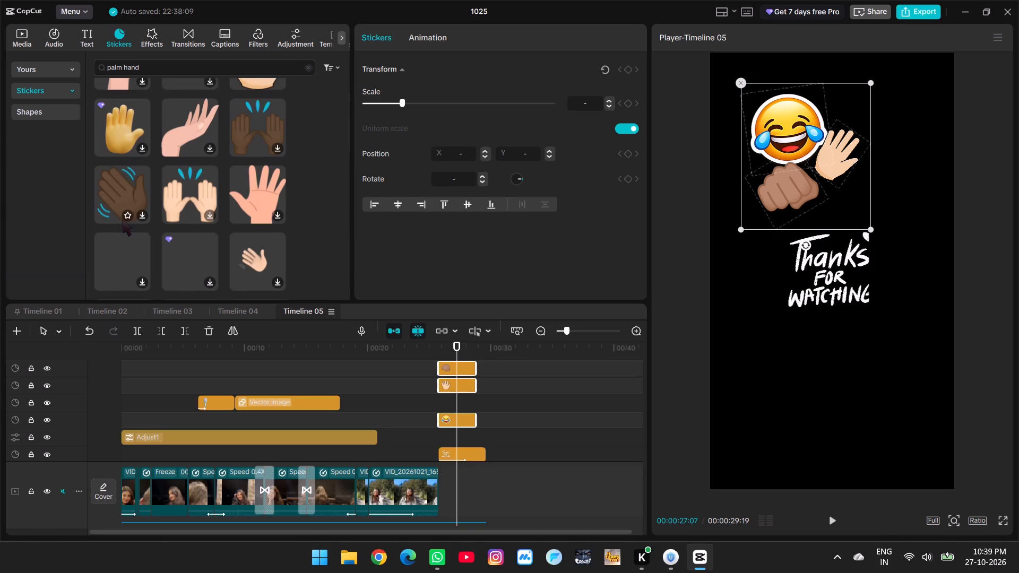
pyautogui.scroll(-2, 122, 220)
# Preview the yellow open-palm sticker's animation over the closing text without adding it to the timeline.
pyautogui.click(119, 218)
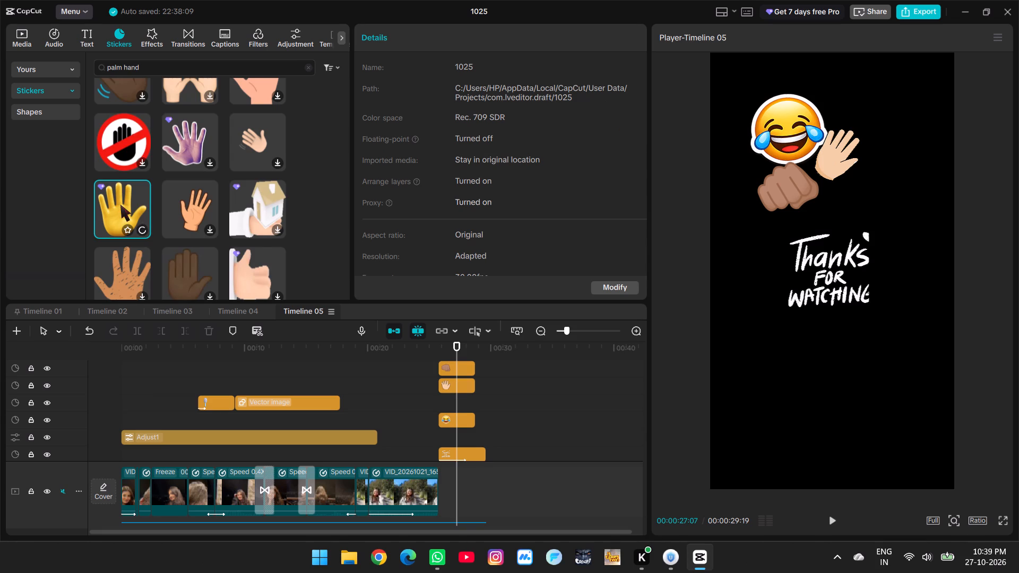
pyautogui.scroll(-2, 120, 205)
pyautogui.scroll(1, 120, 205)
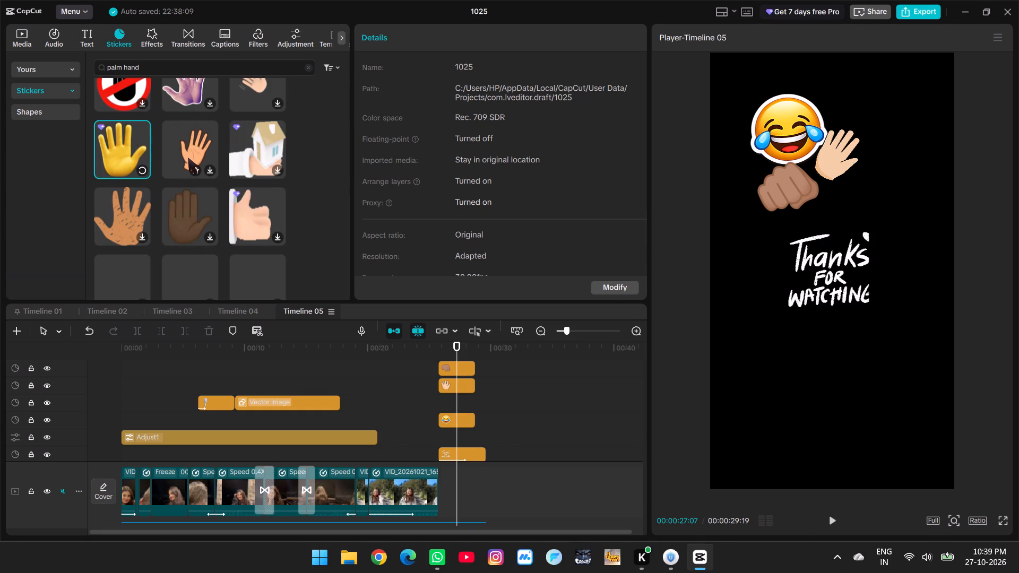
pyautogui.press('space')
pyautogui.press('space')
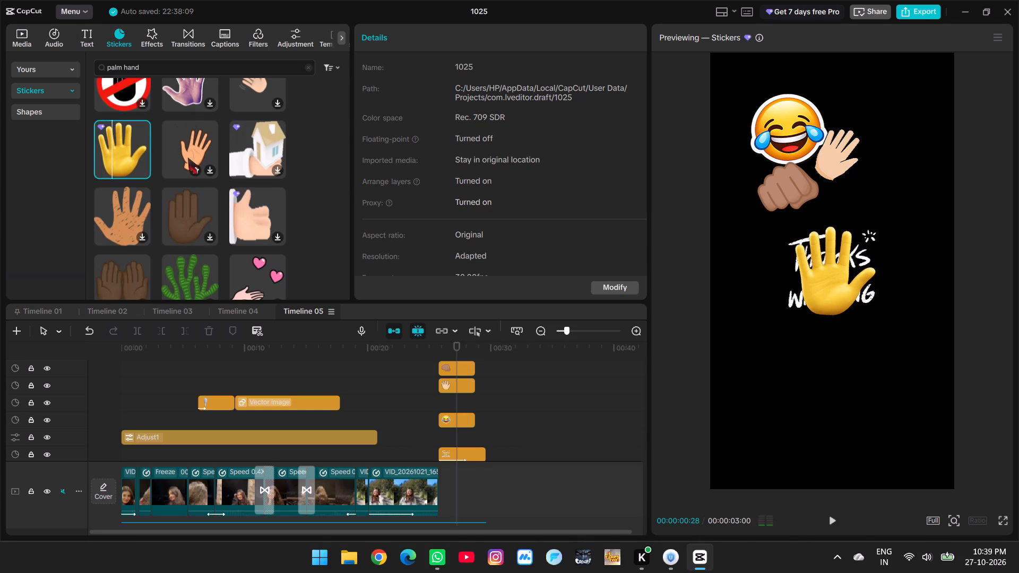
pyautogui.press('space')
pyautogui.press('space')
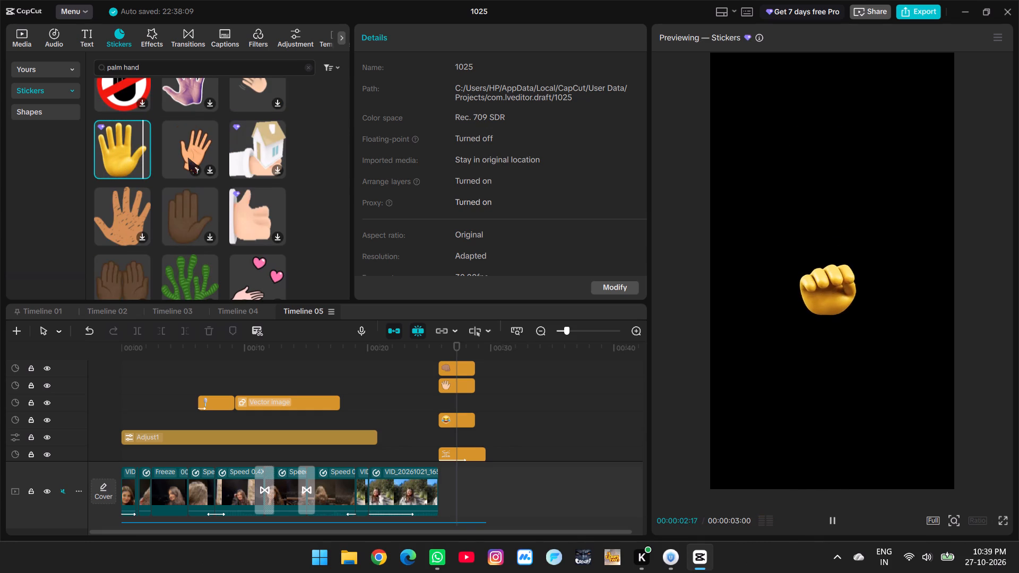
# Browse the remaining "palm hand" stickers for a better match to the ending.
pyautogui.scroll(-2, 188, 158)
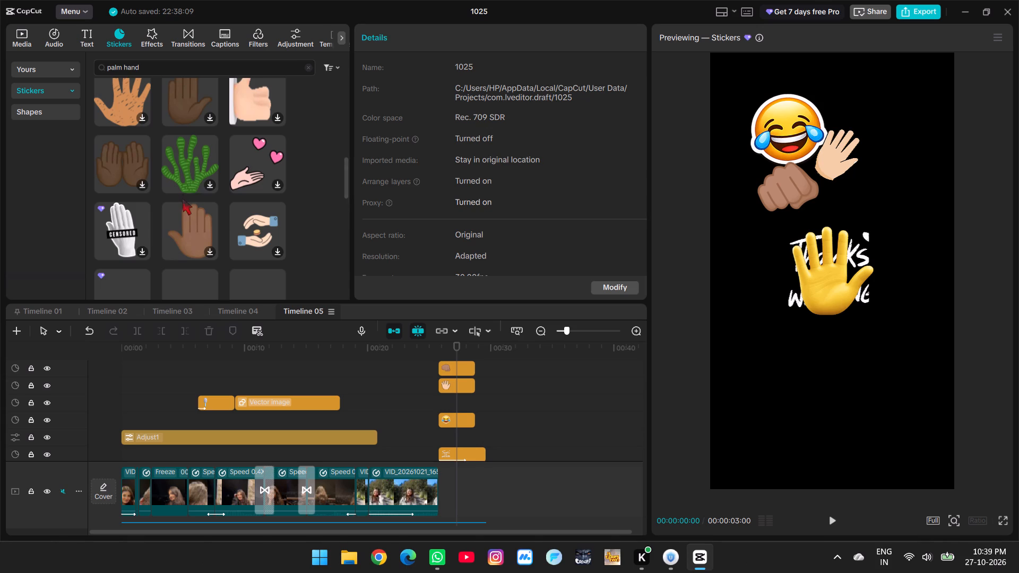
pyautogui.scroll(1, 168, 192)
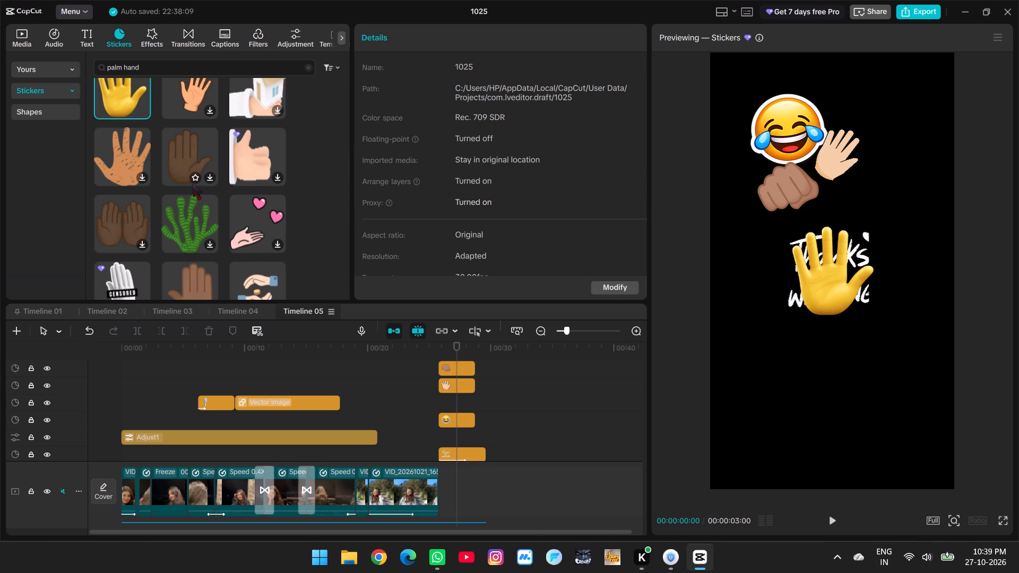
pyautogui.scroll(-3, 192, 185)
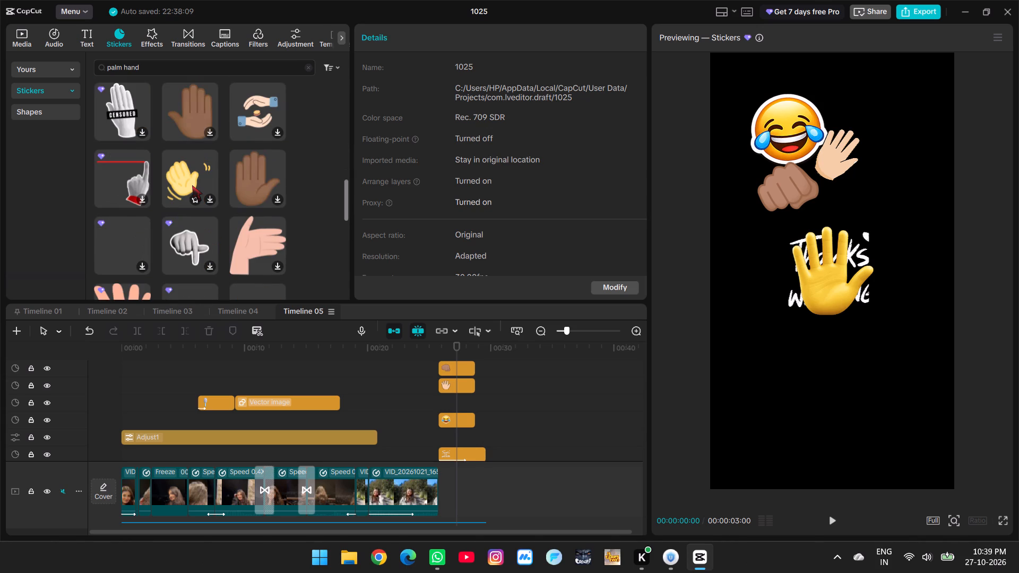
pyautogui.scroll(-3, 192, 185)
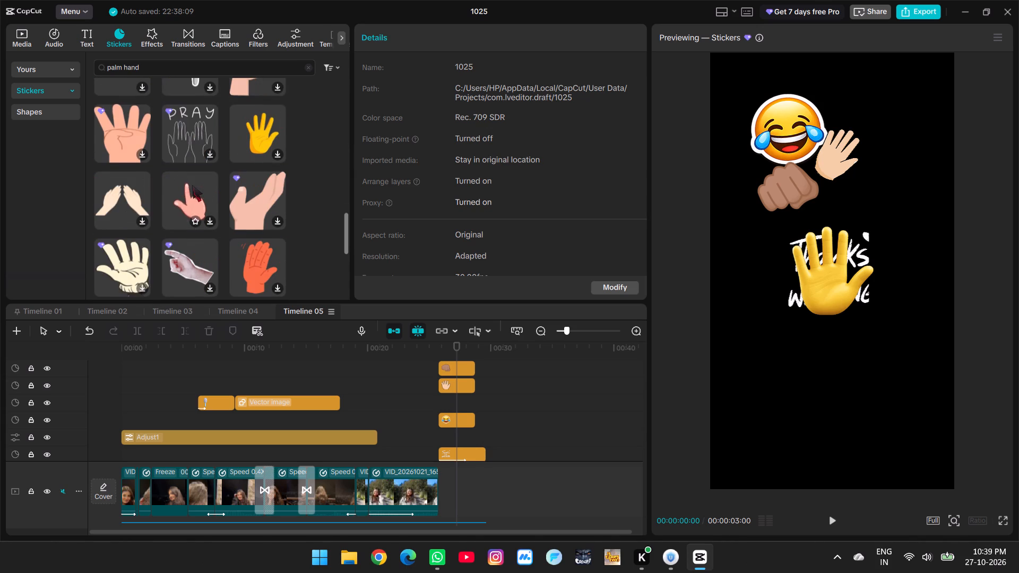
pyautogui.scroll(-2, 192, 185)
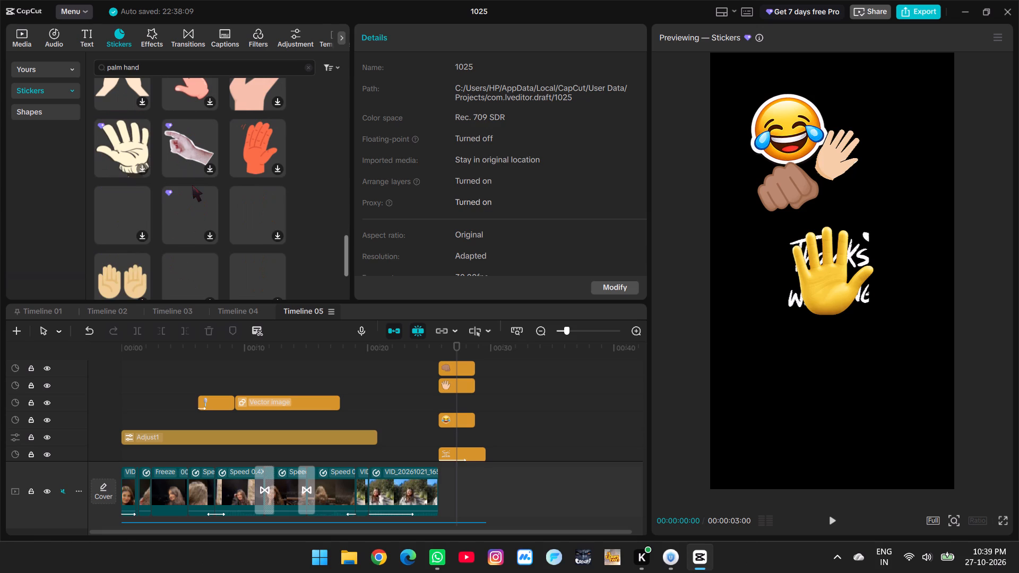
pyautogui.scroll(-1, 192, 185)
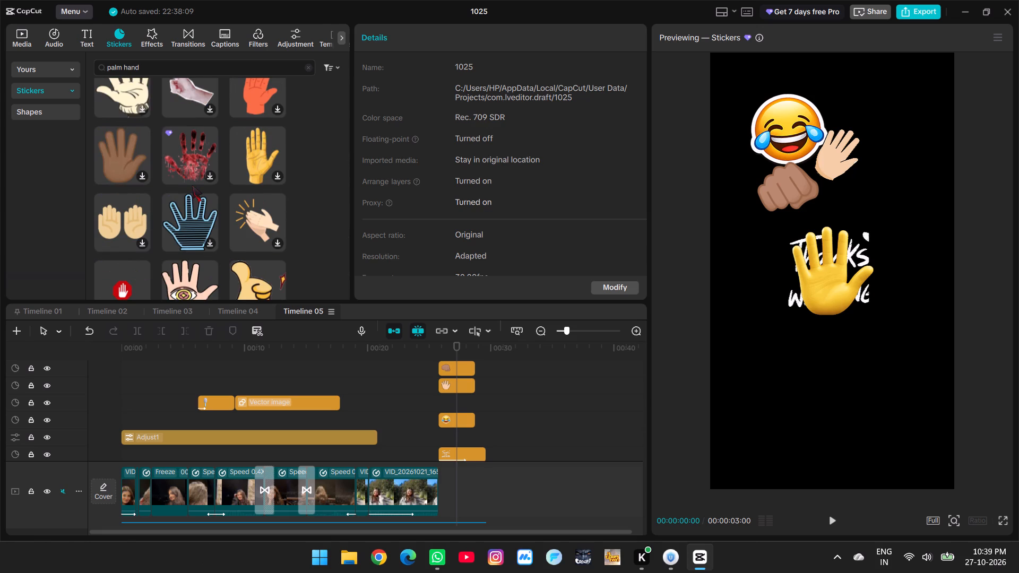
pyautogui.scroll(-3, 192, 185)
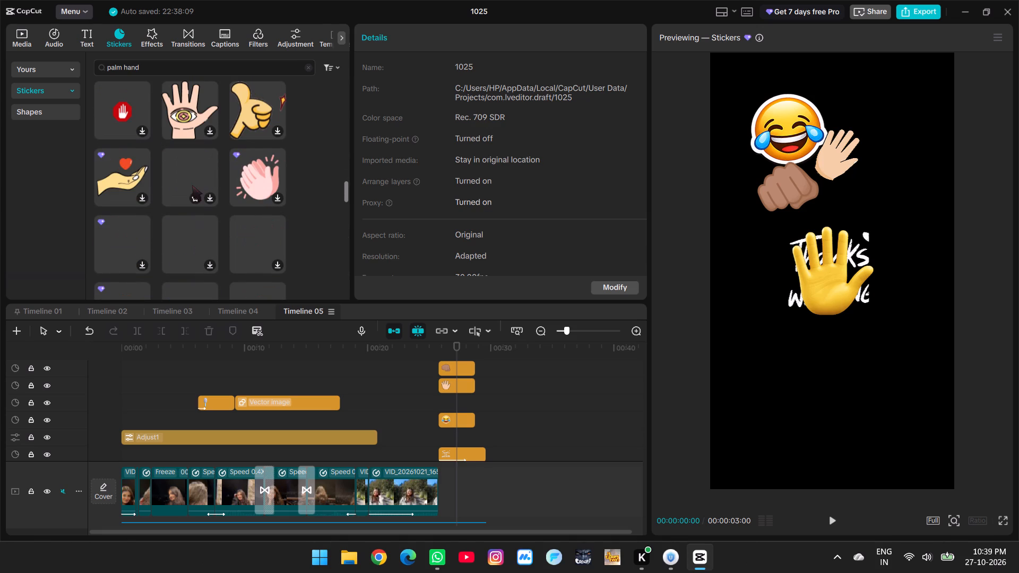
# Select the fist, hand and laughing emoji clips together and combine them into one compound clip.
pyautogui.moveTo(473, 425); pyautogui.dragTo(463, 370)
pyautogui.hotkey('ctrl', 'z')
pyautogui.scroll(1, 482, 404)
pyautogui.moveTo(462, 369); pyautogui.dragTo(451, 438)
pyautogui.scroll(-1, 451, 438)
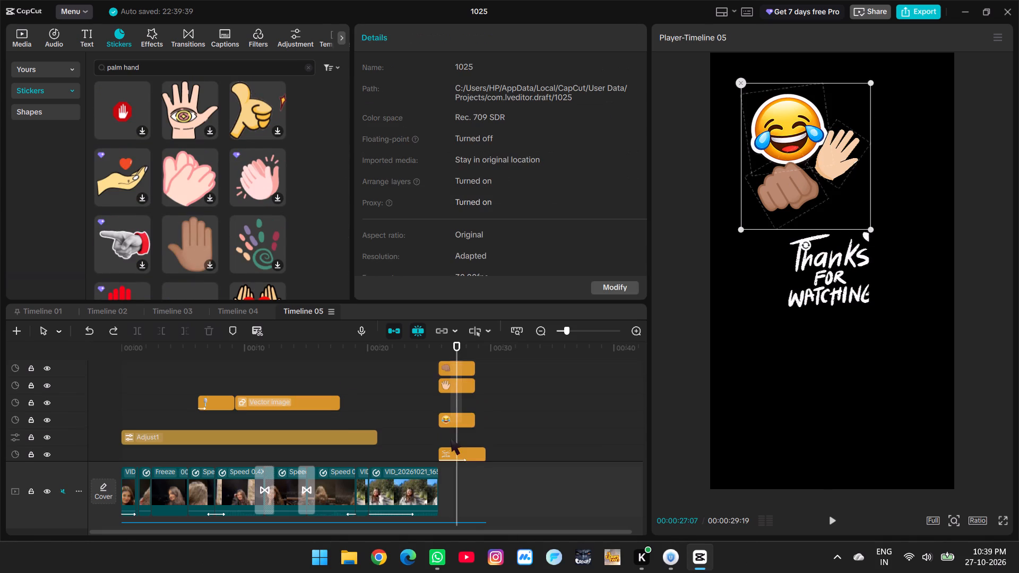
pyautogui.scroll(-1, 451, 438)
pyautogui.moveTo(451, 438); pyautogui.dragTo(456, 408)
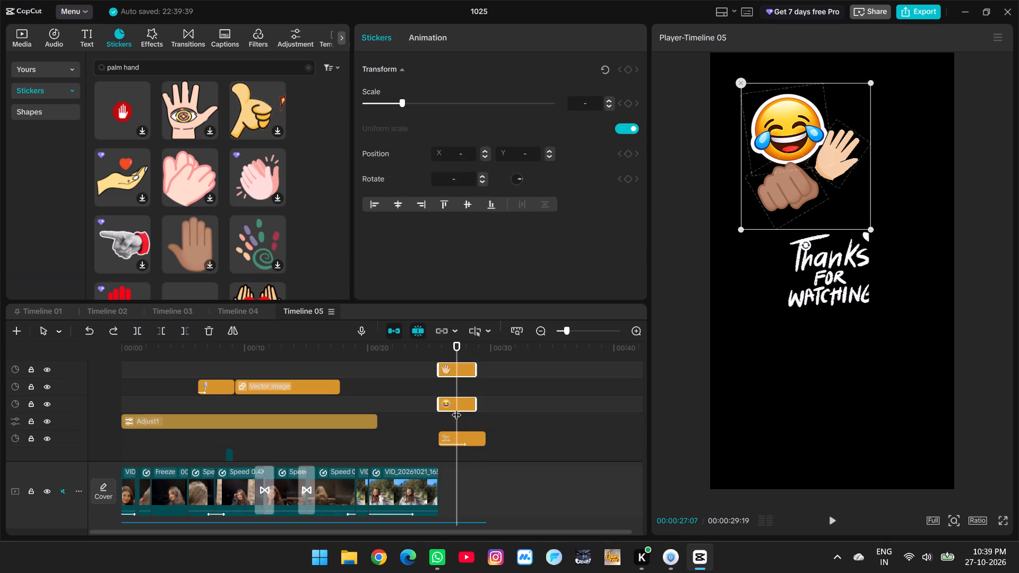
pyautogui.scroll(2, 458, 404)
pyautogui.rightClick(460, 386)
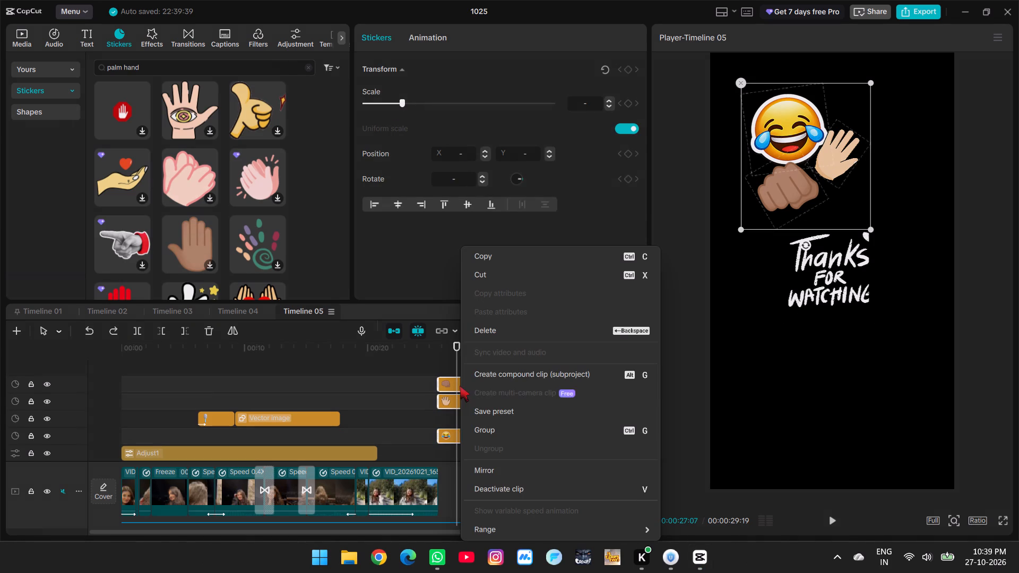
pyautogui.click(511, 380)
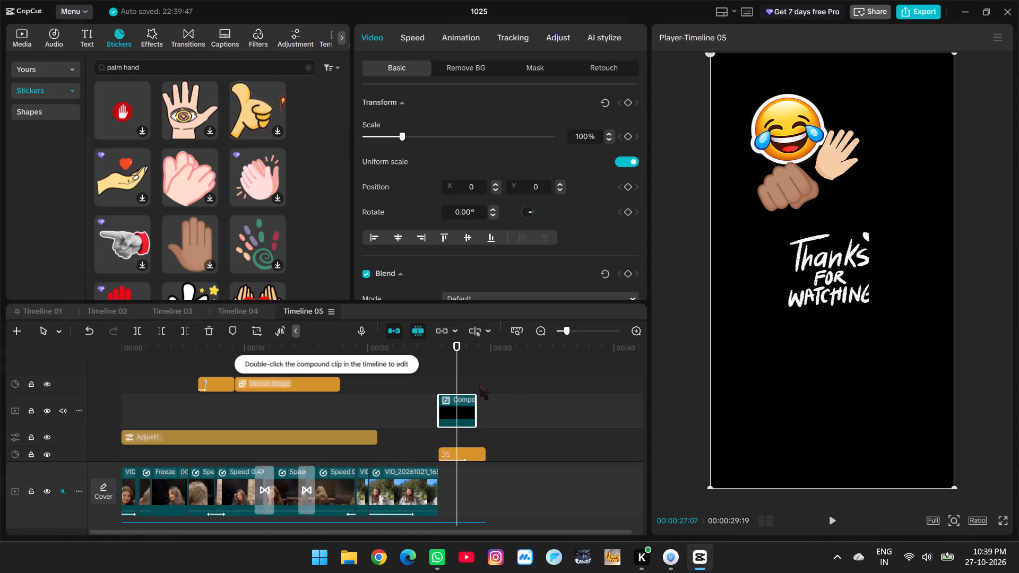
# Play back the ending from the start of the closing text to check the compound clip.
pyautogui.click(443, 371)
pyautogui.press('space')
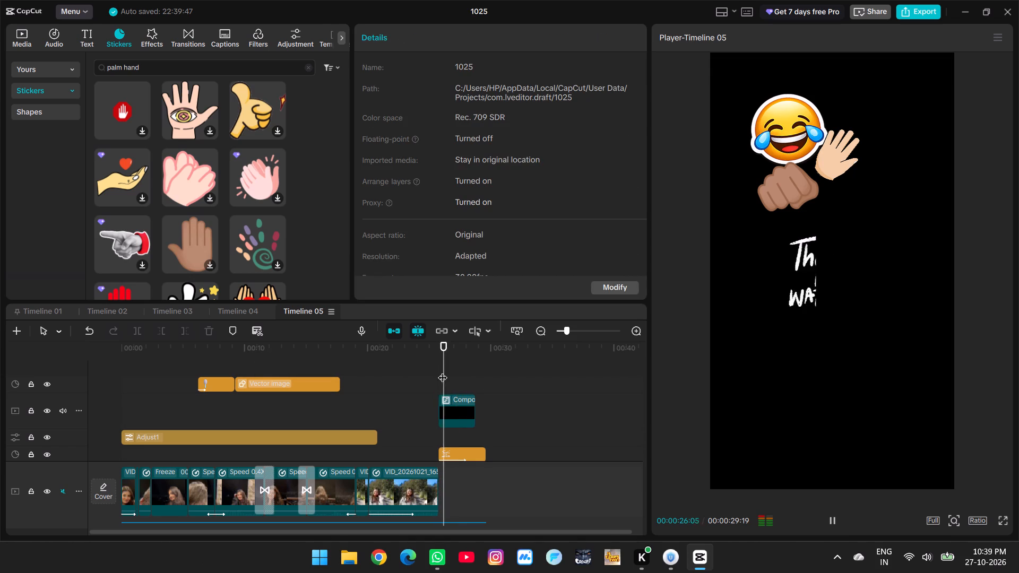
pyautogui.press('space')
# Save the compound clip of the three stickers as a preset.
pyautogui.click(454, 409)
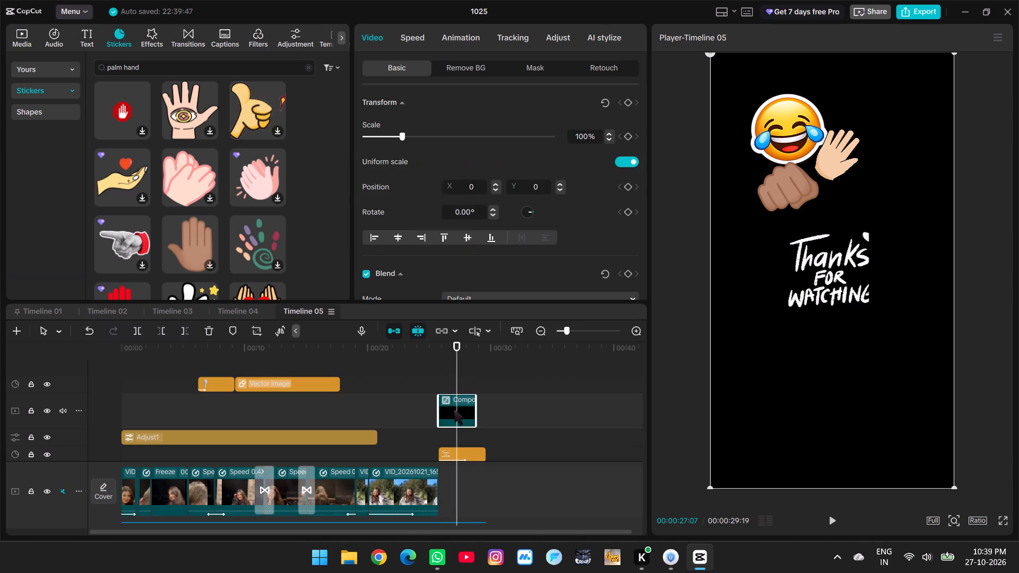
pyautogui.rightClick(454, 409)
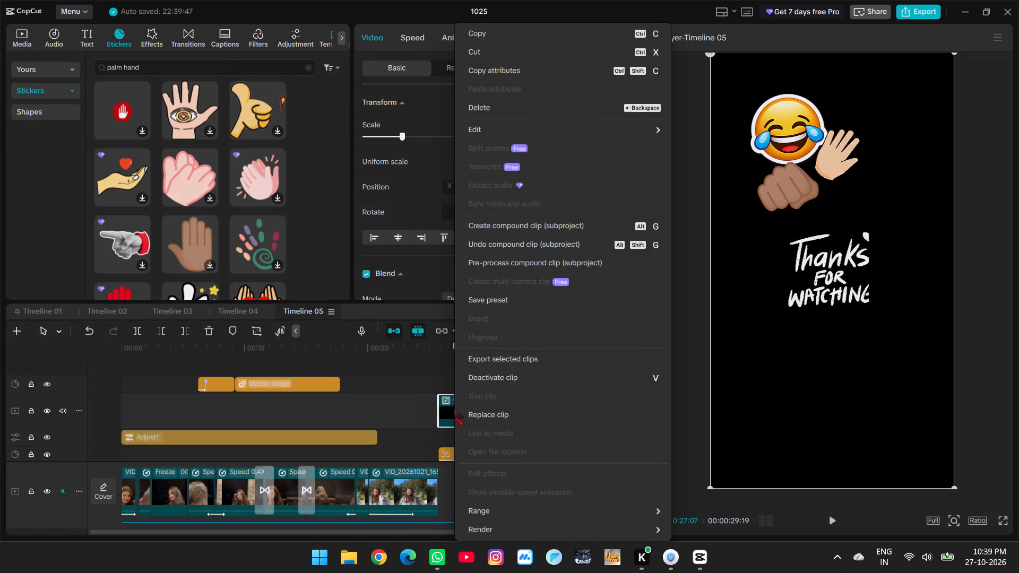
pyautogui.click(492, 304)
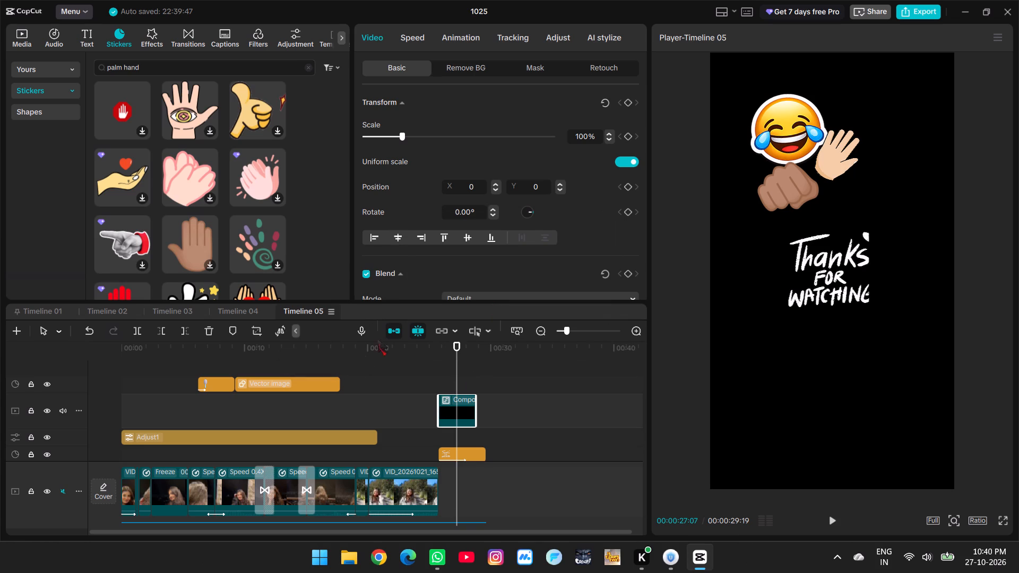
# Open the project media and check the library for the saved sticker preset.
pyautogui.click(8, 33)
pyautogui.click(19, 33)
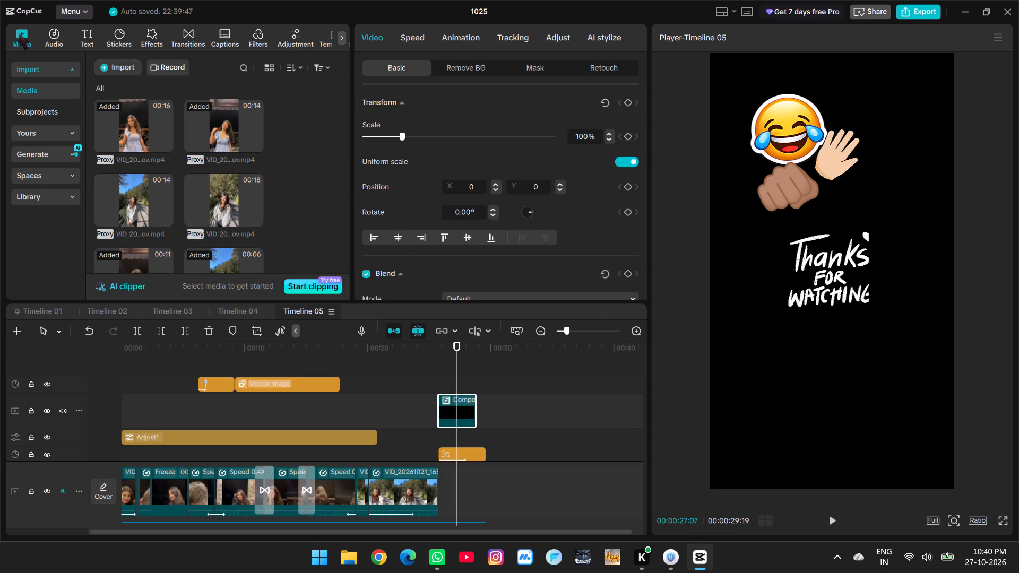
pyautogui.click(118, 73)
pyautogui.click(136, 104)
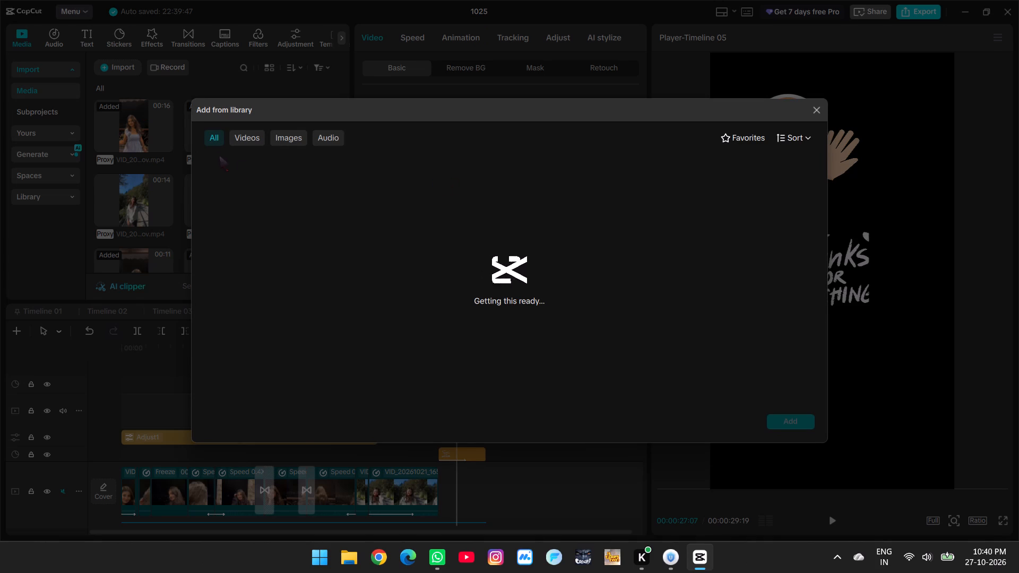
pyautogui.click(818, 114)
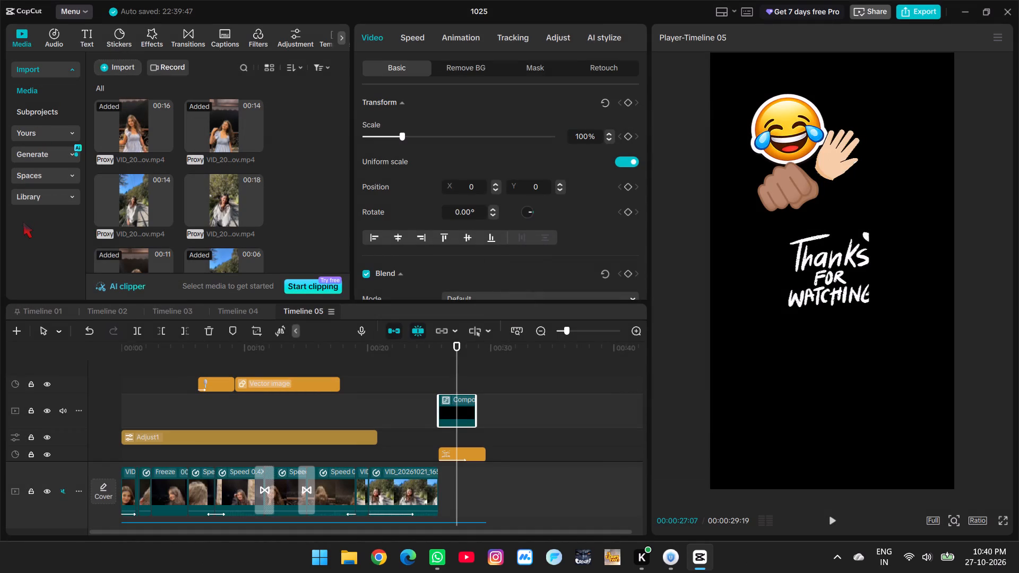
# Open the saved presets and preview the three-sticker preset.
pyautogui.click(41, 133)
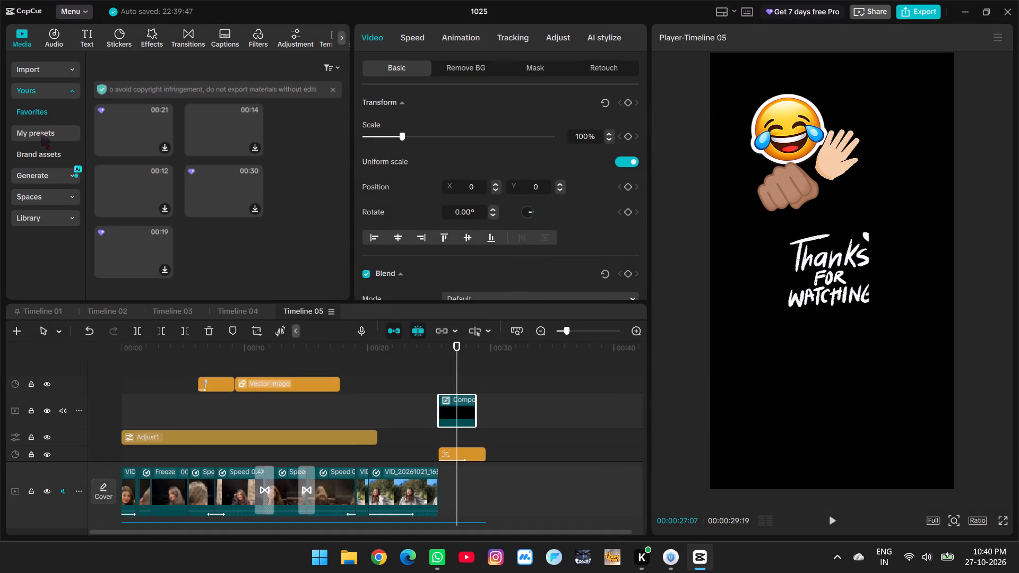
pyautogui.click(41, 133)
pyautogui.click(126, 145)
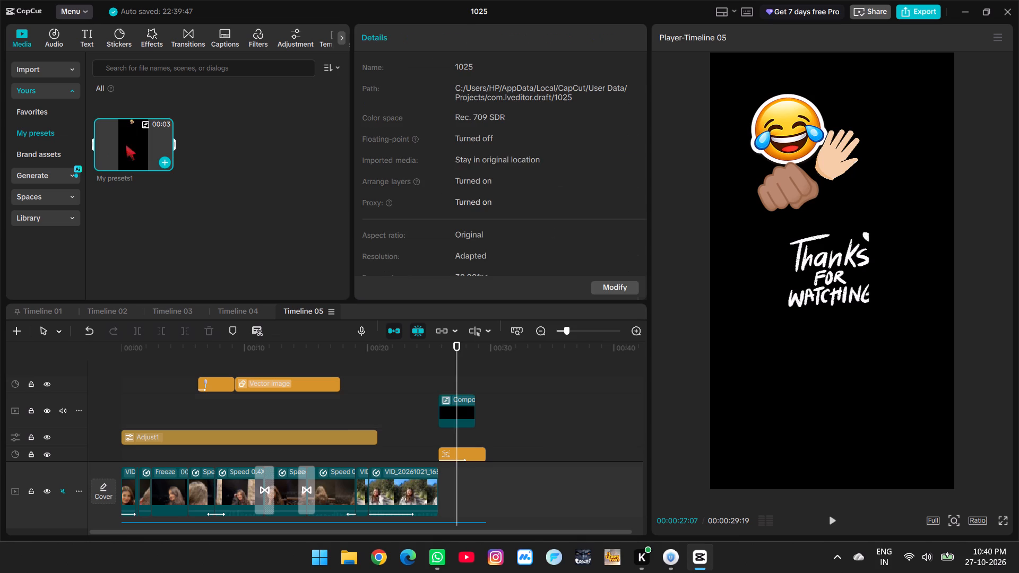
pyautogui.press('space')
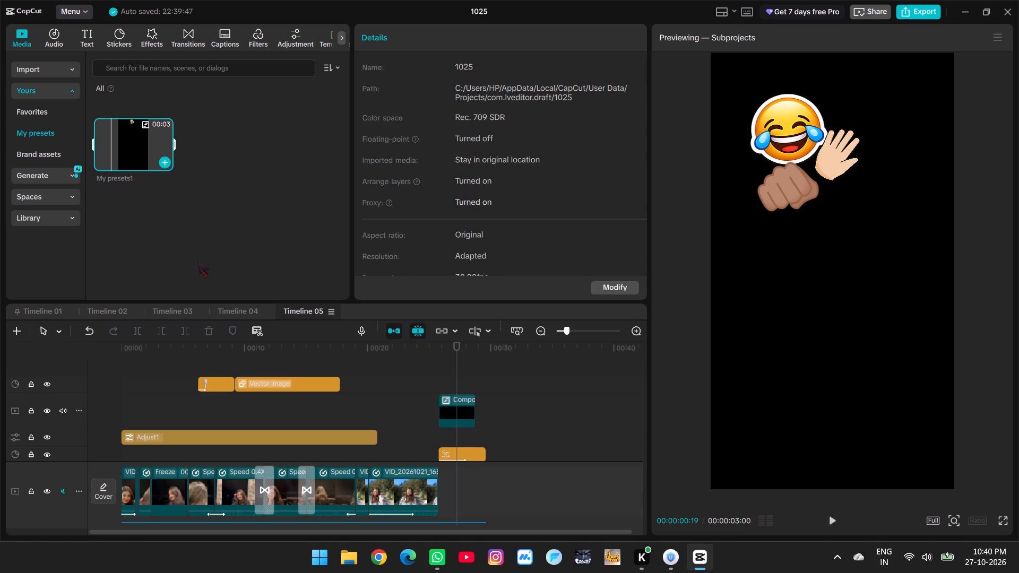
# Undo the compound clip creation to get the separate fist, hand and laughing emoji clips back.
pyautogui.doubleClick(458, 376)
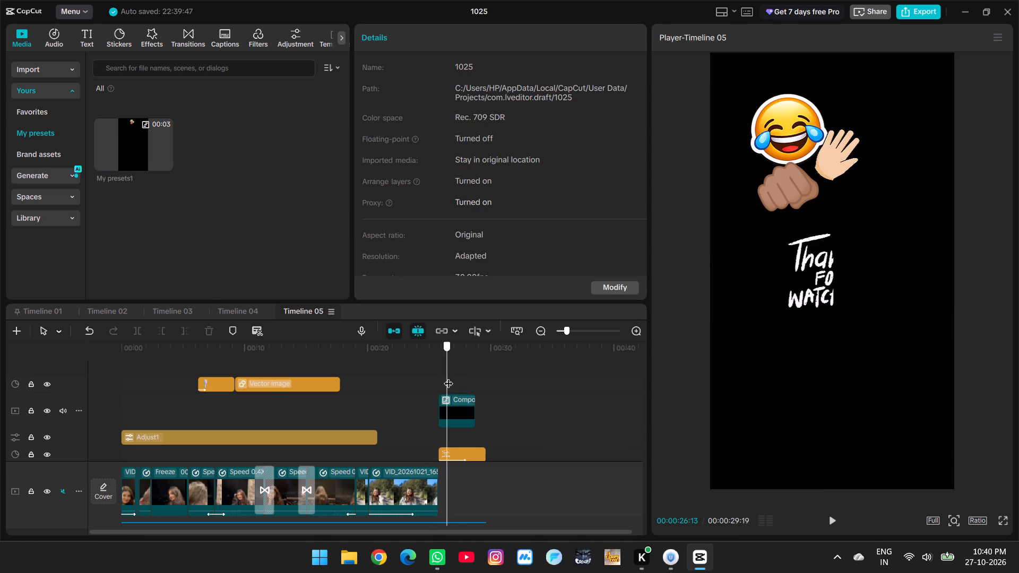
pyautogui.hotkey('ctrl', 'z')
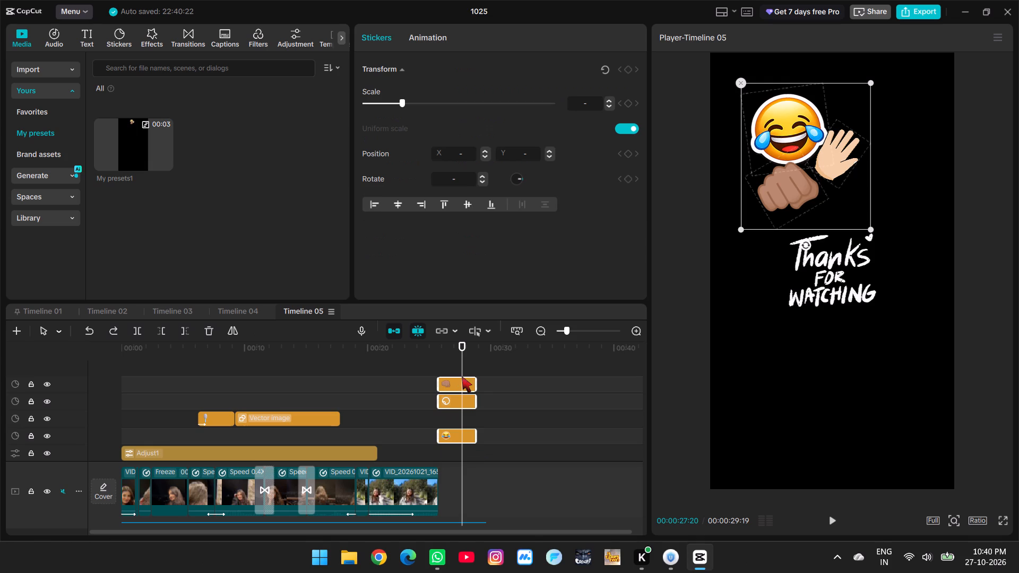
# Delete the "Thanks for watching" sticker from the ending.
pyautogui.click(843, 295)
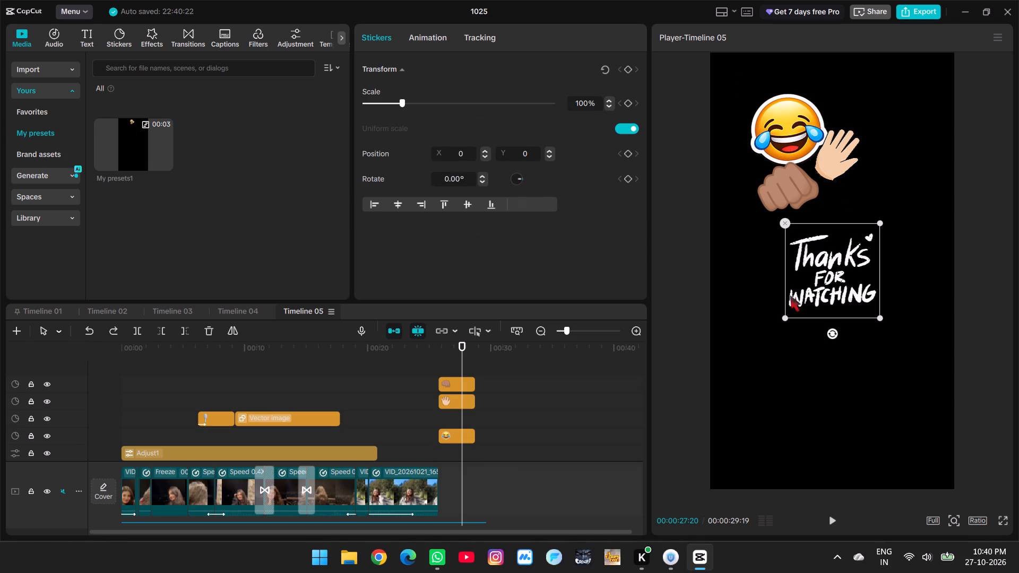
pyautogui.click(204, 333)
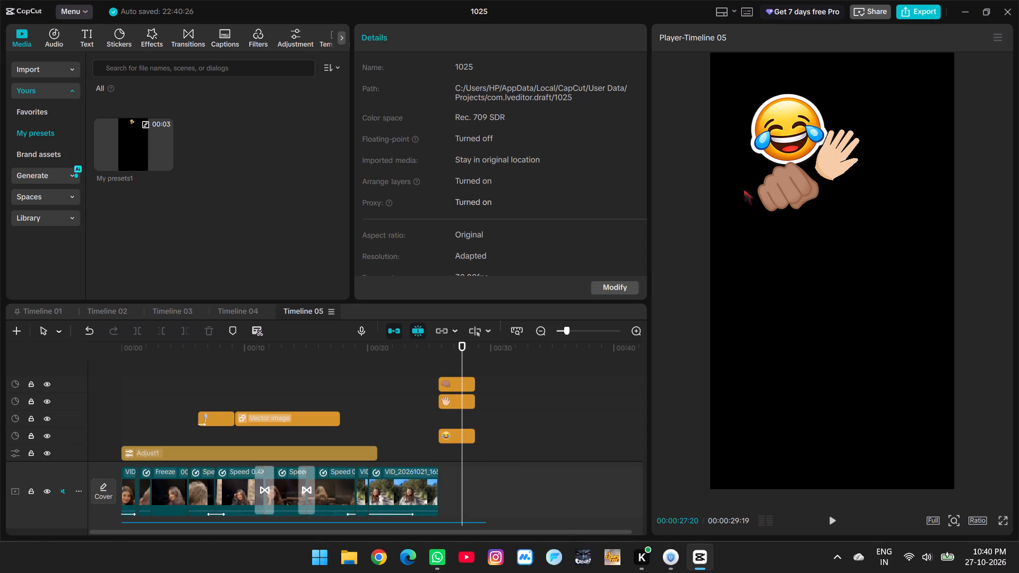
# Select the fist, hand and laughing emoji clips and move them together to the middle of the frame.
pyautogui.moveTo(453, 370); pyautogui.dragTo(463, 448)
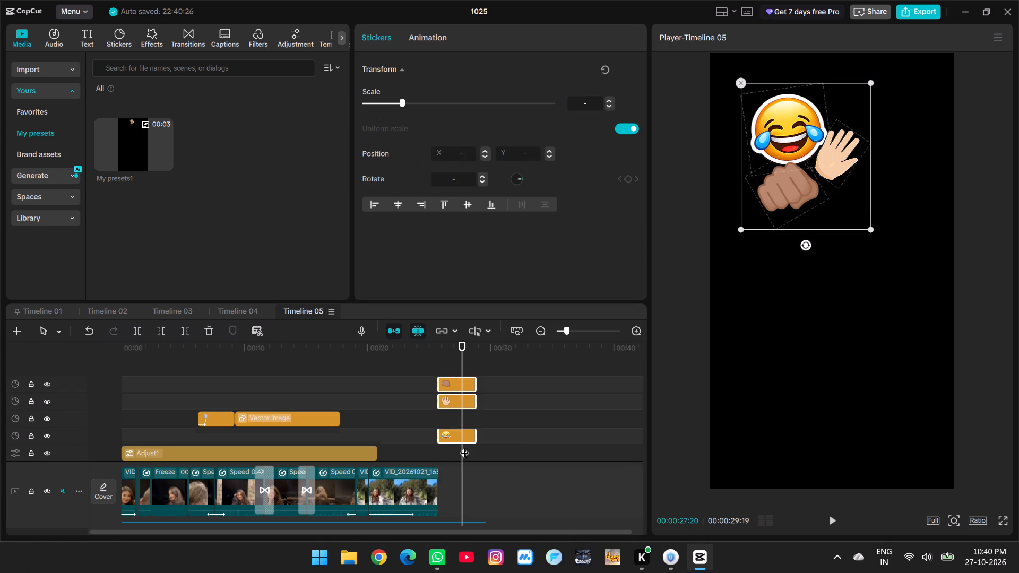
pyautogui.moveTo(844, 207); pyautogui.dragTo(873, 322)
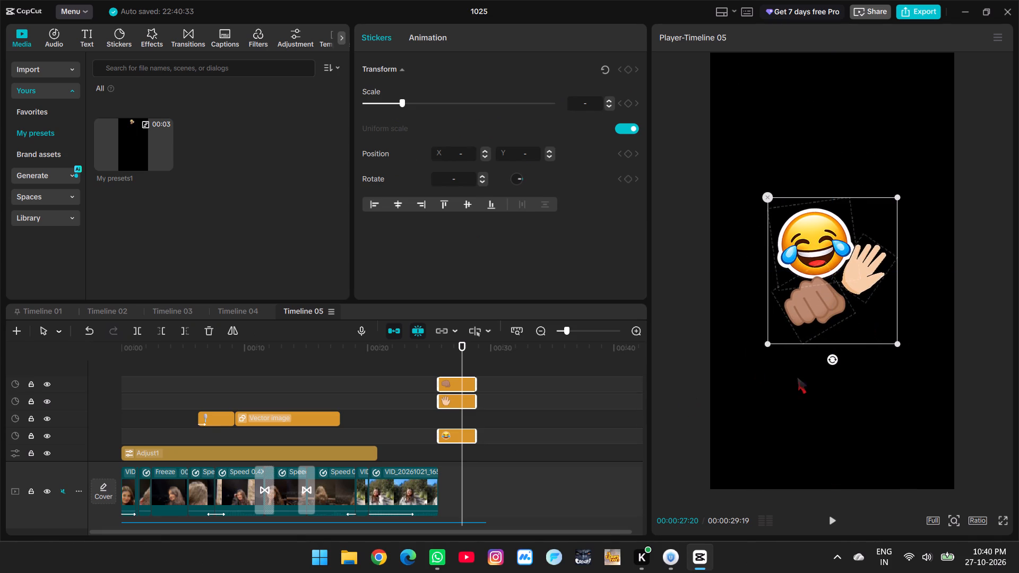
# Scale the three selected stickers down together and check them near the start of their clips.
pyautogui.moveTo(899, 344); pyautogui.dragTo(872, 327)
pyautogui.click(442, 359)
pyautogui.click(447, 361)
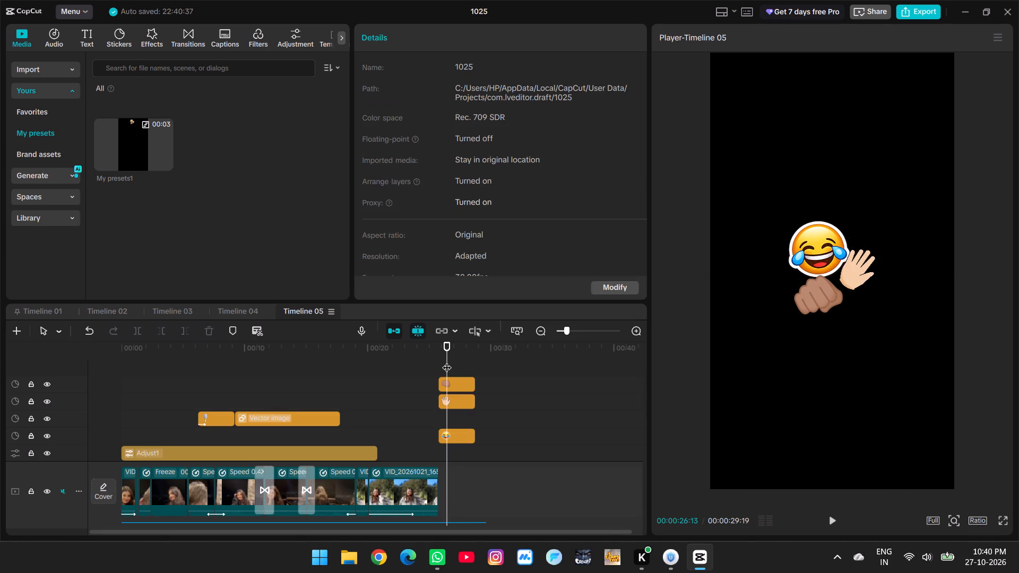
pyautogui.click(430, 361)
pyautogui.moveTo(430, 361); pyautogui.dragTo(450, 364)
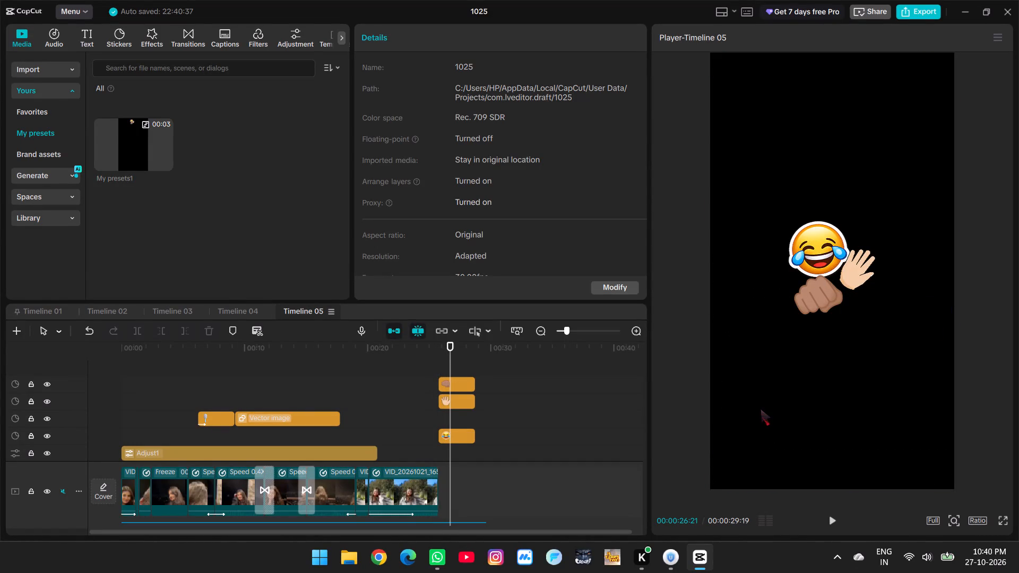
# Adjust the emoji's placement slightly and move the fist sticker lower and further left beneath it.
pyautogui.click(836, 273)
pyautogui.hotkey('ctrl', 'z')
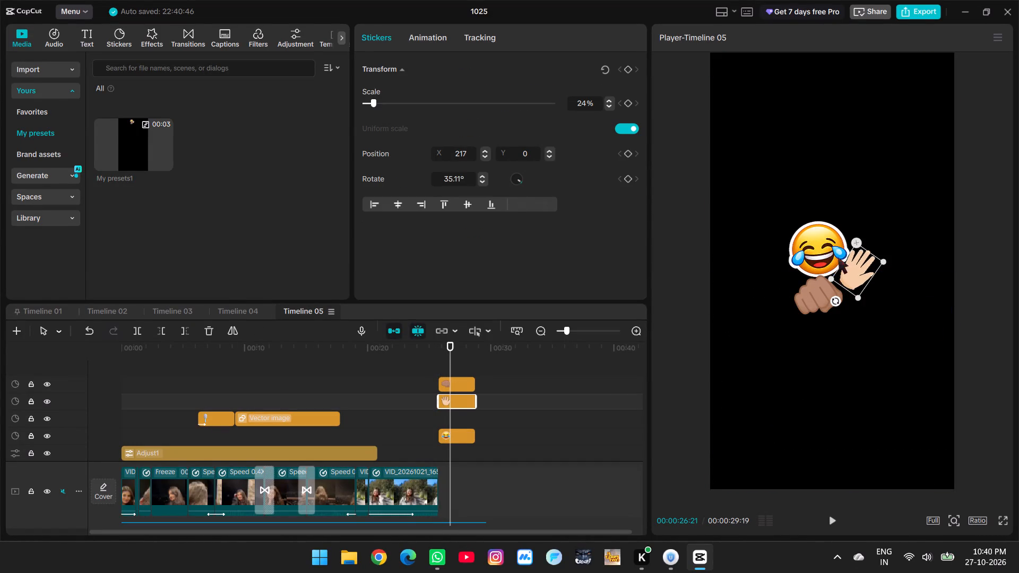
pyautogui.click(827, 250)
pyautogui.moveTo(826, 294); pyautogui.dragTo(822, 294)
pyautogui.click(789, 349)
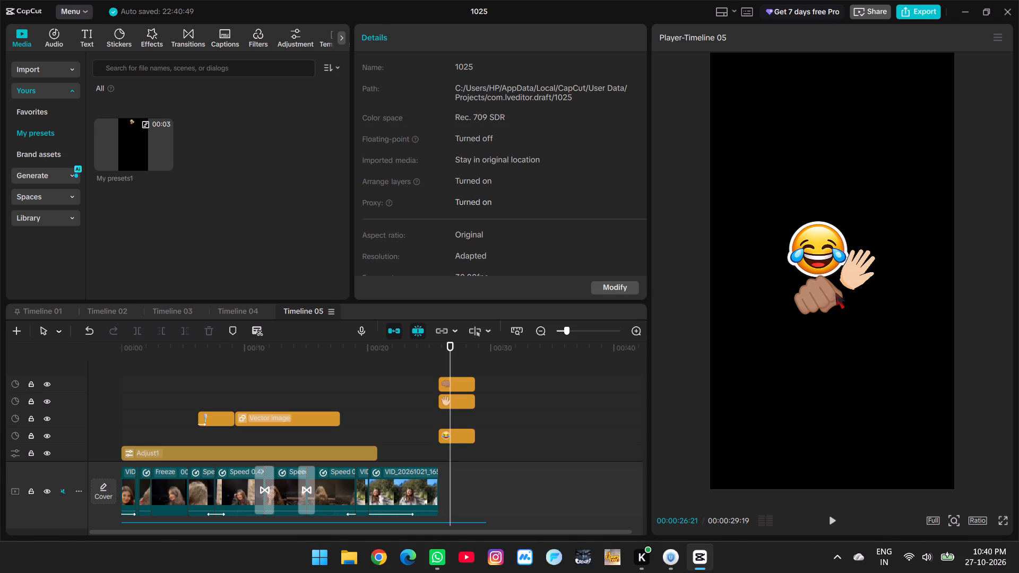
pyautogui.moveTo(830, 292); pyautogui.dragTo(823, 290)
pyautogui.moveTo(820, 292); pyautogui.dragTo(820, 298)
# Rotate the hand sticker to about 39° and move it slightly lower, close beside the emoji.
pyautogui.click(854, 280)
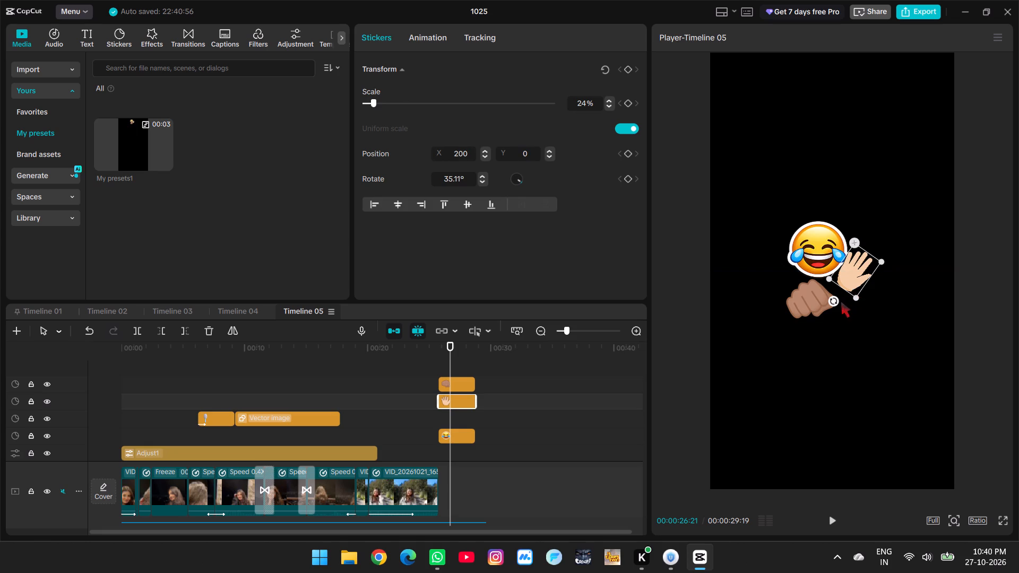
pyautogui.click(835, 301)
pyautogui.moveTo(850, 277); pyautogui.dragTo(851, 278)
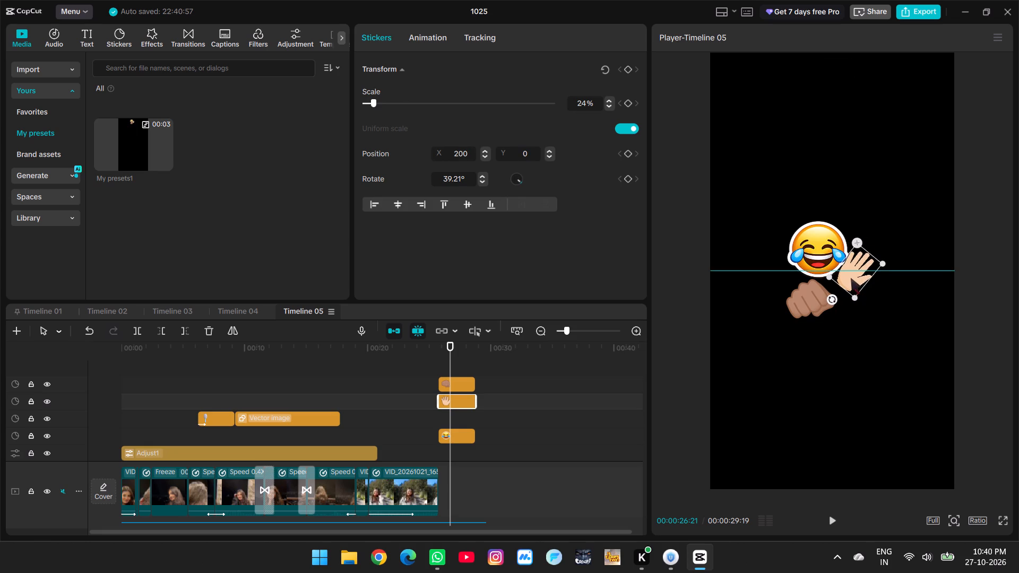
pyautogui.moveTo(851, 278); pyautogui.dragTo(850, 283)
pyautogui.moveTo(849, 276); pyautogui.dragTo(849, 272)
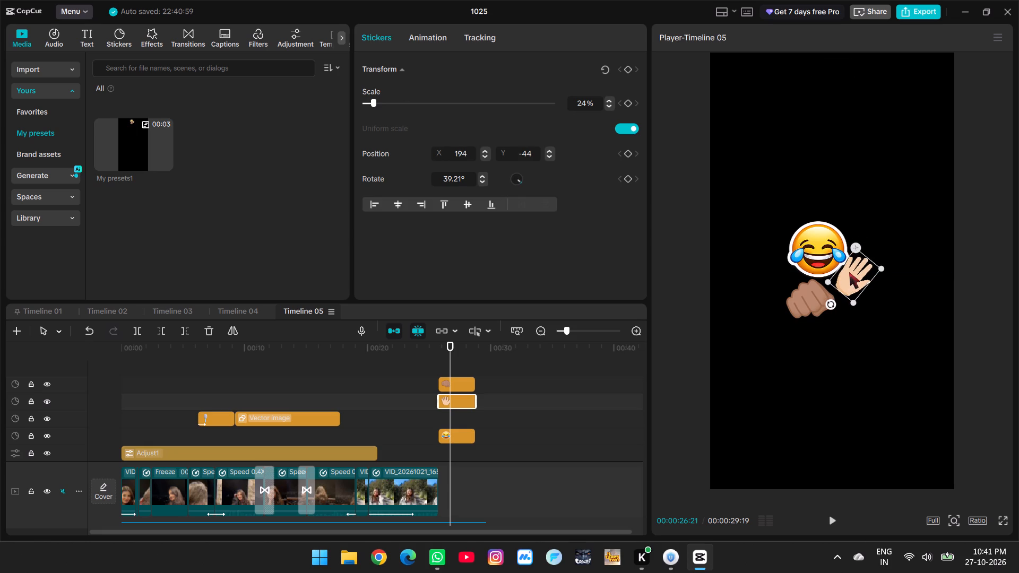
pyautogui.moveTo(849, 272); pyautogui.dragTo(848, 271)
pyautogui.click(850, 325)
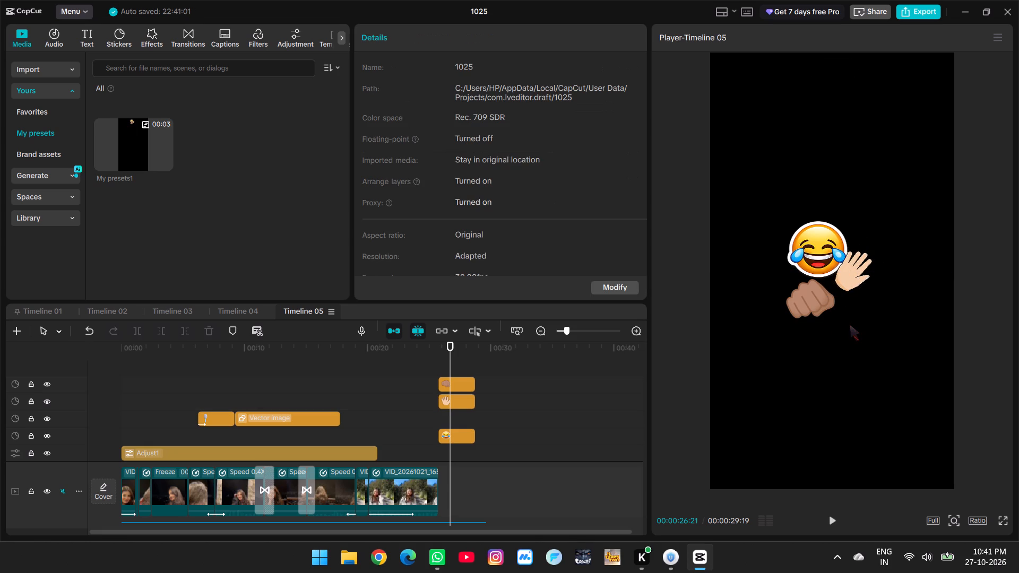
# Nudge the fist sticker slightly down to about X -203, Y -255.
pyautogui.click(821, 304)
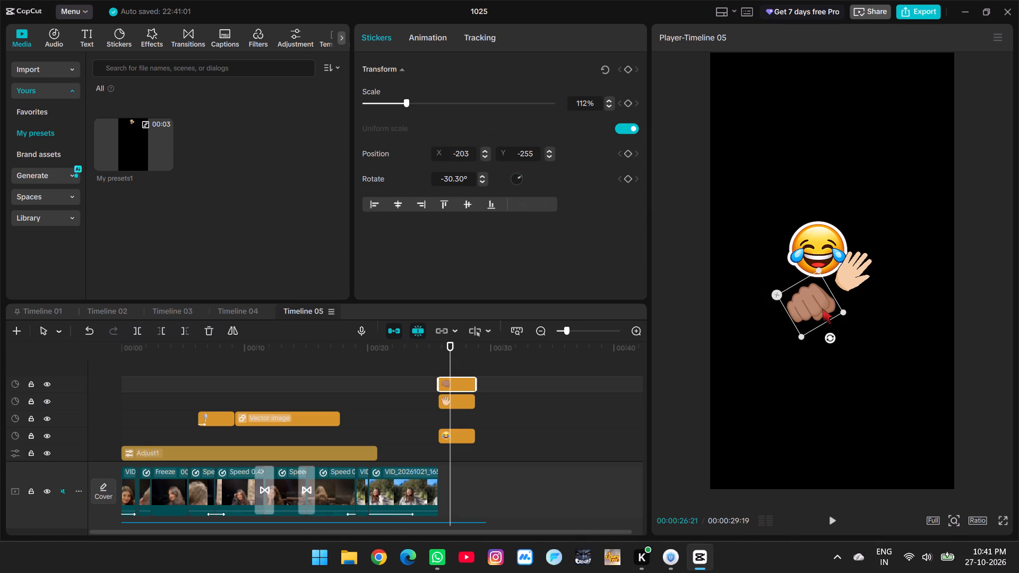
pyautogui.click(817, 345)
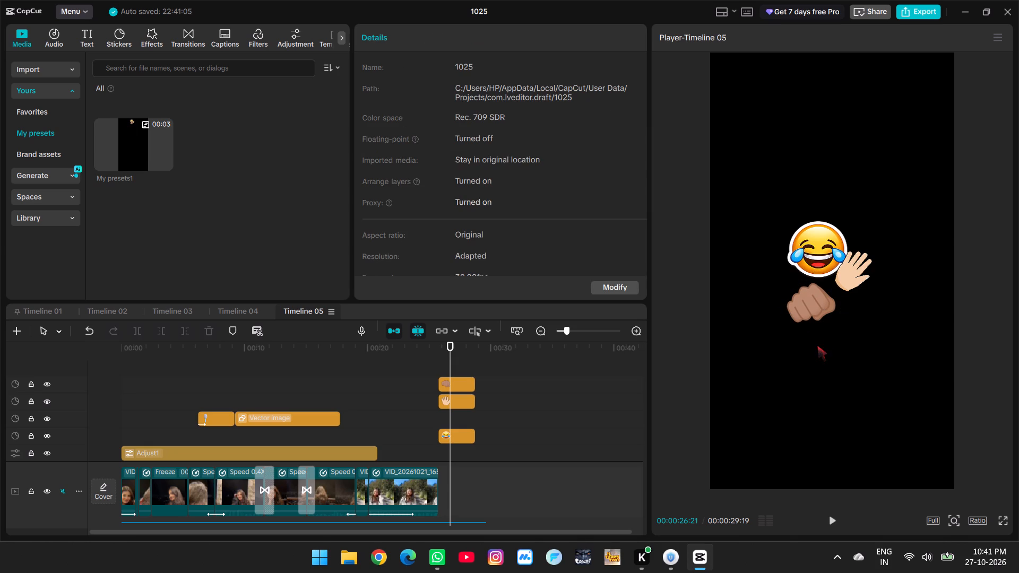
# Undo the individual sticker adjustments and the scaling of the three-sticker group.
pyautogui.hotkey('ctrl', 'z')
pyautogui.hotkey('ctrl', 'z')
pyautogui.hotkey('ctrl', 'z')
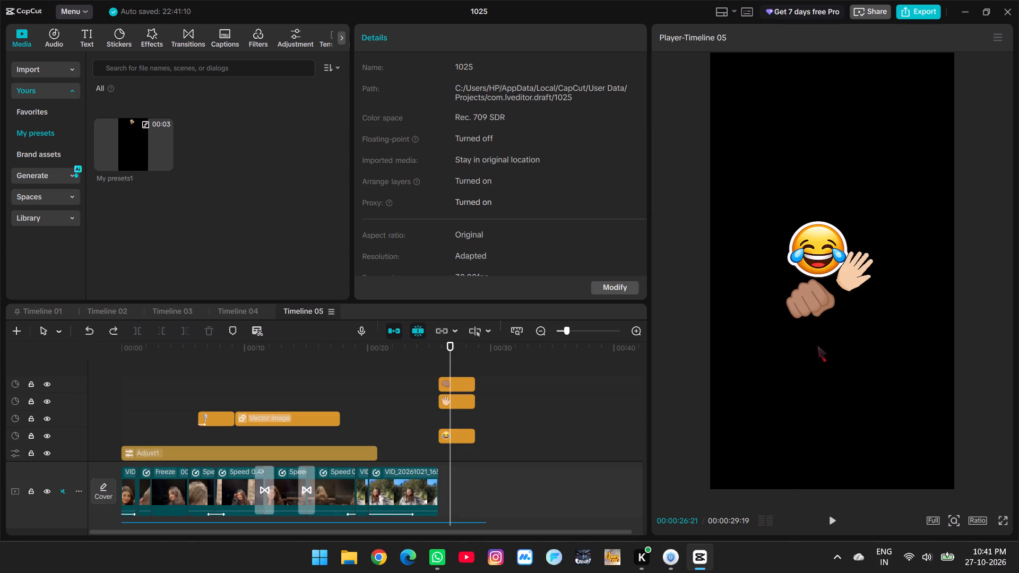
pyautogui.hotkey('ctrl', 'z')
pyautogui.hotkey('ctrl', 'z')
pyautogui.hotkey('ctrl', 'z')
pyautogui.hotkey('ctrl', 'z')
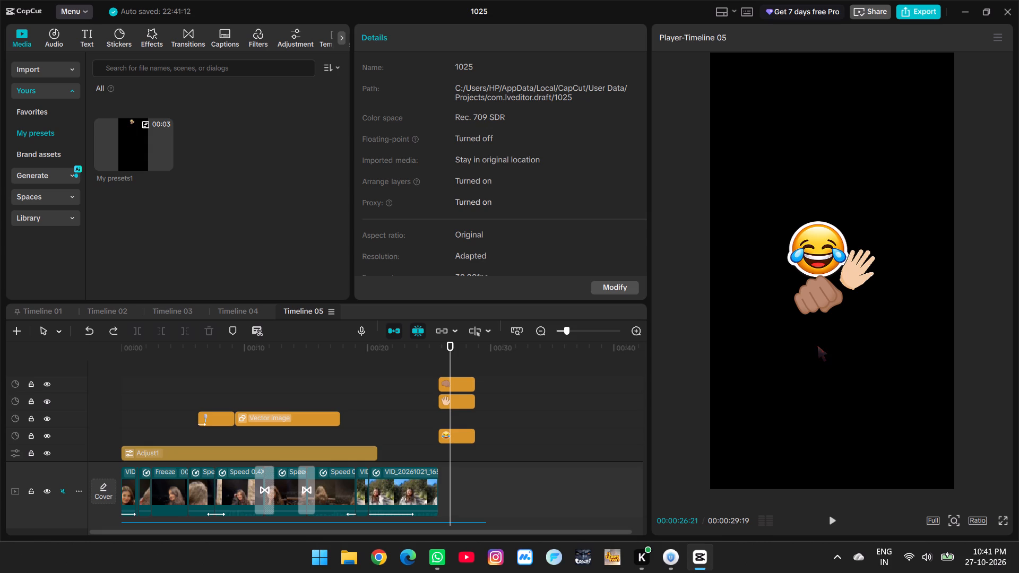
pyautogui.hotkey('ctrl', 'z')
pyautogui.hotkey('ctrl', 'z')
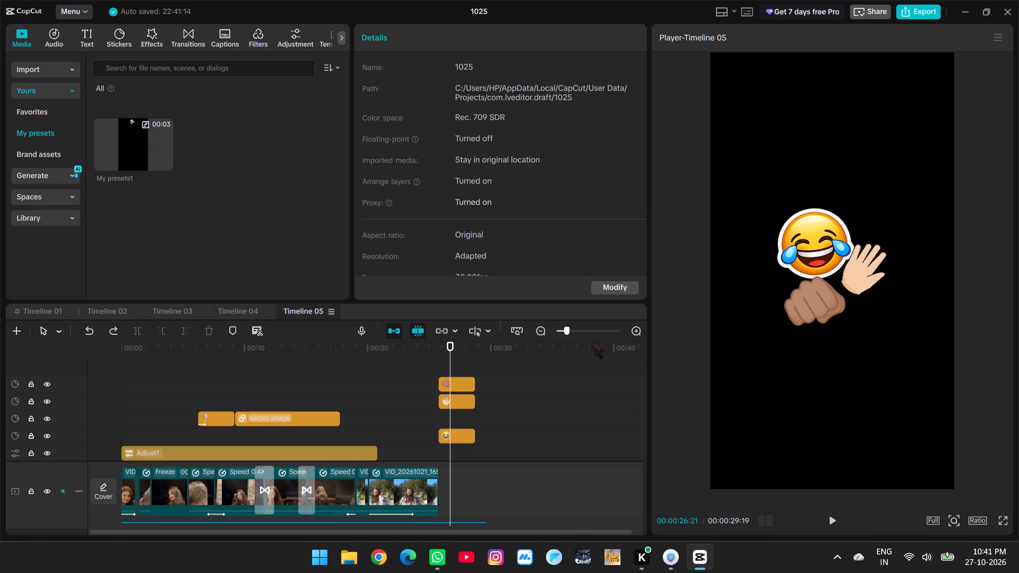
# Select the centred fist, hand and laughing emoji clips together and combine them into one compound clip.
pyautogui.rightClick(782, 155)
pyautogui.moveTo(469, 456); pyautogui.dragTo(464, 375)
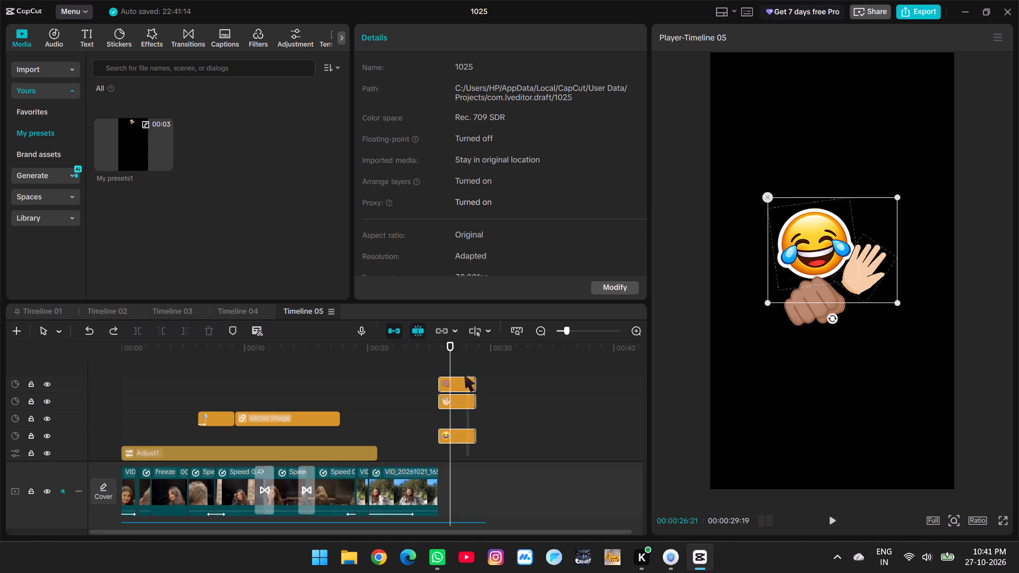
pyautogui.moveTo(464, 375); pyautogui.dragTo(464, 375)
pyautogui.rightClick(453, 380)
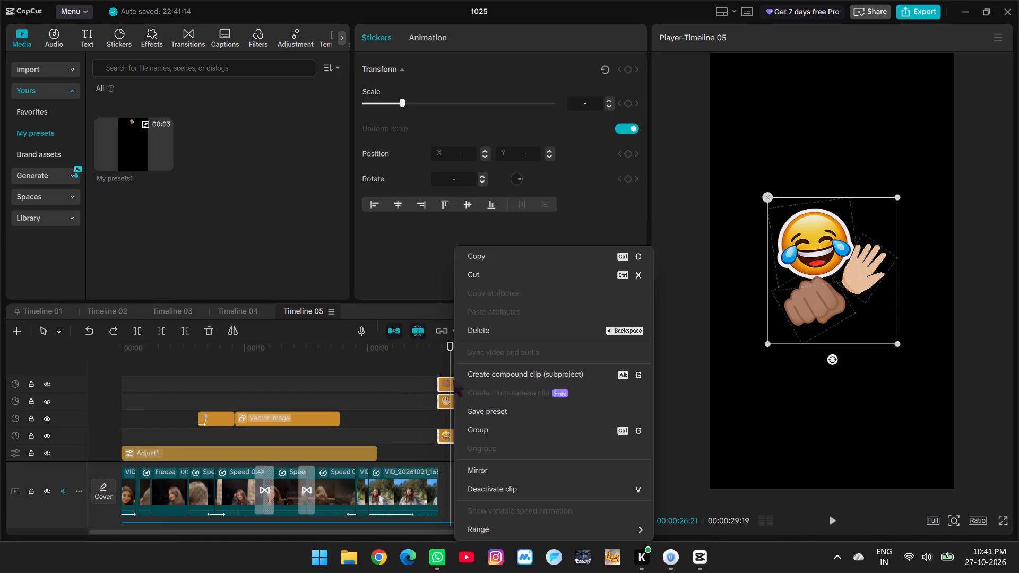
pyautogui.click(493, 374)
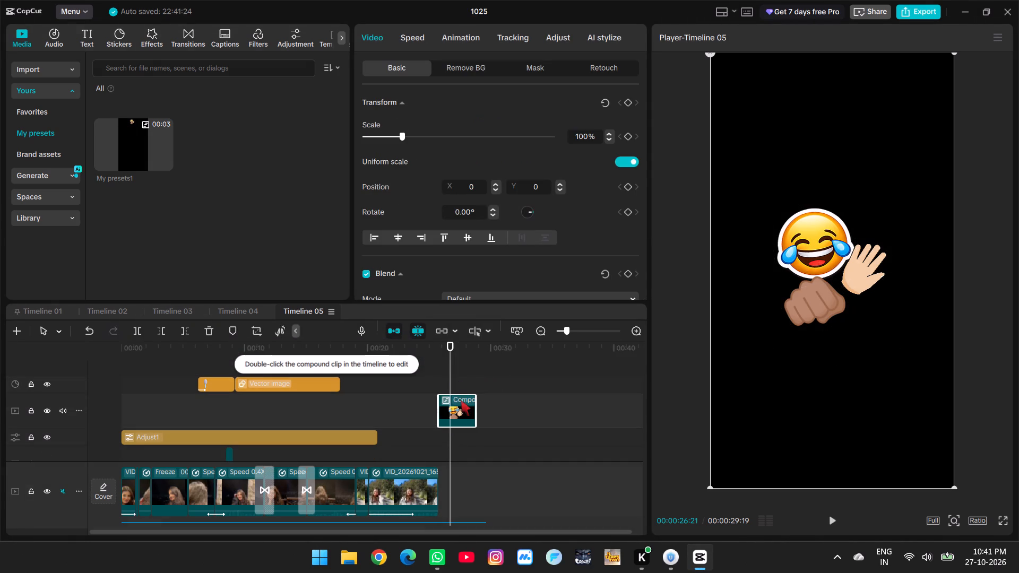
# Save the centred sticker compound clip as a preset.
pyautogui.rightClick(461, 400)
pyautogui.click(494, 303)
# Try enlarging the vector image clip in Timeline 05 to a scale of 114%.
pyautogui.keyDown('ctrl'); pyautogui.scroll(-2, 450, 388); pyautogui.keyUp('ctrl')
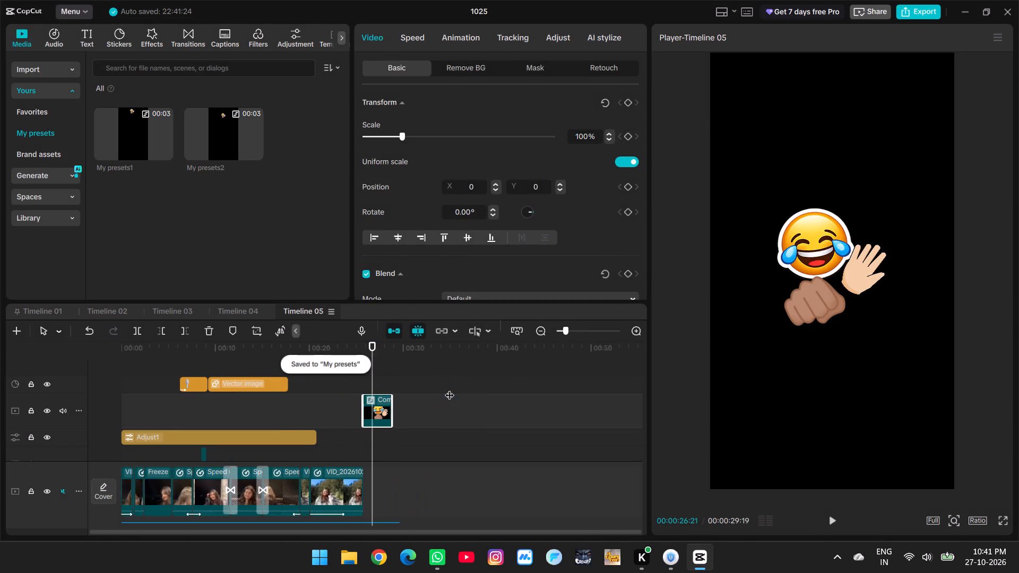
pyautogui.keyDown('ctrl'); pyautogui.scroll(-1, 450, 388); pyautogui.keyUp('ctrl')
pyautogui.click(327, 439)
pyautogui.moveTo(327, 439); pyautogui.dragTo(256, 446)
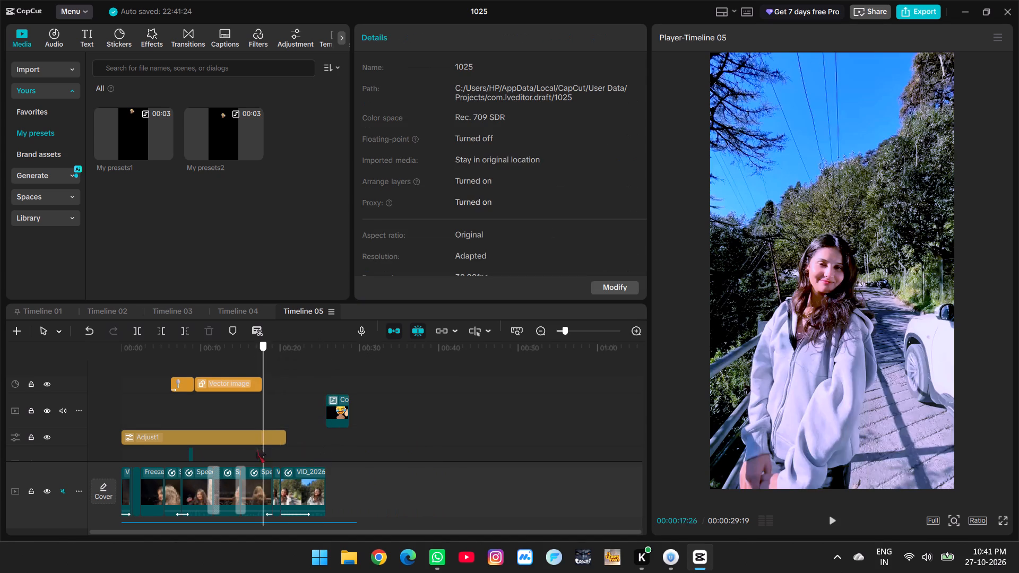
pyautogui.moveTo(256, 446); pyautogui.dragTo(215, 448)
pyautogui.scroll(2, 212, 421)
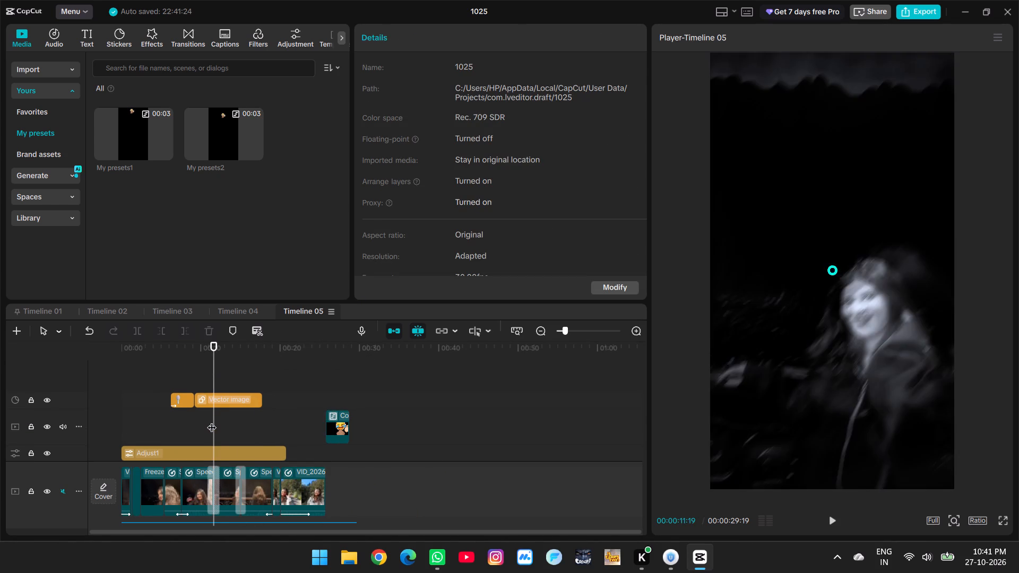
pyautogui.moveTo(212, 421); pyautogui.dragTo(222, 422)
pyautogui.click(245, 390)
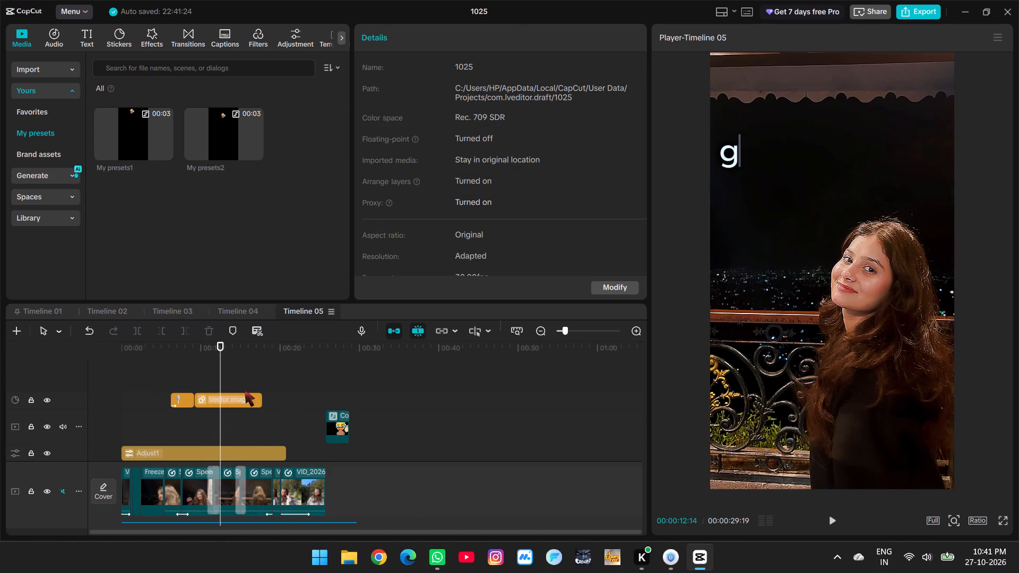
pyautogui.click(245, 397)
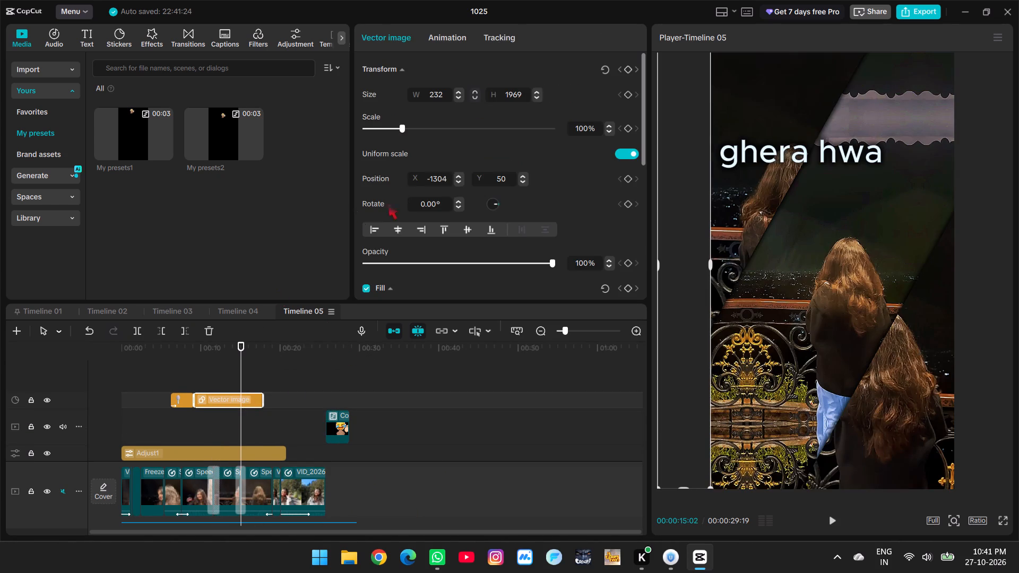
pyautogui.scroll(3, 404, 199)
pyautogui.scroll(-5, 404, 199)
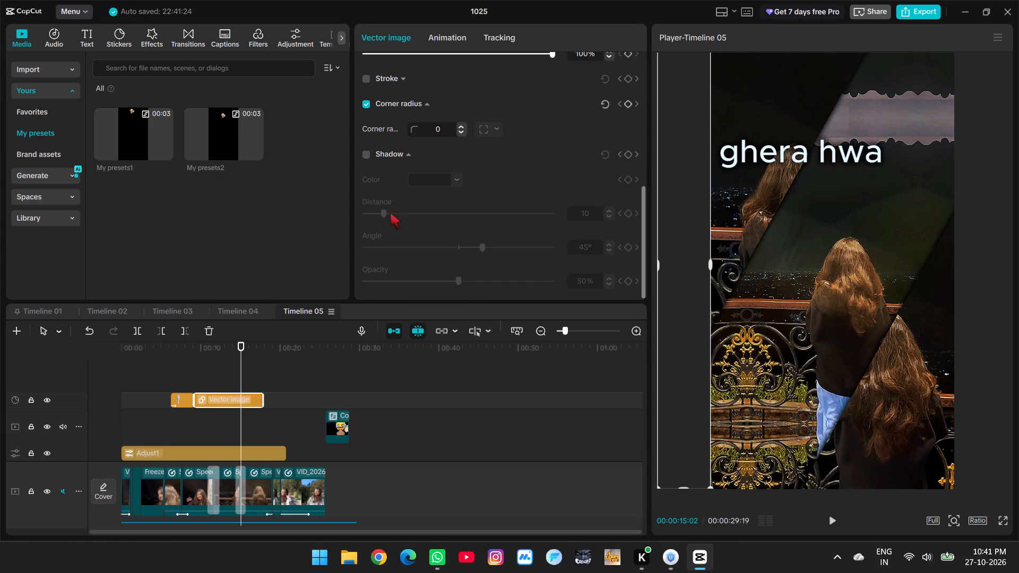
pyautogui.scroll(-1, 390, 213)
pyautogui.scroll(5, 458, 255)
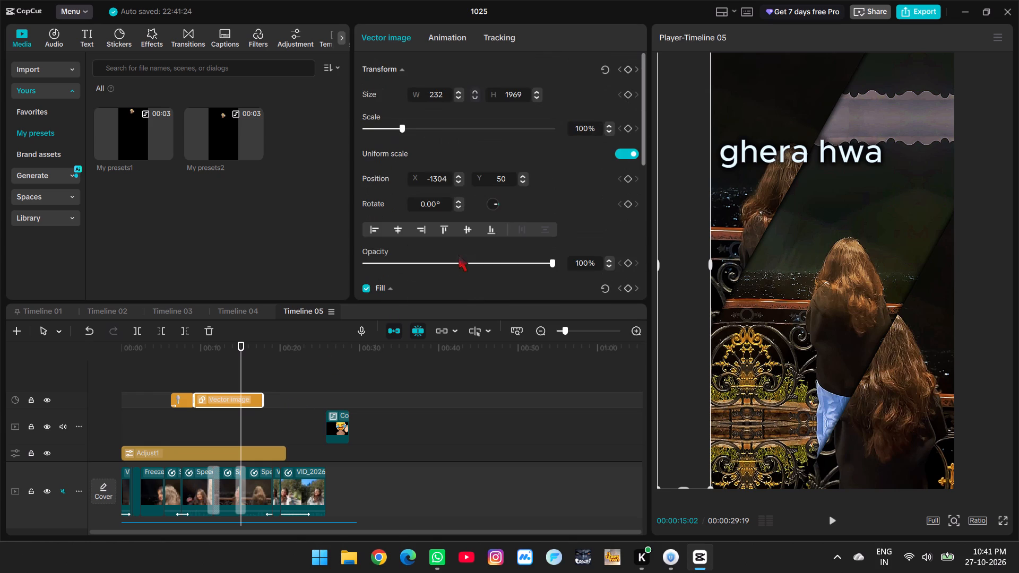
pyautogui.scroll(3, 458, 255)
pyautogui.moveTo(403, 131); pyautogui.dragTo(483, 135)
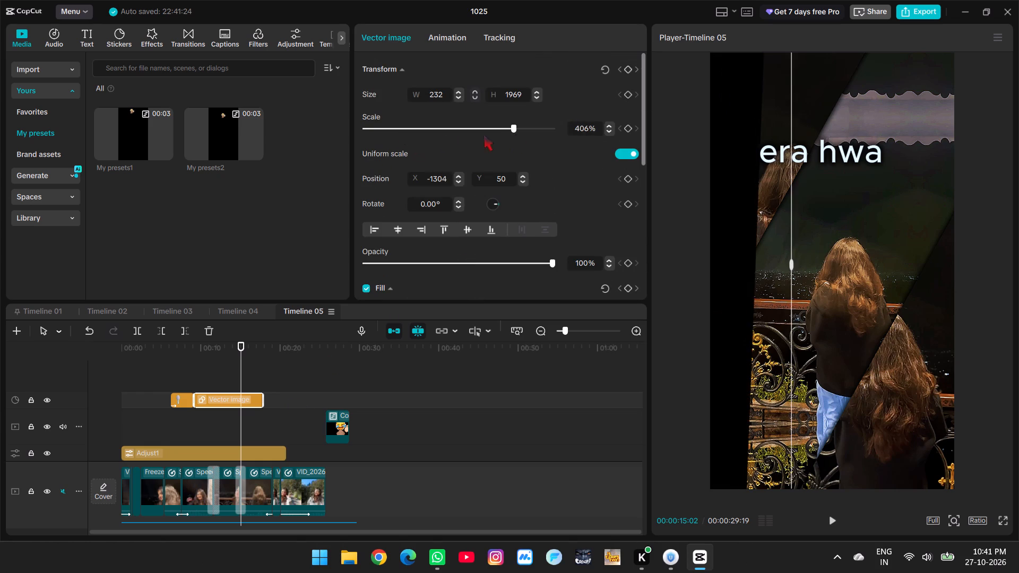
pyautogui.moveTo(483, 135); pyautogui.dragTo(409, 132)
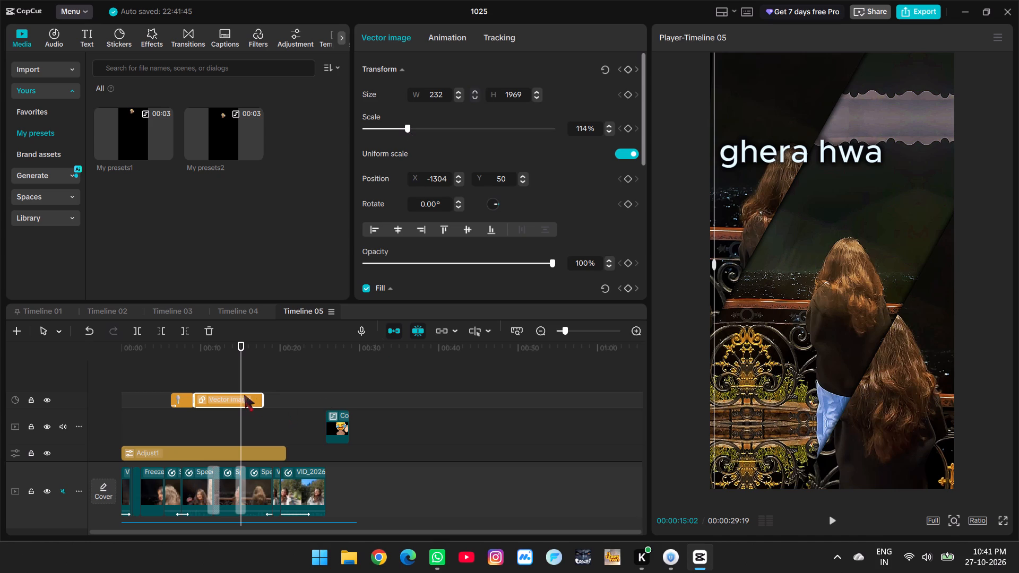
# Delete the vector image clip together with the short orange clip directly before it on the same track.
pyautogui.moveTo(271, 397); pyautogui.dragTo(169, 403)
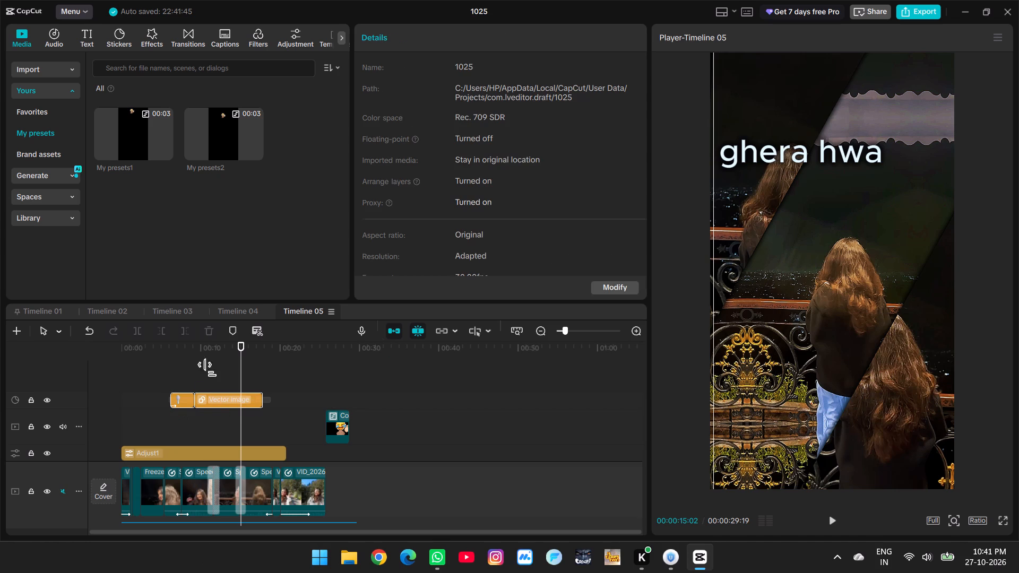
pyautogui.click(206, 334)
# Examine the remaining text, effect, filter, video and audio tracks of Timeline 05.
pyautogui.keyDown('ctrl'); pyautogui.scroll(-8, 252, 424); pyautogui.keyUp('ctrl')
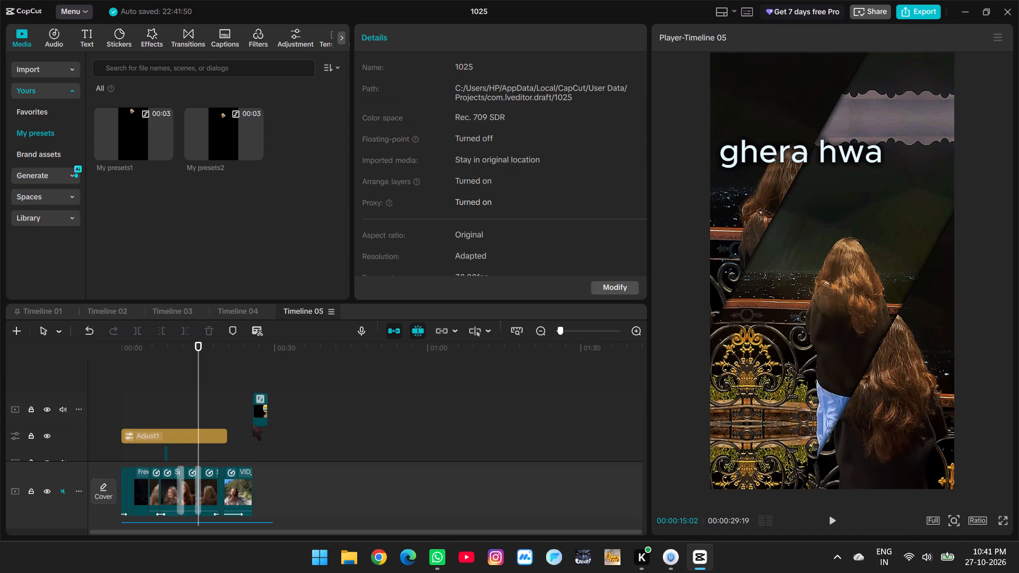
pyautogui.scroll(-18, 252, 424)
pyautogui.keyDown('ctrl'); pyautogui.scroll(7, 224, 426); pyautogui.keyUp('ctrl')
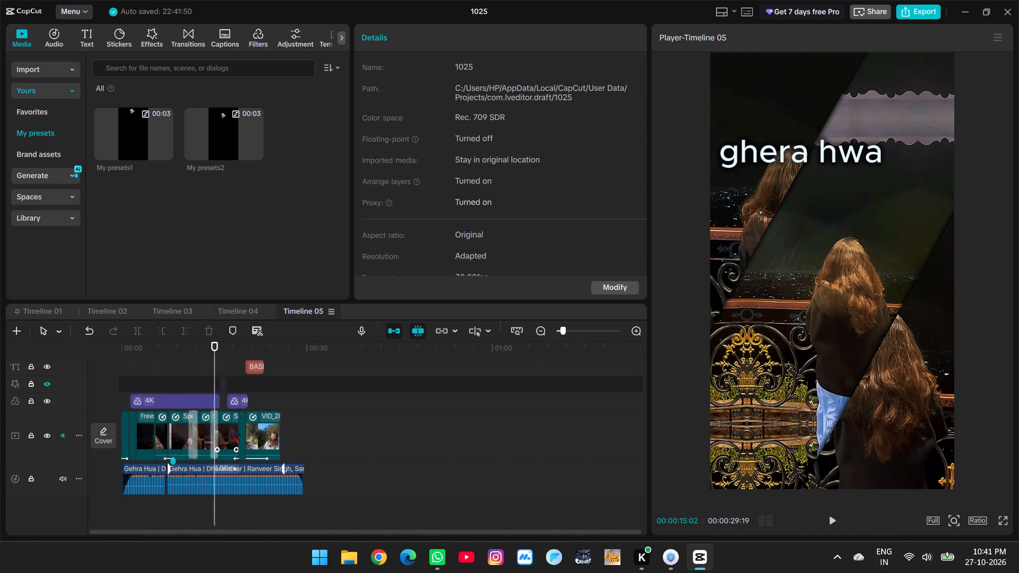
pyautogui.keyDown('ctrl'); pyautogui.scroll(14, 230, 427); pyautogui.keyUp('ctrl')
pyautogui.keyDown('ctrl'); pyautogui.scroll(-4, 238, 430); pyautogui.keyUp('ctrl')
pyautogui.scroll(13, 238, 430)
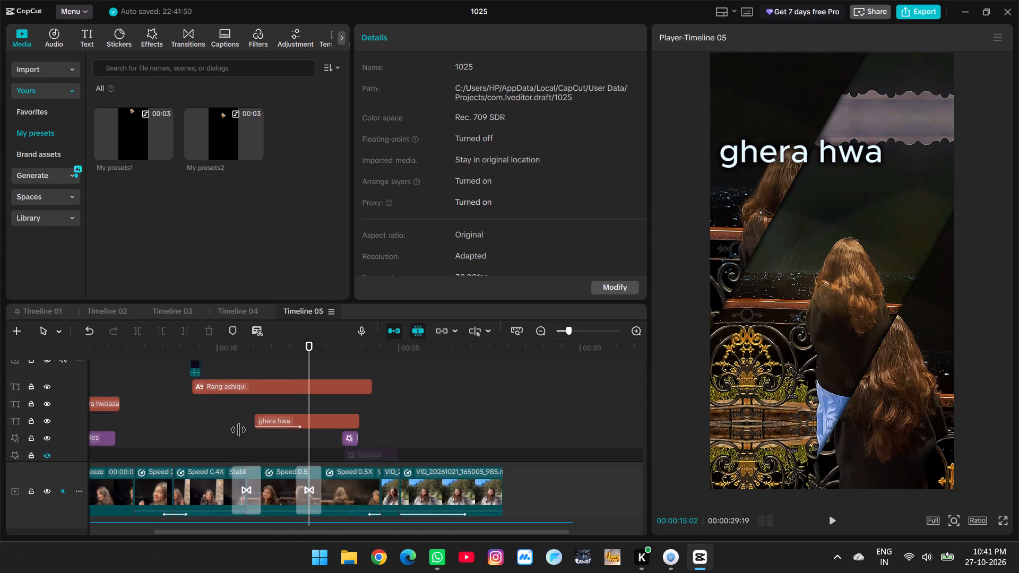
pyautogui.scroll(6, 238, 430)
pyautogui.keyDown('ctrl'); pyautogui.scroll(-2, 239, 413); pyautogui.keyUp('ctrl')
pyautogui.scroll(-5, 211, 401)
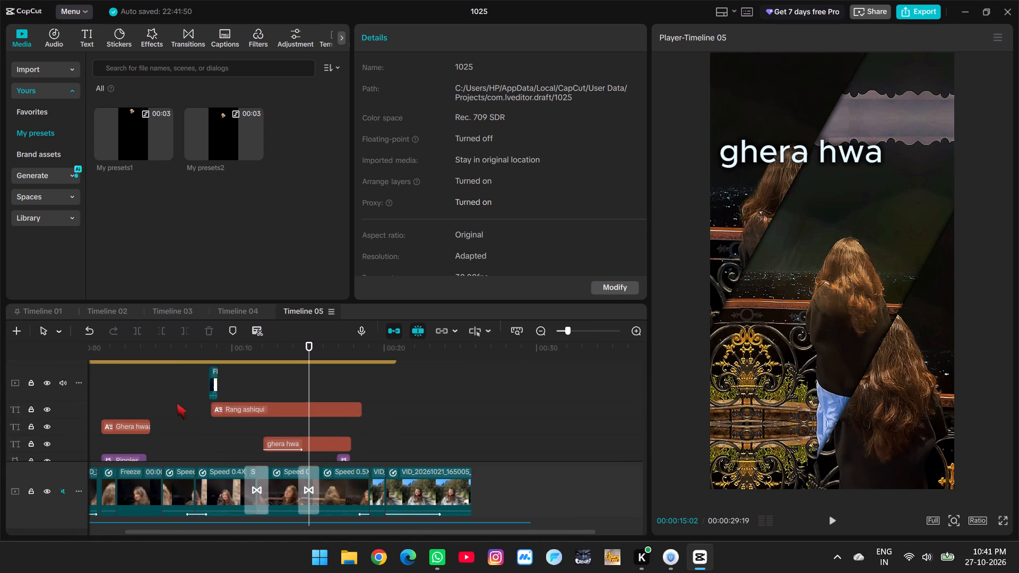
pyautogui.click(177, 403)
pyautogui.moveTo(177, 403); pyautogui.dragTo(87, 403)
pyautogui.scroll(-12, 257, 421)
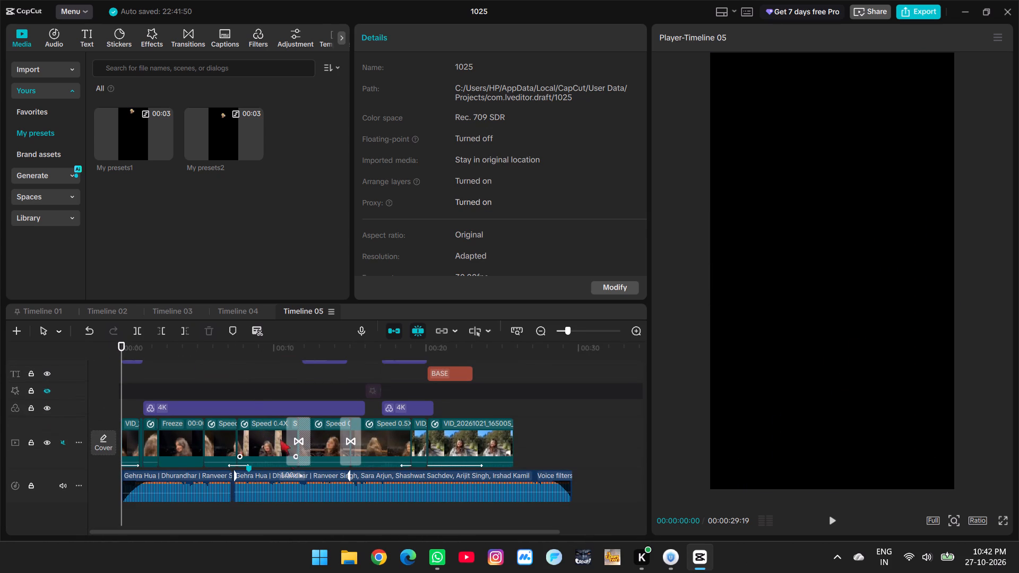
# Add the trending Peachy Heart transition at the end of the Freeze clip, at about 00:05 on the main track.
pyautogui.scroll(3, 437, 472)
pyautogui.click(279, 442)
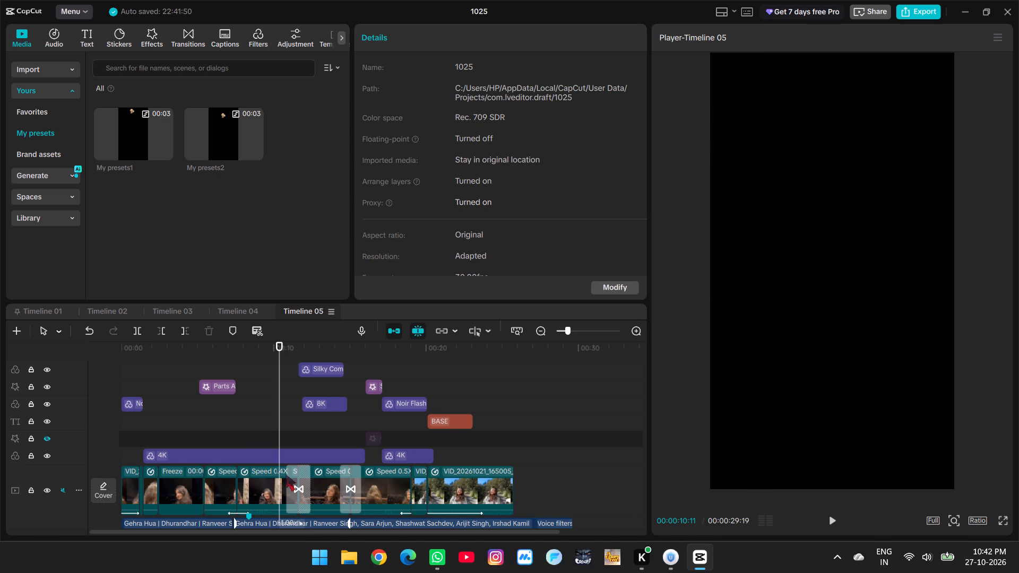
pyautogui.click(245, 442)
pyautogui.click(192, 444)
pyautogui.moveTo(191, 441); pyautogui.dragTo(197, 442)
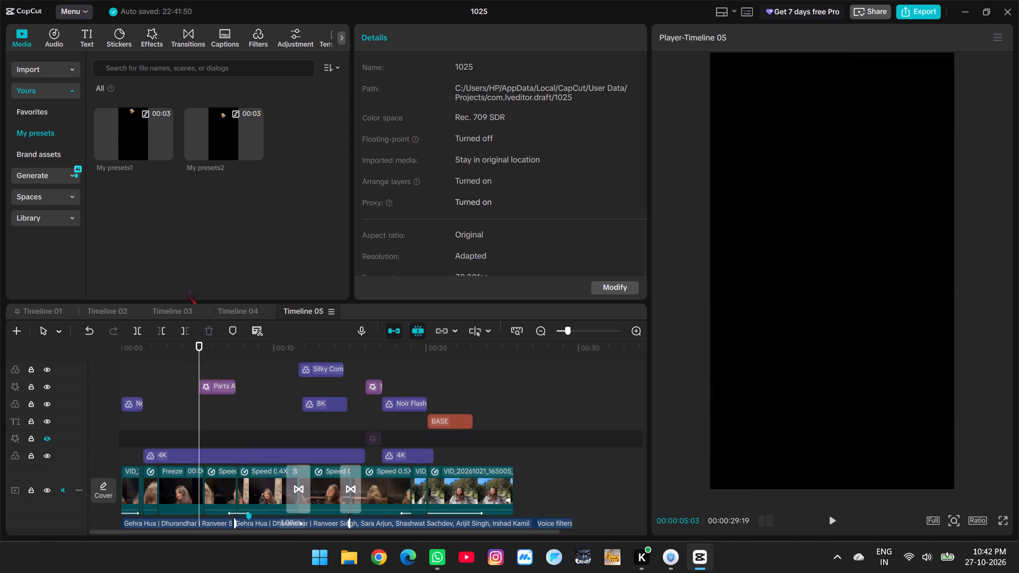
pyautogui.click(196, 41)
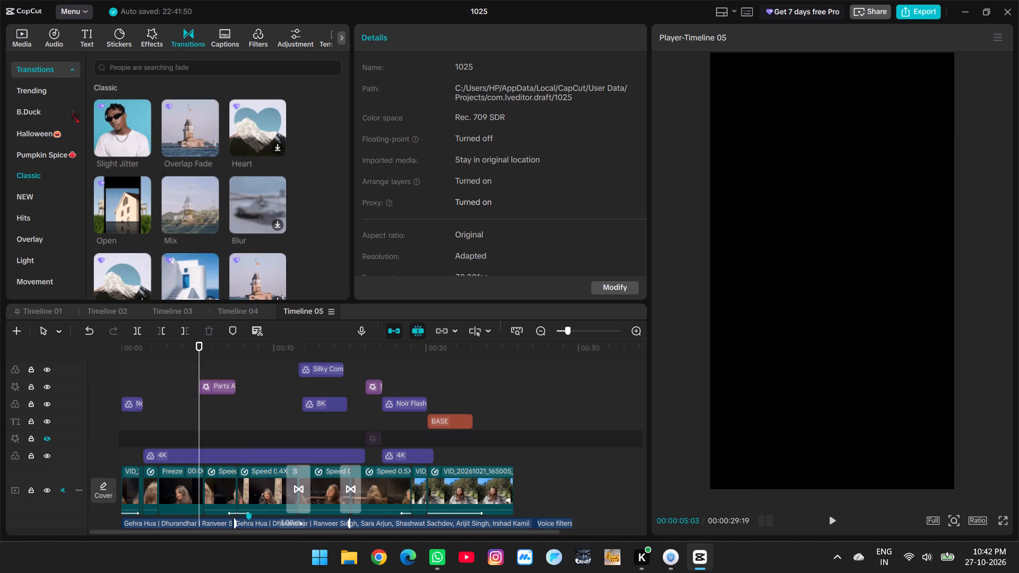
pyautogui.click(32, 91)
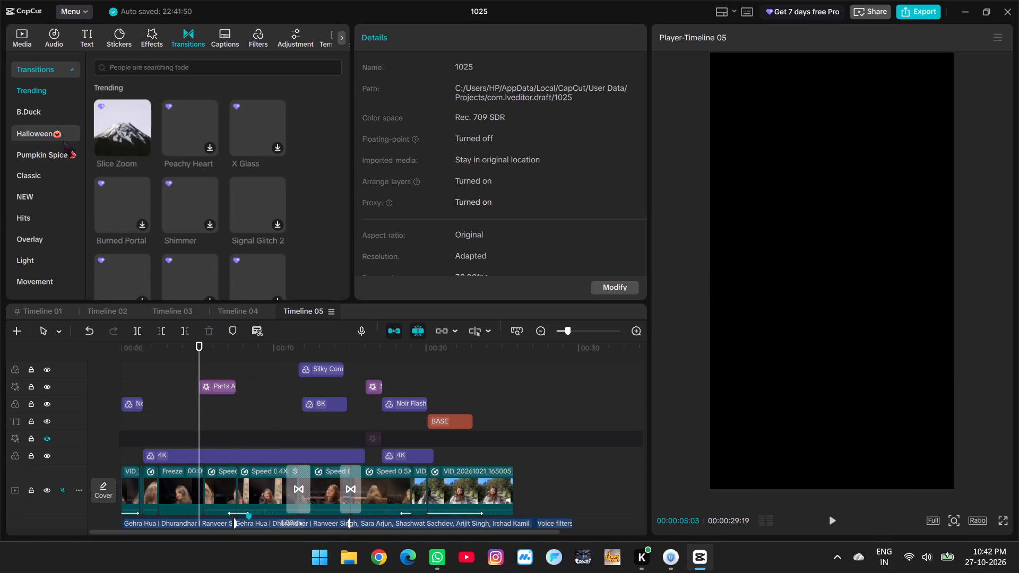
pyautogui.click(124, 112)
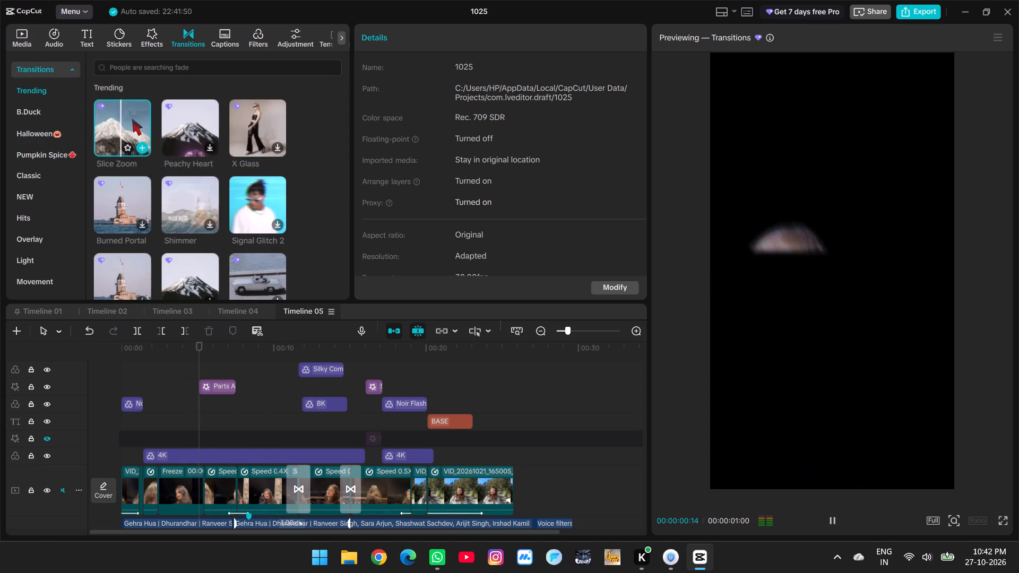
pyautogui.click(176, 116)
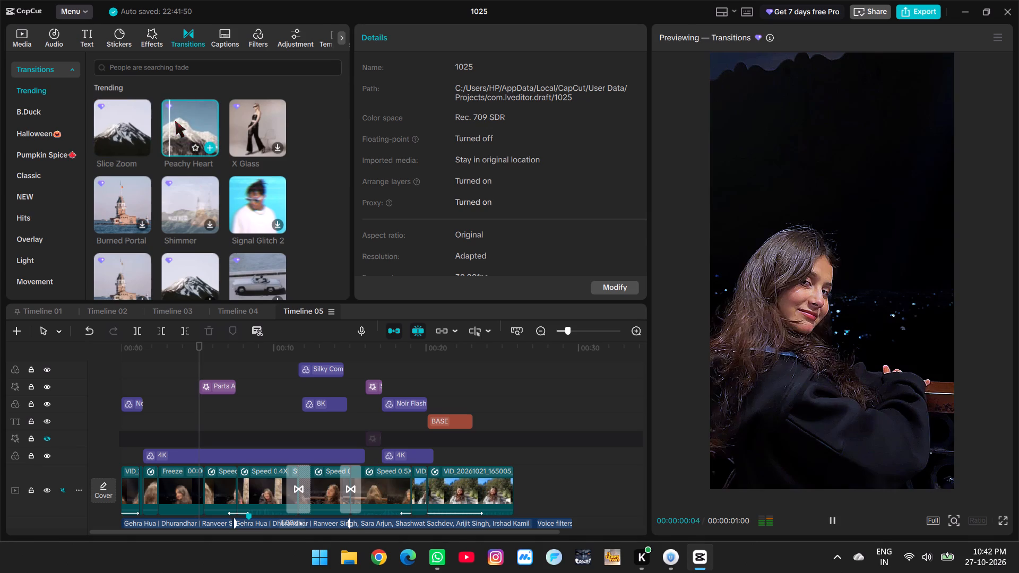
pyautogui.click(208, 146)
pyautogui.click(214, 497)
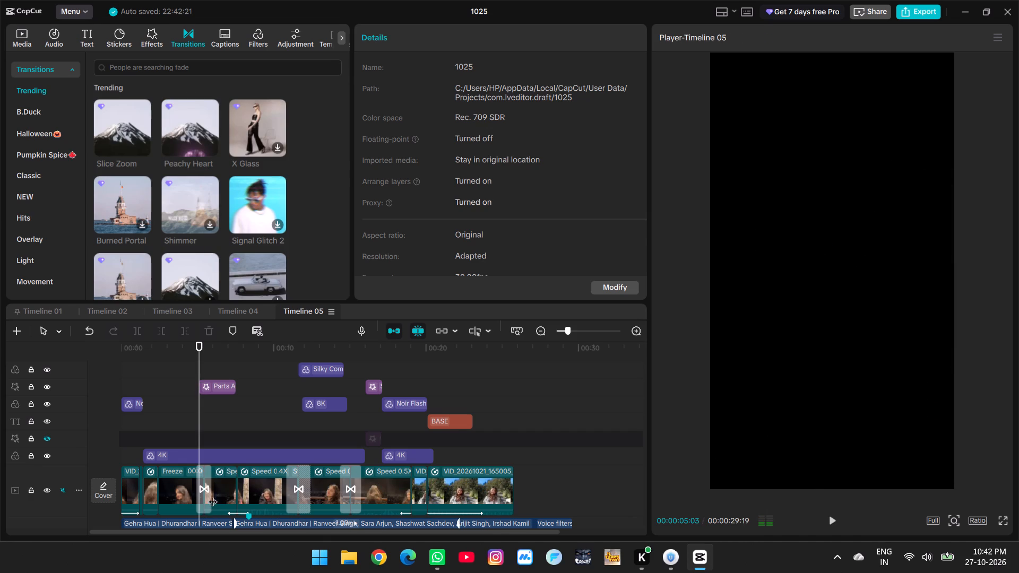
# Set the Peachy Heart transition's duration to 1.0 s and preview it.
pyautogui.click(211, 492)
pyautogui.click(206, 492)
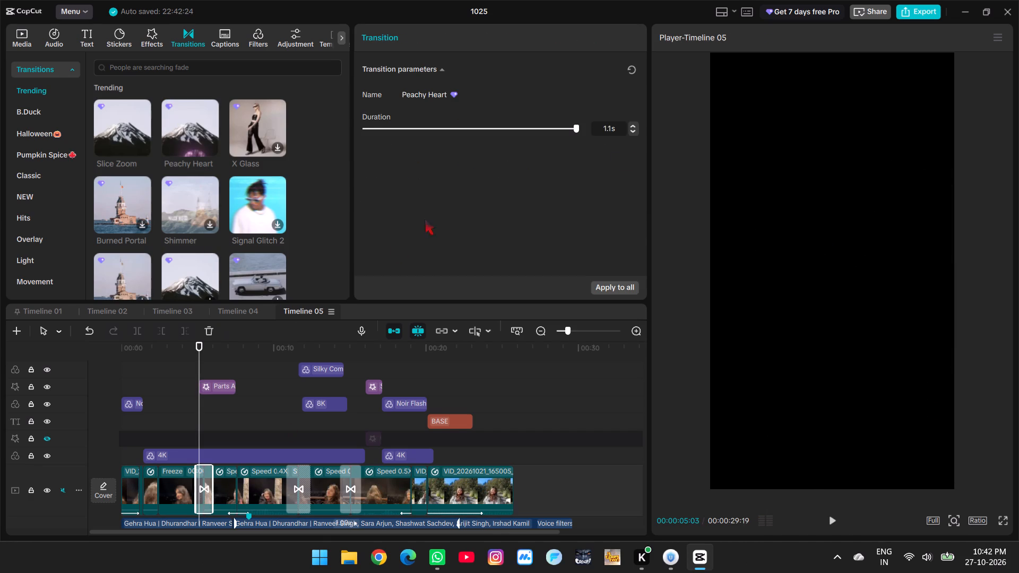
pyautogui.moveTo(576, 128); pyautogui.dragTo(556, 137)
pyautogui.press('space')
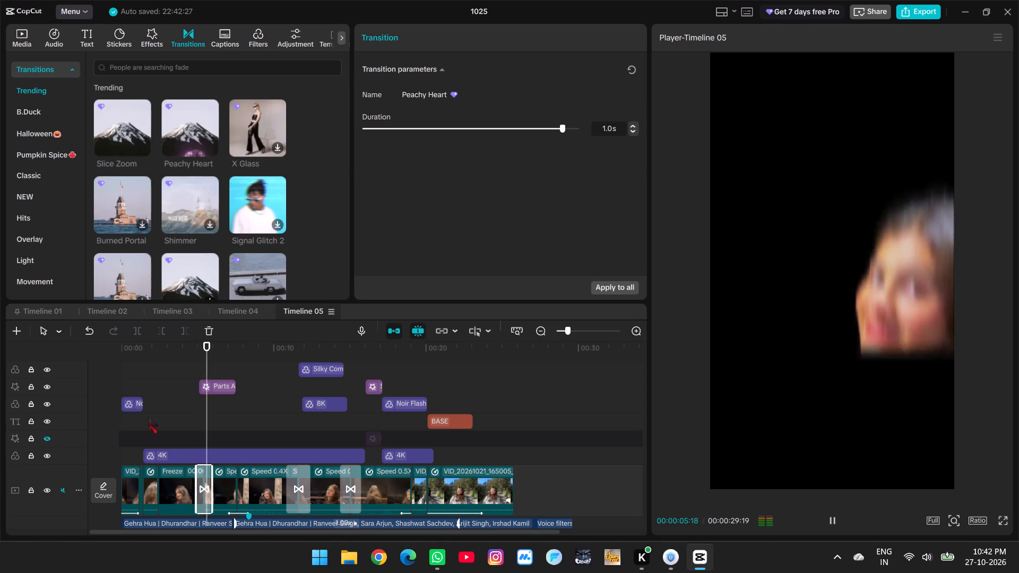
pyautogui.press('space')
# Delete the "Parts A" effect clip that starts at about 00:05, above the Peachy Heart transition.
pyautogui.click(219, 387)
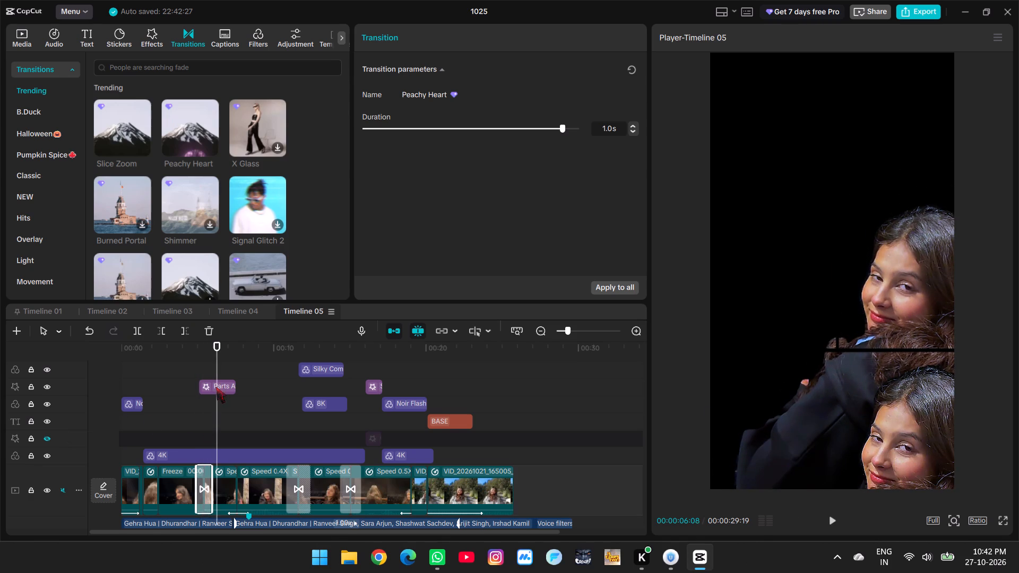
pyautogui.click(208, 335)
# Play back the footage around the Peachy Heart transition several times to check how it looks.
pyautogui.click(200, 429)
pyautogui.press('space')
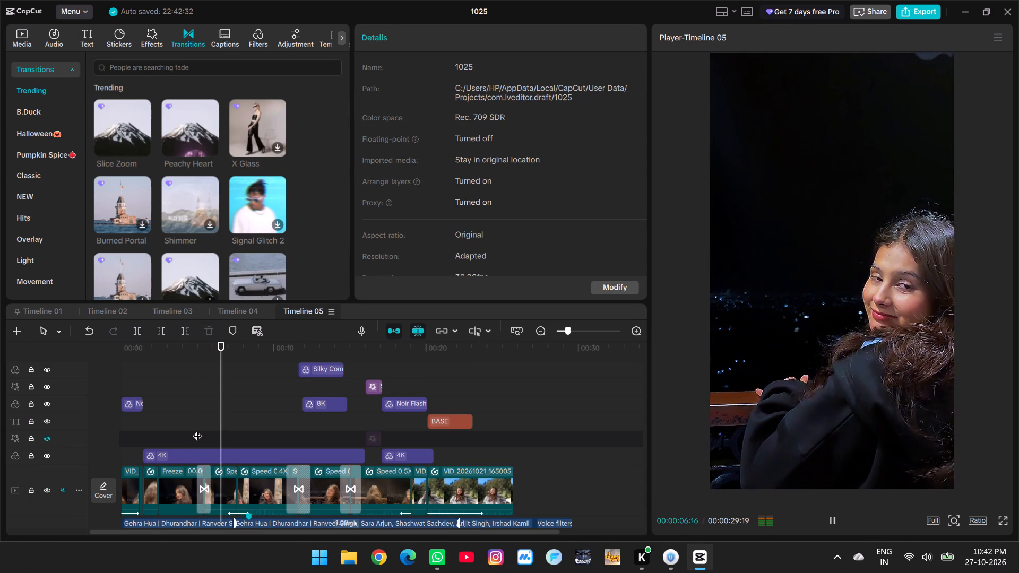
pyautogui.press('space')
pyautogui.click(197, 429)
pyautogui.press('space')
pyautogui.press('space')
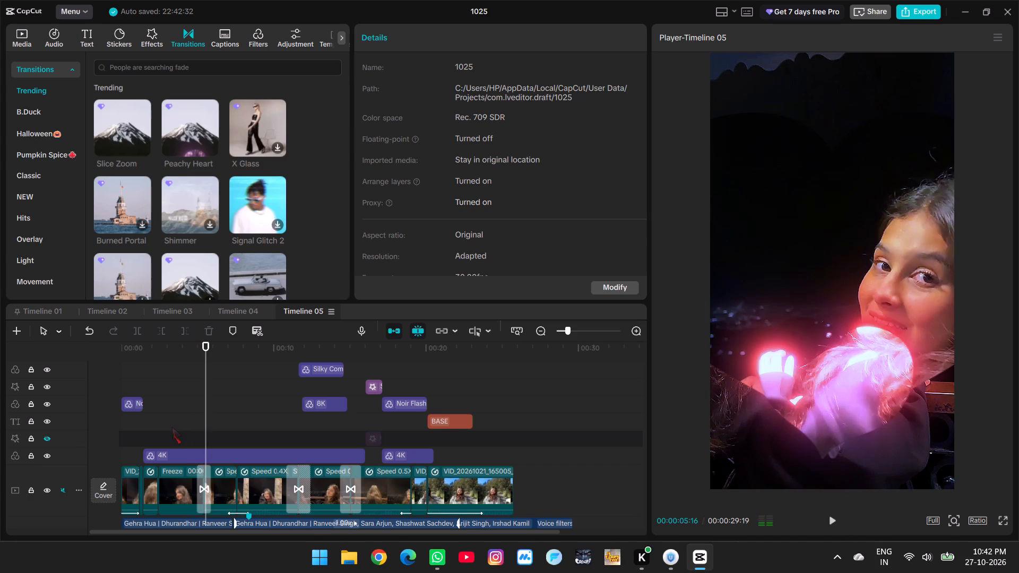
pyautogui.click(170, 427)
pyautogui.press('space')
pyautogui.scroll(-3, 170, 427)
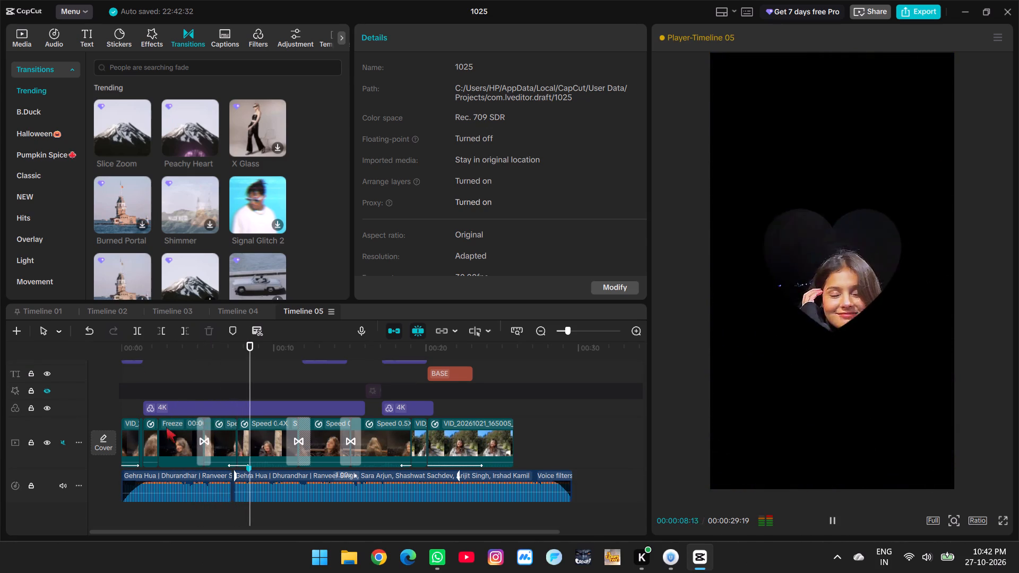
pyautogui.press('space')
# Review Timeline 05 from about 00:06 through the heart reveal and the Rang ashiqui title to about 00:10.
pyautogui.scroll(-4, 166, 427)
pyautogui.click(216, 506)
pyautogui.moveTo(216, 506); pyautogui.dragTo(206, 506)
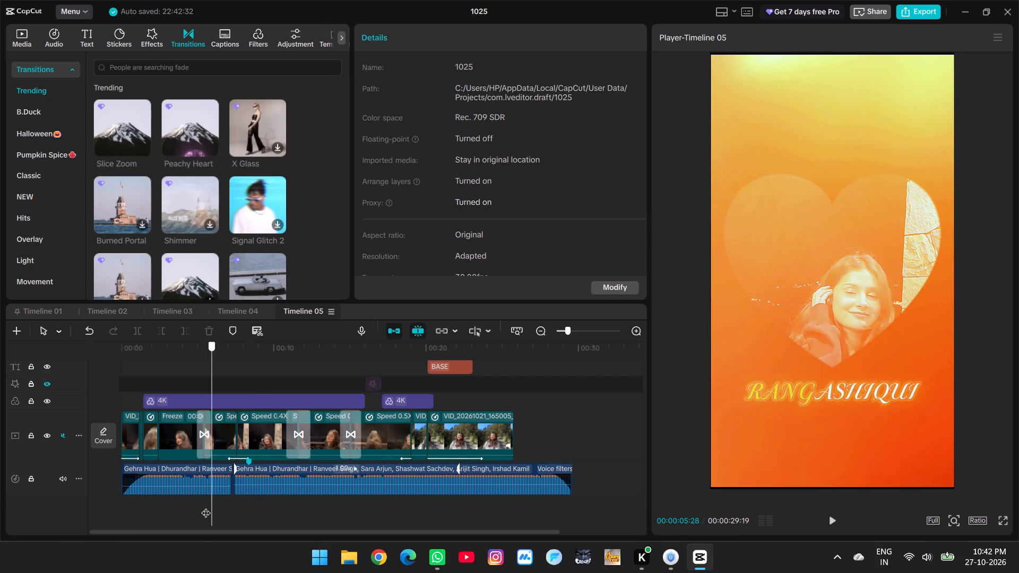
pyautogui.moveTo(206, 506); pyautogui.dragTo(130, 507)
pyautogui.press('space')
pyautogui.click(214, 377)
pyautogui.press('space')
pyautogui.press('space')
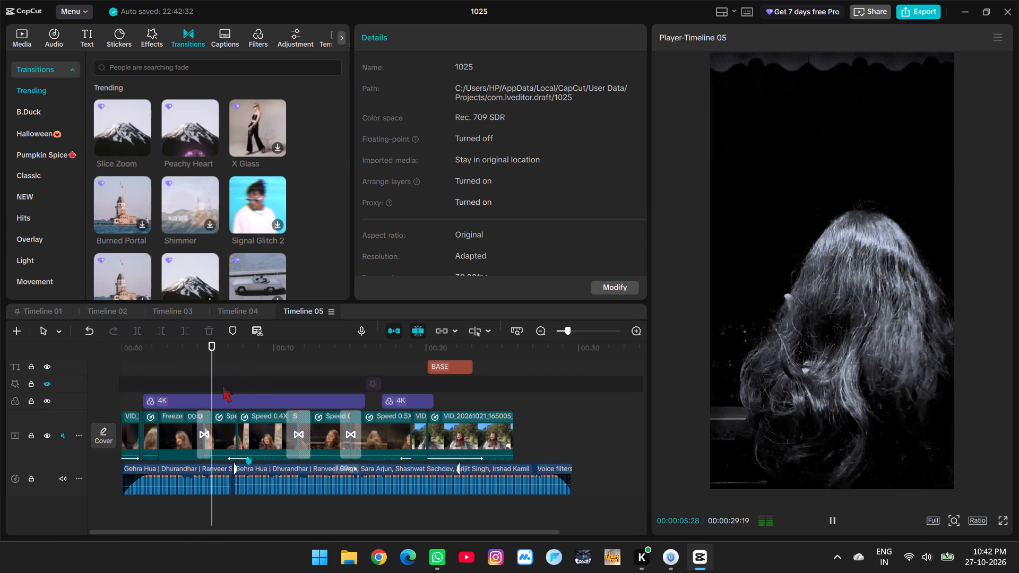
pyautogui.scroll(3, 224, 403)
pyautogui.press('space')
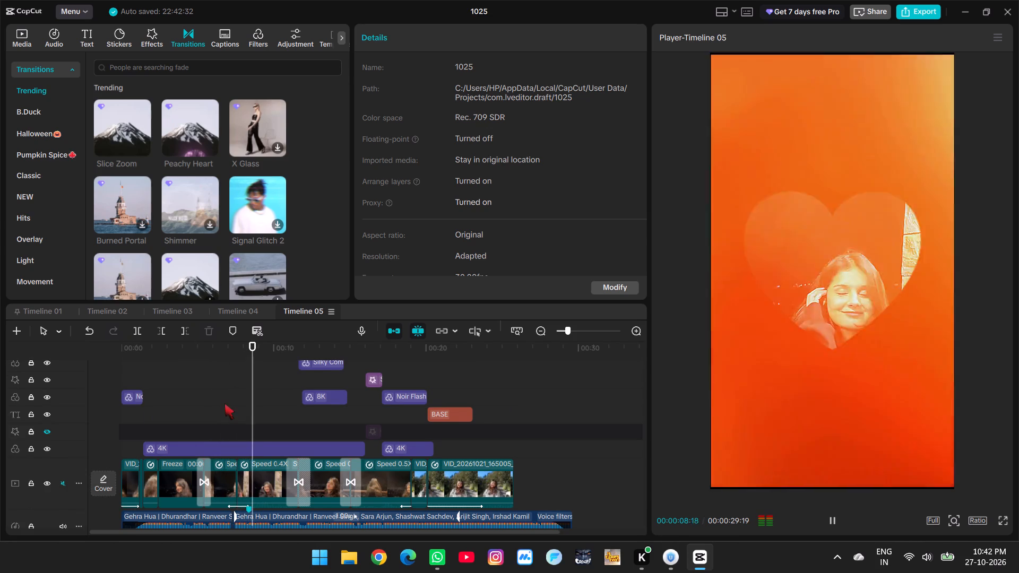
pyautogui.scroll(7, 224, 403)
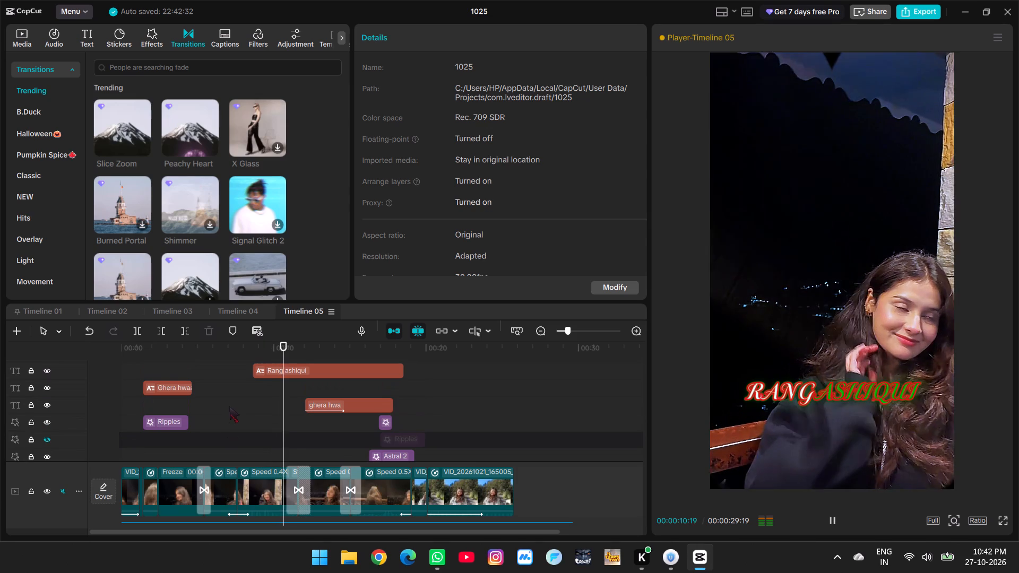
pyautogui.press('space')
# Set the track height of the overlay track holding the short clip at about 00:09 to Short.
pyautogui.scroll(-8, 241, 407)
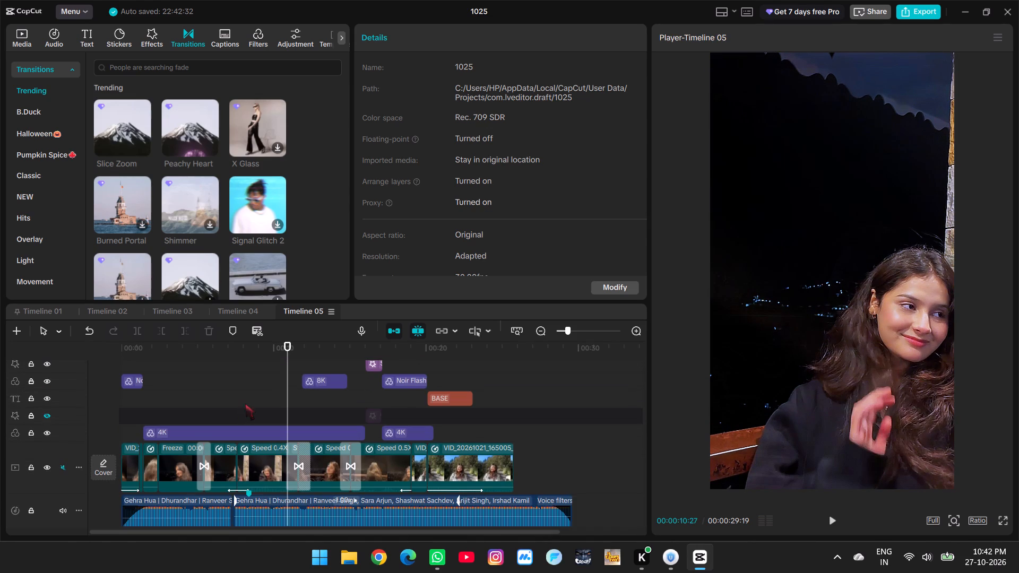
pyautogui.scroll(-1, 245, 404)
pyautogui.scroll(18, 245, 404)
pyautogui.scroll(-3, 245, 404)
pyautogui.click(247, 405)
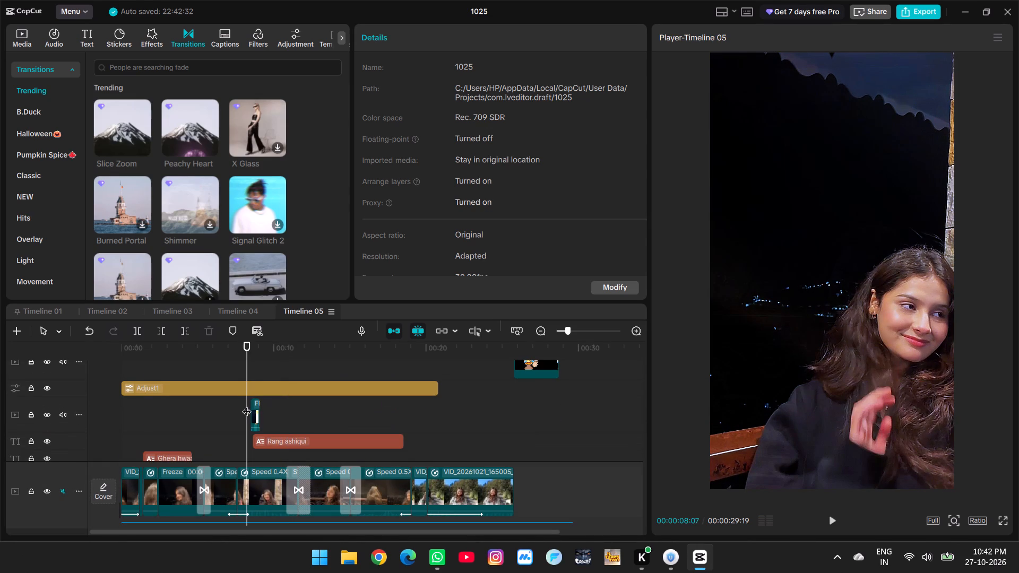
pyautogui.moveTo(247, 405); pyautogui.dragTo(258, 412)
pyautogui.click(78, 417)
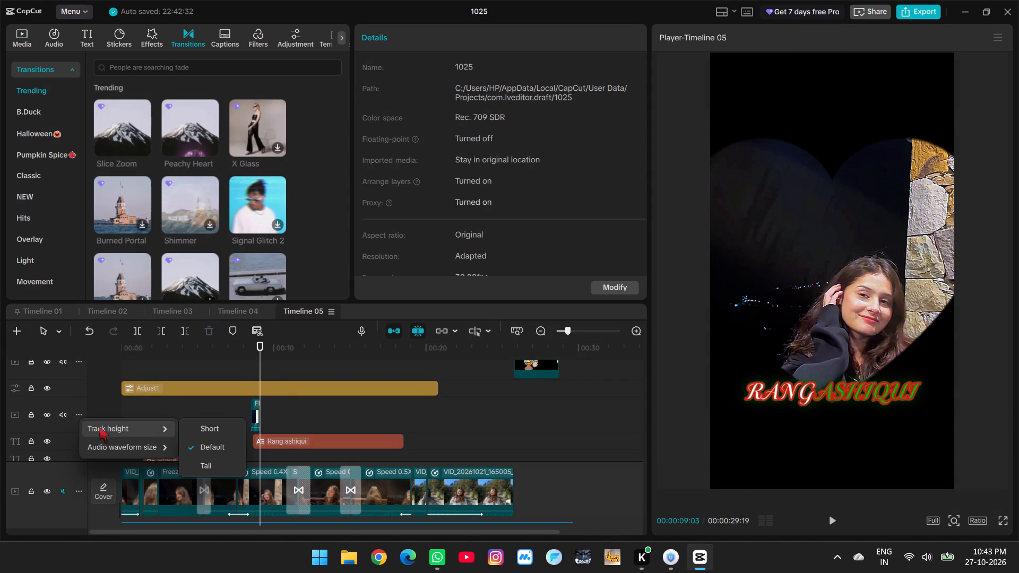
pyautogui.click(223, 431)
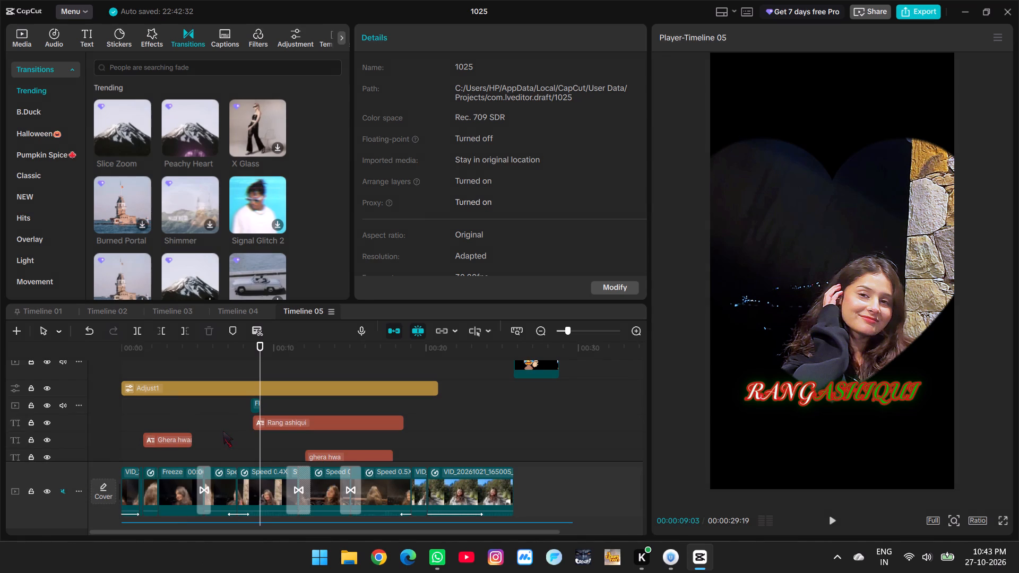
# Set the height of the overlay track above the Rang ashiqui title to Tall.
pyautogui.scroll(-7, 223, 431)
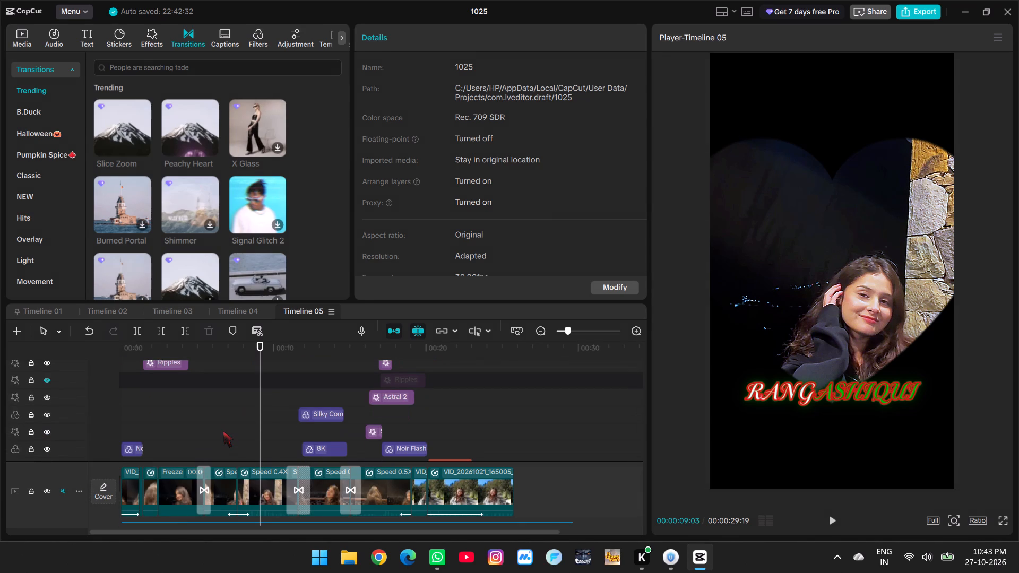
pyautogui.scroll(9, 63, 381)
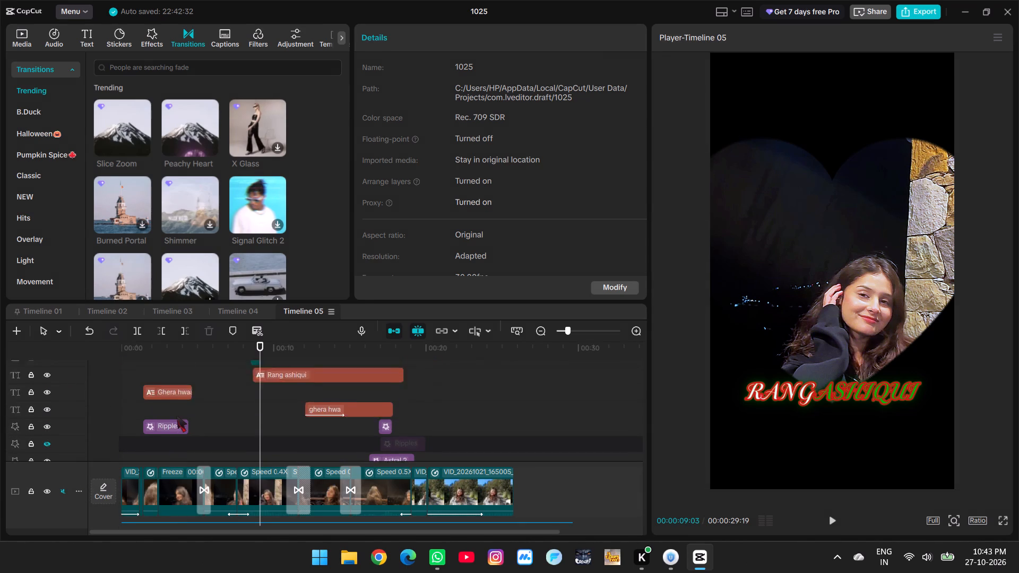
pyautogui.scroll(5, 177, 415)
pyautogui.click(76, 418)
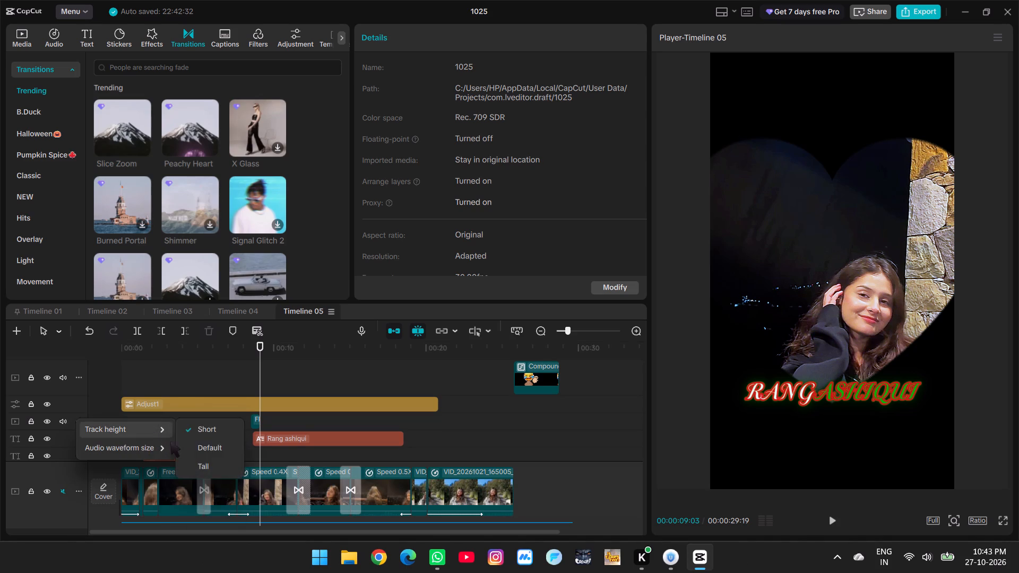
pyautogui.click(198, 459)
# Mute the short overlay clip at about 00:09 by lowering its volume to -∞ dB.
pyautogui.scroll(-2, 223, 451)
pyautogui.click(257, 410)
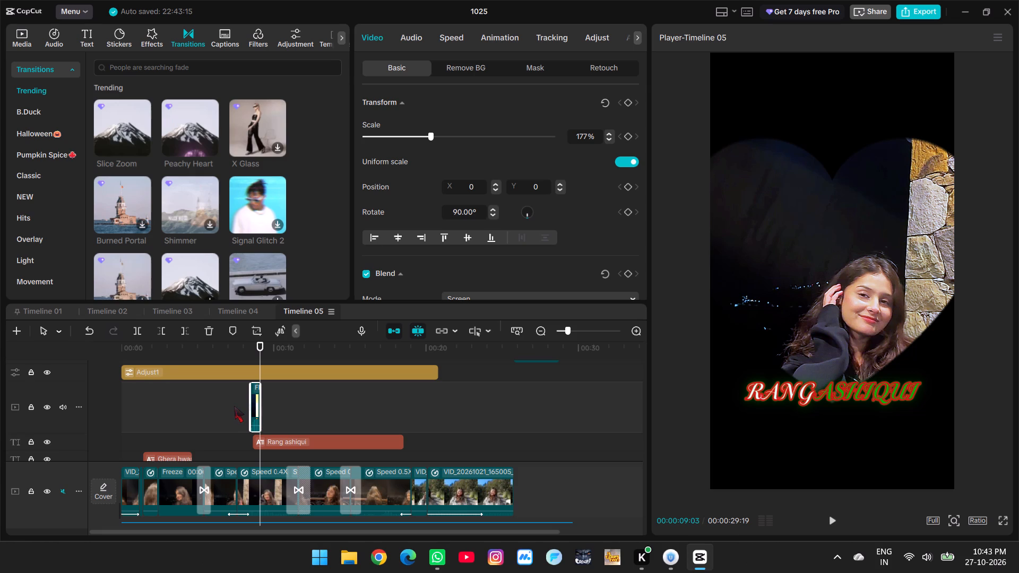
pyautogui.click(409, 41)
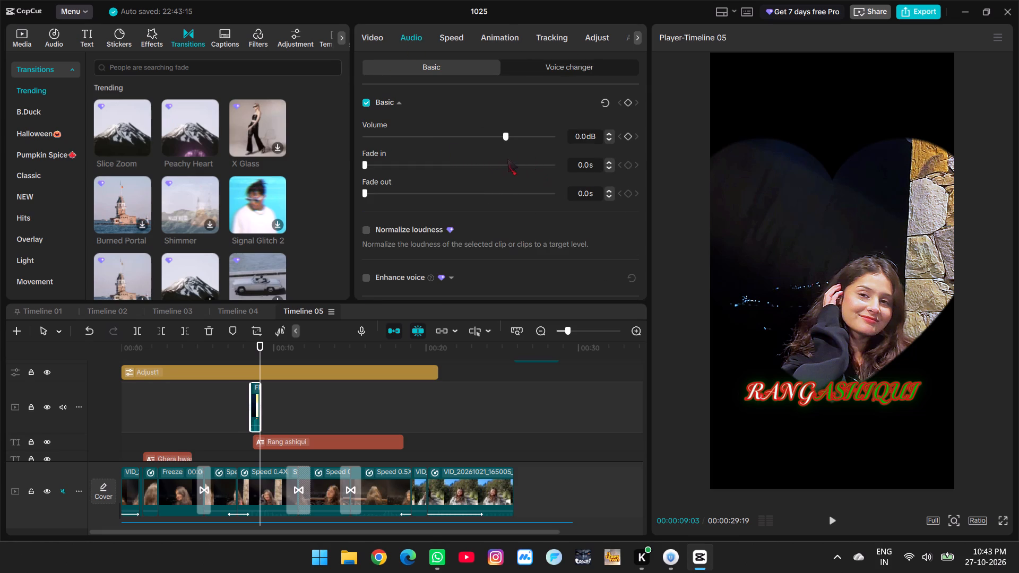
pyautogui.moveTo(499, 134); pyautogui.dragTo(288, 142)
# Review Timeline 05 from about 00:13 through the ghera hwa title and on to the final clip at about 00:24.
pyautogui.scroll(-6, 371, 467)
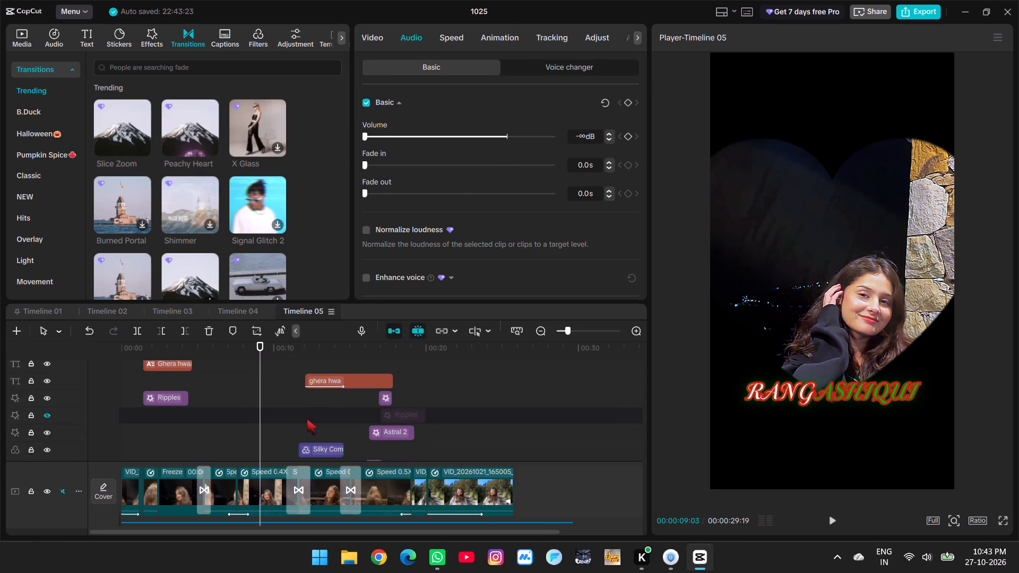
pyautogui.click(303, 402)
pyautogui.click(308, 411)
pyautogui.moveTo(308, 411); pyautogui.dragTo(329, 414)
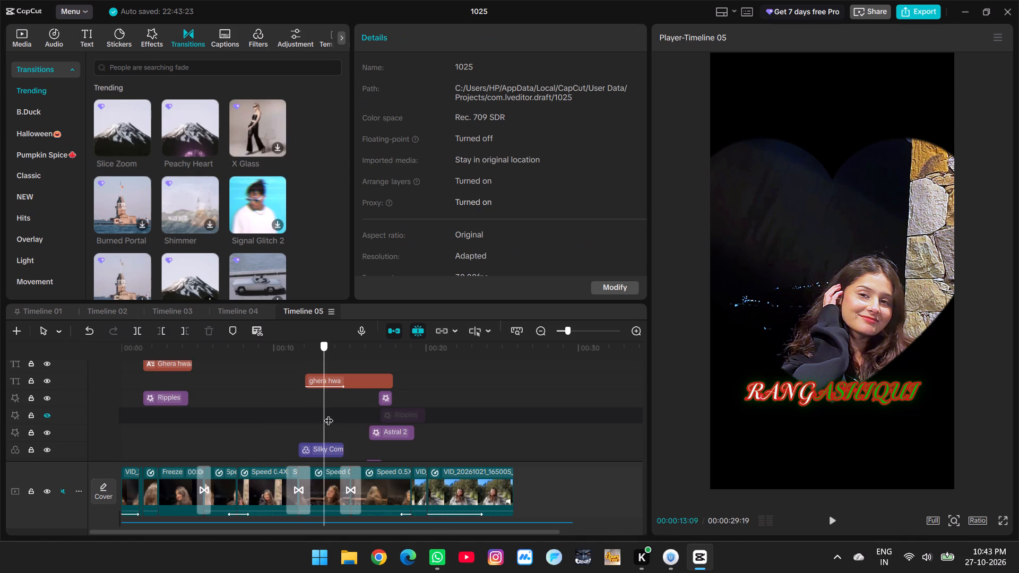
pyautogui.moveTo(329, 414); pyautogui.dragTo(360, 427)
pyautogui.keyDown('ctrl'); pyautogui.scroll(16, 384, 438); pyautogui.keyUp('ctrl')
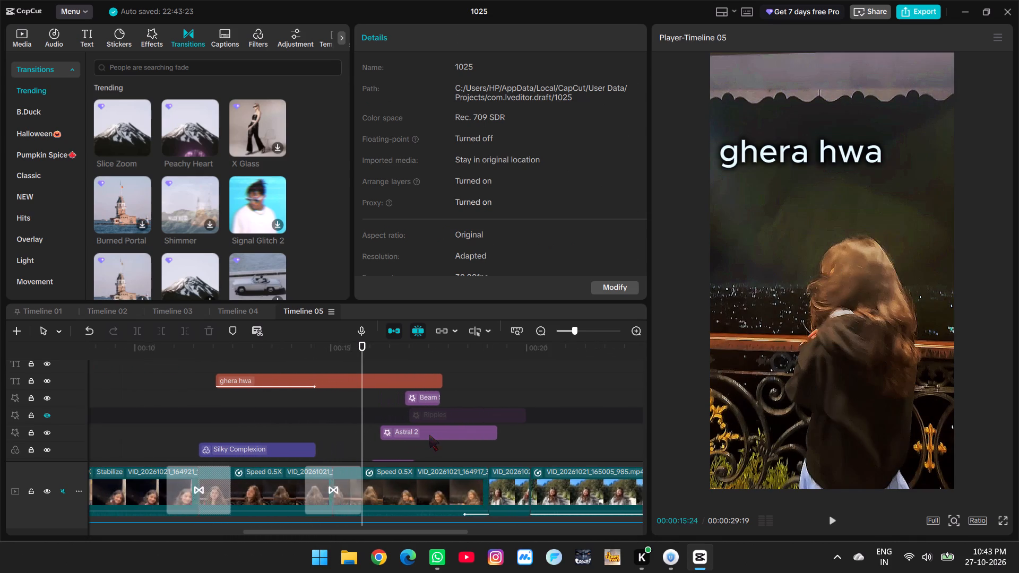
pyautogui.click(390, 414)
pyautogui.press('space')
pyautogui.scroll(-3, 419, 450)
pyautogui.scroll(-6, 508, 442)
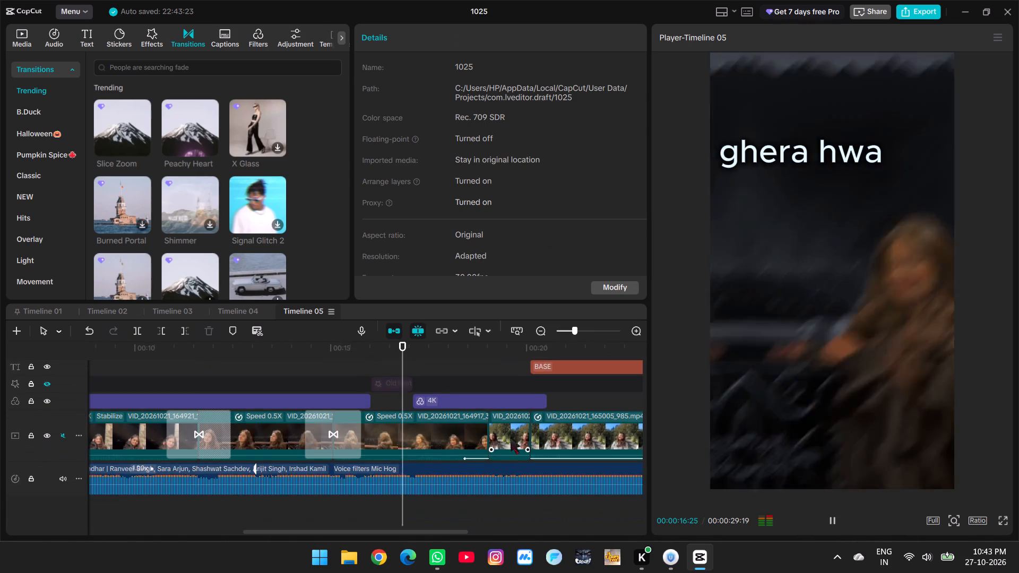
pyautogui.scroll(-16, 510, 438)
pyautogui.click(439, 391)
pyautogui.moveTo(439, 391); pyautogui.dragTo(450, 394)
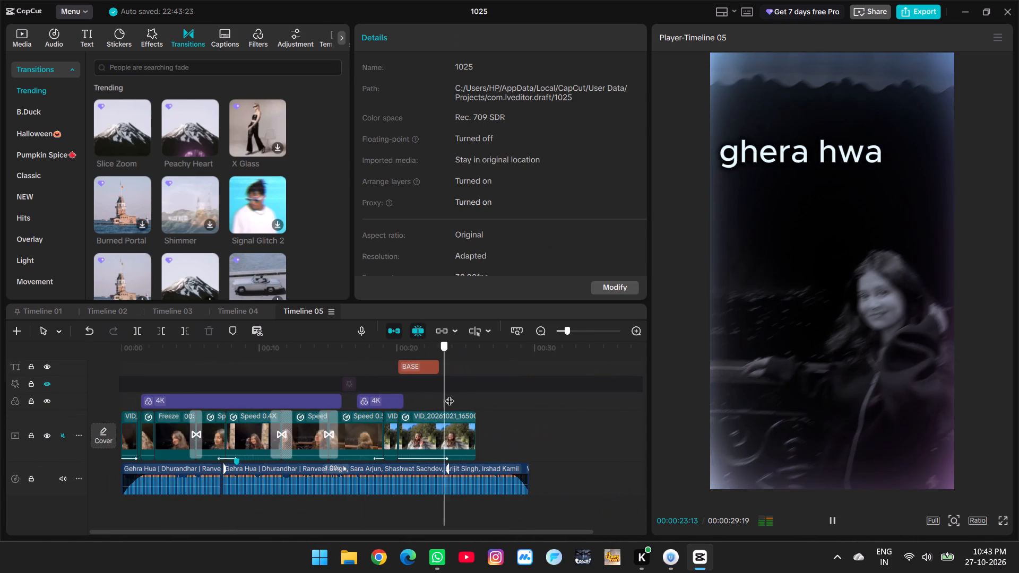
pyautogui.moveTo(450, 394); pyautogui.dragTo(459, 397)
# Retouch the face in the last main-track clip by setting Clear to 52, trying Clear blemishes and returning it to 0.
pyautogui.click(454, 428)
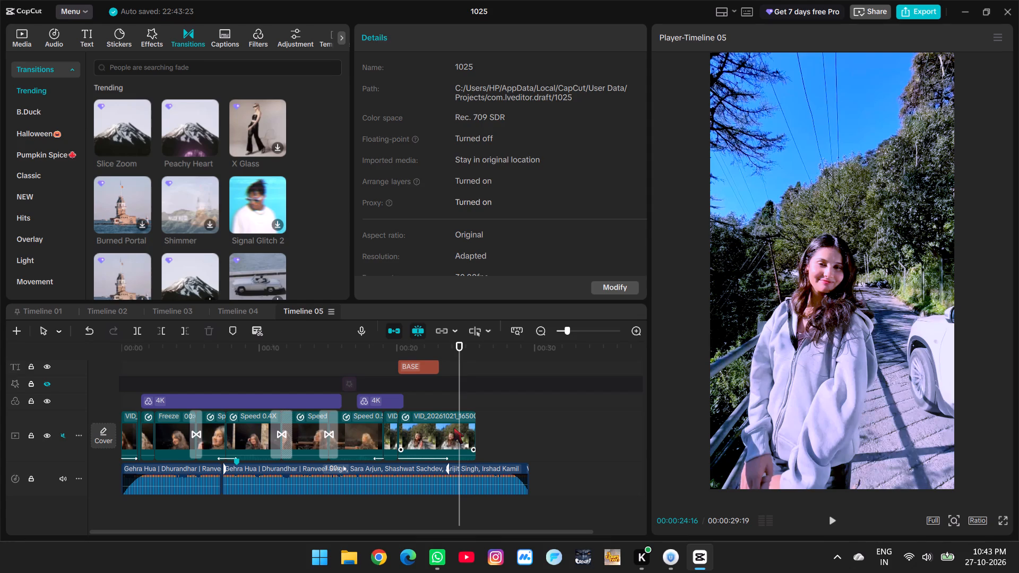
pyautogui.click(595, 67)
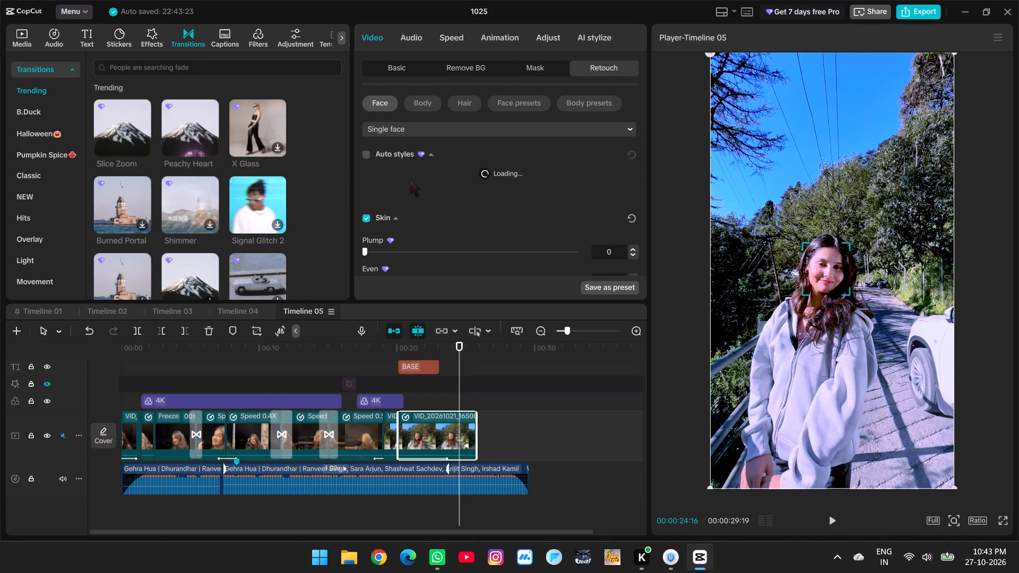
pyautogui.scroll(-2, 410, 180)
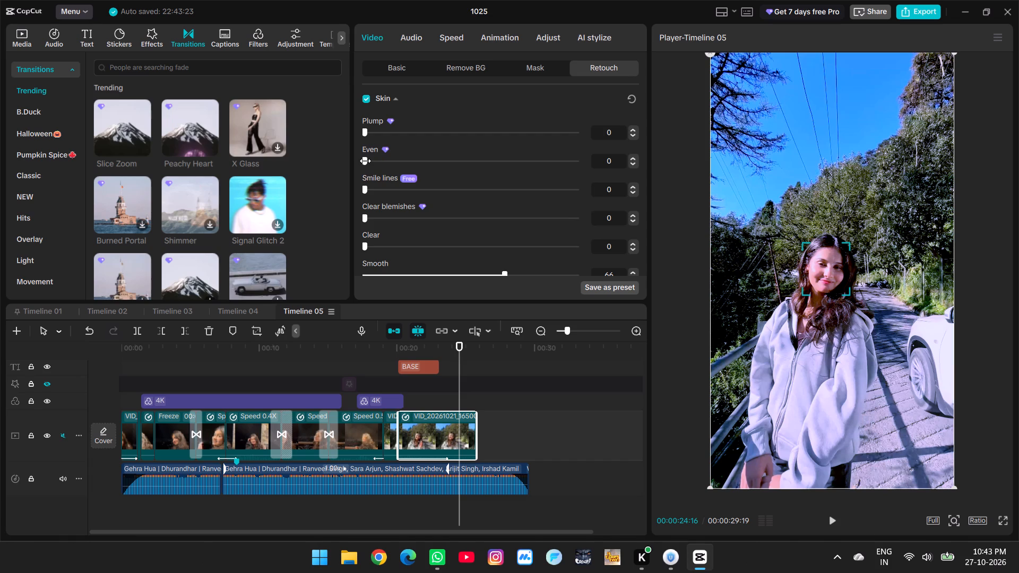
pyautogui.moveTo(365, 245); pyautogui.dragTo(572, 260)
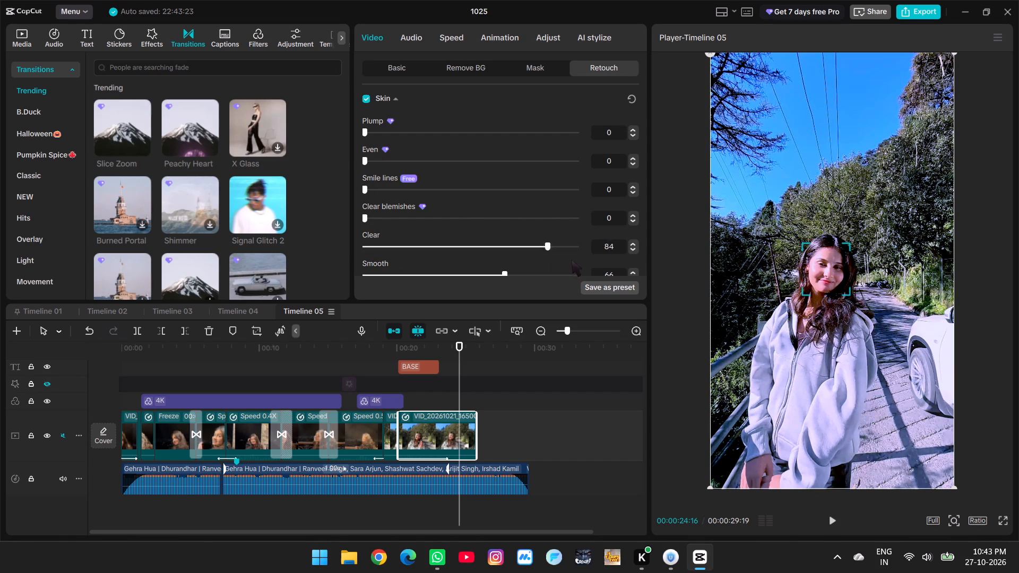
pyautogui.moveTo(572, 260); pyautogui.dragTo(462, 262)
pyautogui.moveTo(365, 221); pyautogui.dragTo(464, 223)
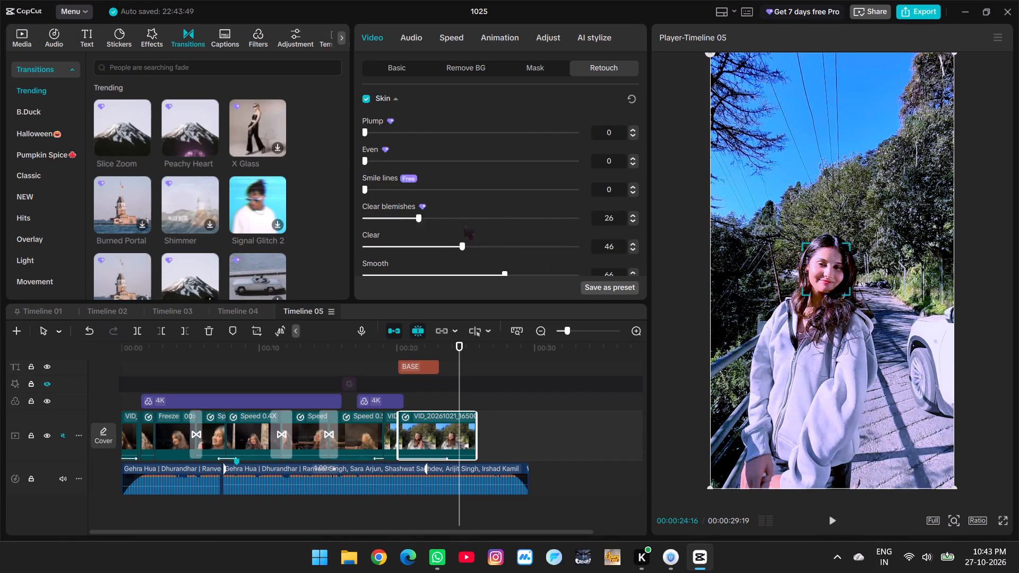
pyautogui.moveTo(464, 223); pyautogui.dragTo(345, 239)
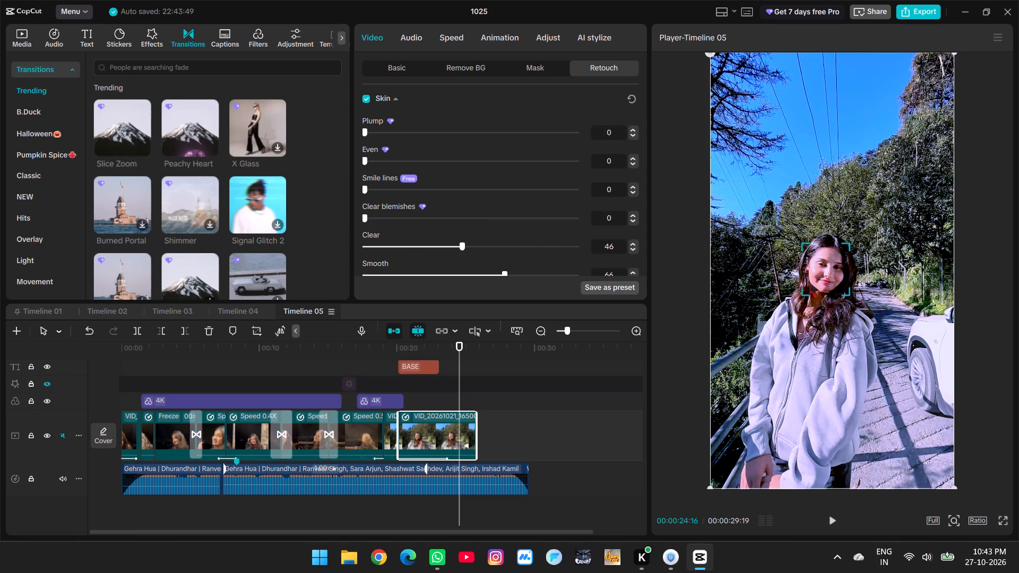
pyautogui.keyDown('ctrl'); pyautogui.scroll(8, 809, 282); pyautogui.keyUp('ctrl')
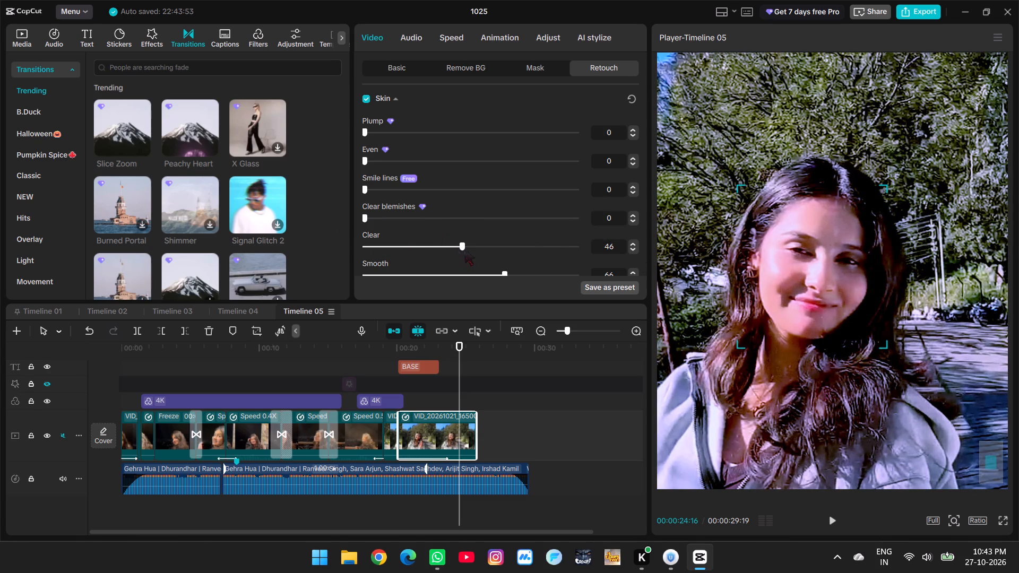
pyautogui.scroll(-2, 464, 249)
pyautogui.moveTo(464, 129); pyautogui.dragTo(368, 128)
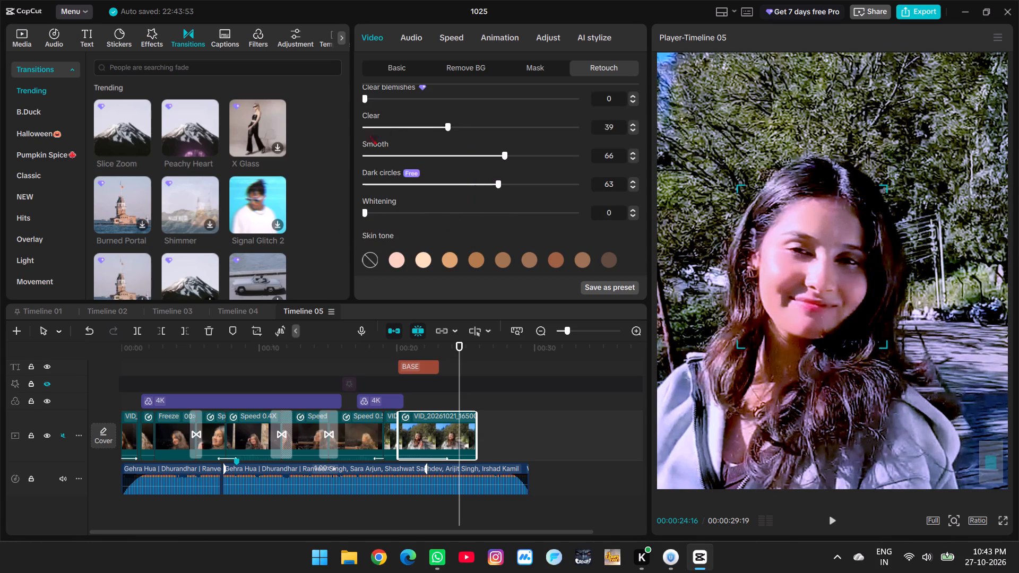
pyautogui.moveTo(368, 128); pyautogui.dragTo(476, 132)
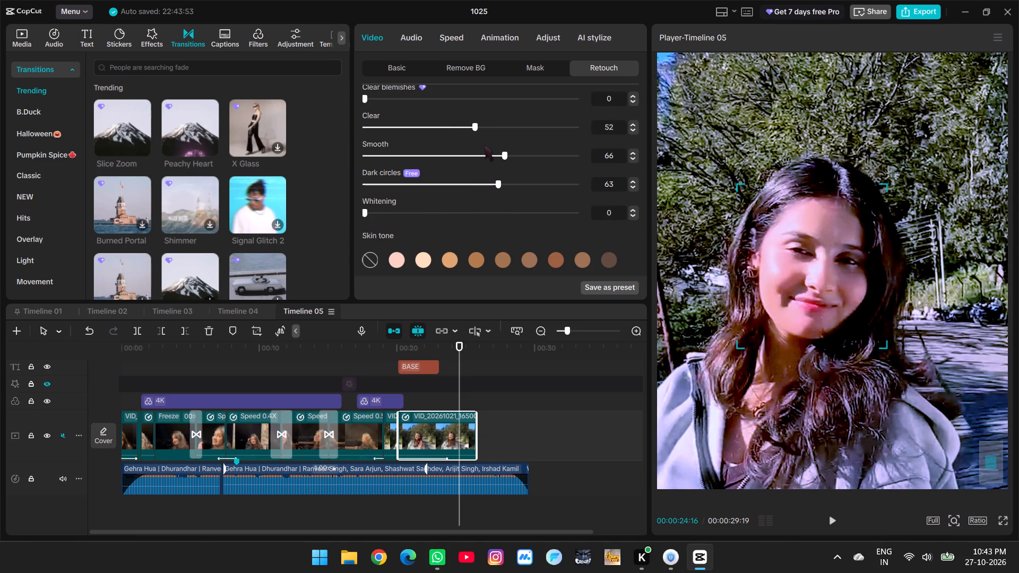
# Set the last clip's skin retouch to Smooth 33 and Dark circles 0.
pyautogui.moveTo(504, 153); pyautogui.dragTo(370, 162)
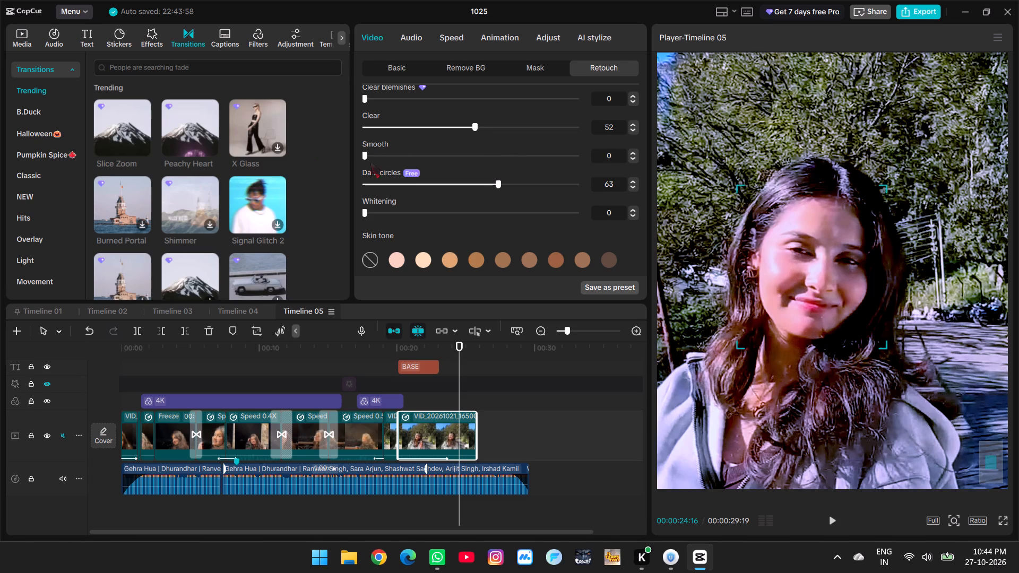
pyautogui.moveTo(370, 162); pyautogui.dragTo(482, 167)
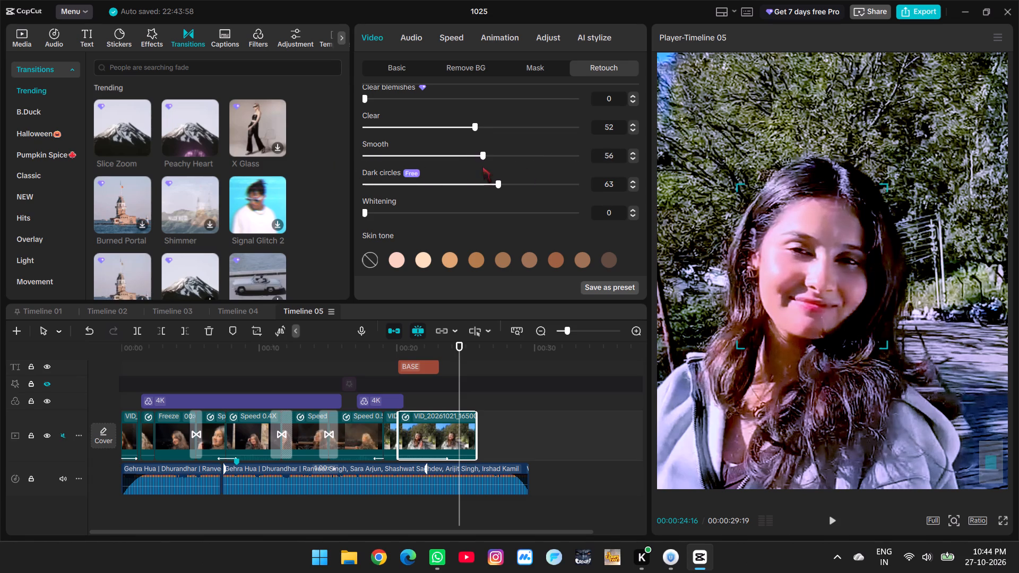
pyautogui.moveTo(482, 167); pyautogui.dragTo(435, 172)
pyautogui.moveTo(500, 186); pyautogui.dragTo(301, 183)
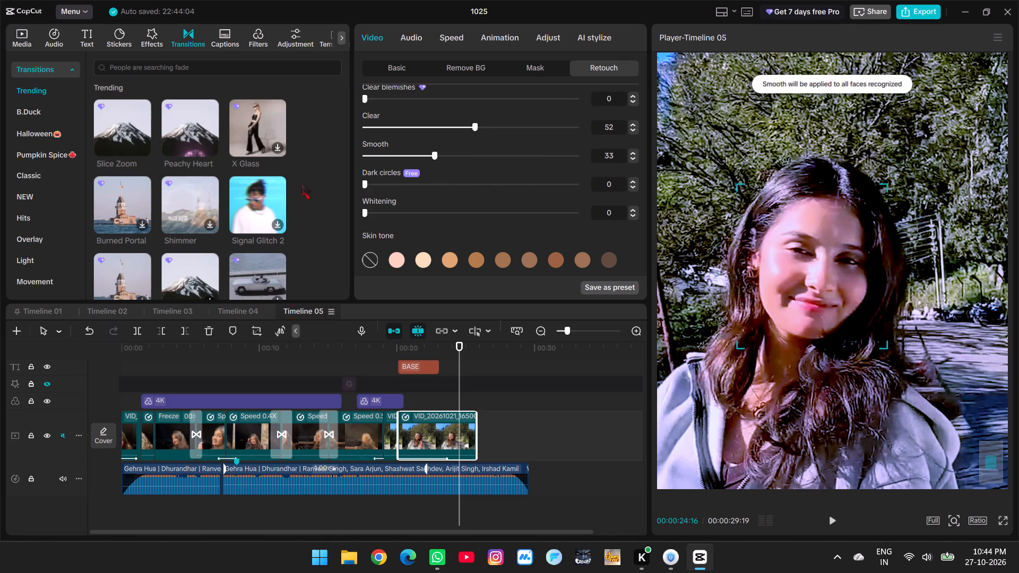
pyautogui.moveTo(301, 183); pyautogui.dragTo(194, 183)
pyautogui.moveTo(194, 183); pyautogui.dragTo(878, 195)
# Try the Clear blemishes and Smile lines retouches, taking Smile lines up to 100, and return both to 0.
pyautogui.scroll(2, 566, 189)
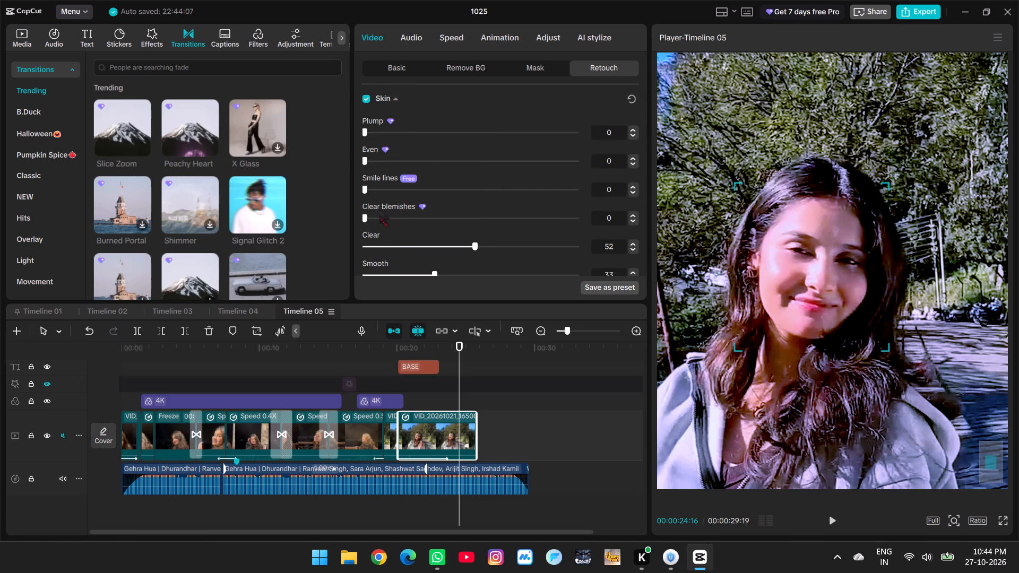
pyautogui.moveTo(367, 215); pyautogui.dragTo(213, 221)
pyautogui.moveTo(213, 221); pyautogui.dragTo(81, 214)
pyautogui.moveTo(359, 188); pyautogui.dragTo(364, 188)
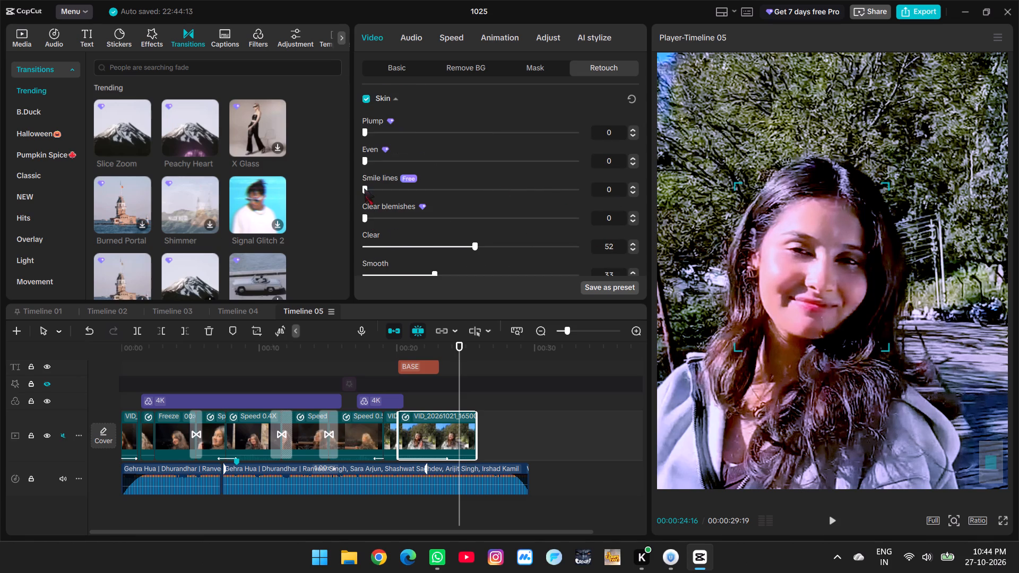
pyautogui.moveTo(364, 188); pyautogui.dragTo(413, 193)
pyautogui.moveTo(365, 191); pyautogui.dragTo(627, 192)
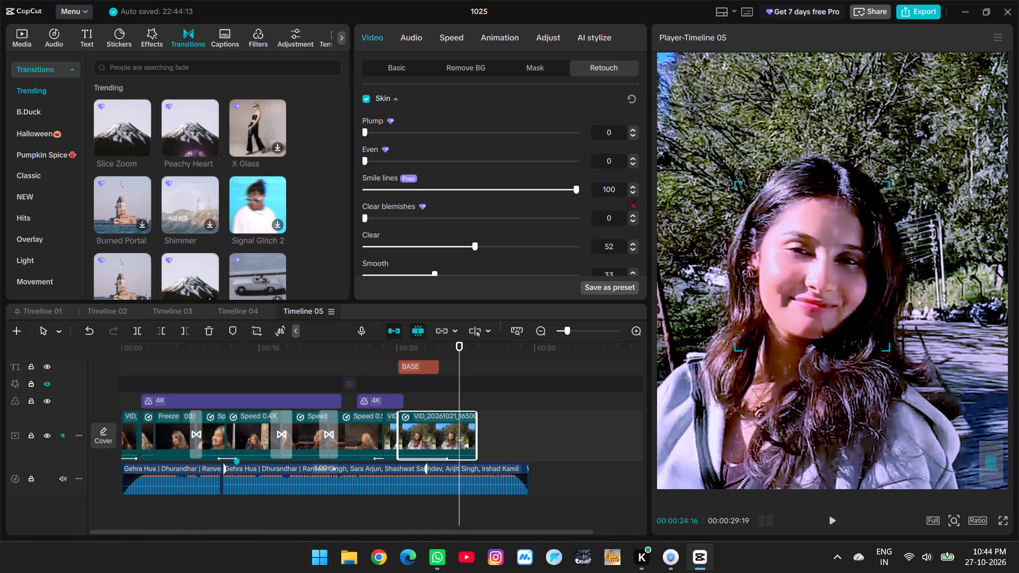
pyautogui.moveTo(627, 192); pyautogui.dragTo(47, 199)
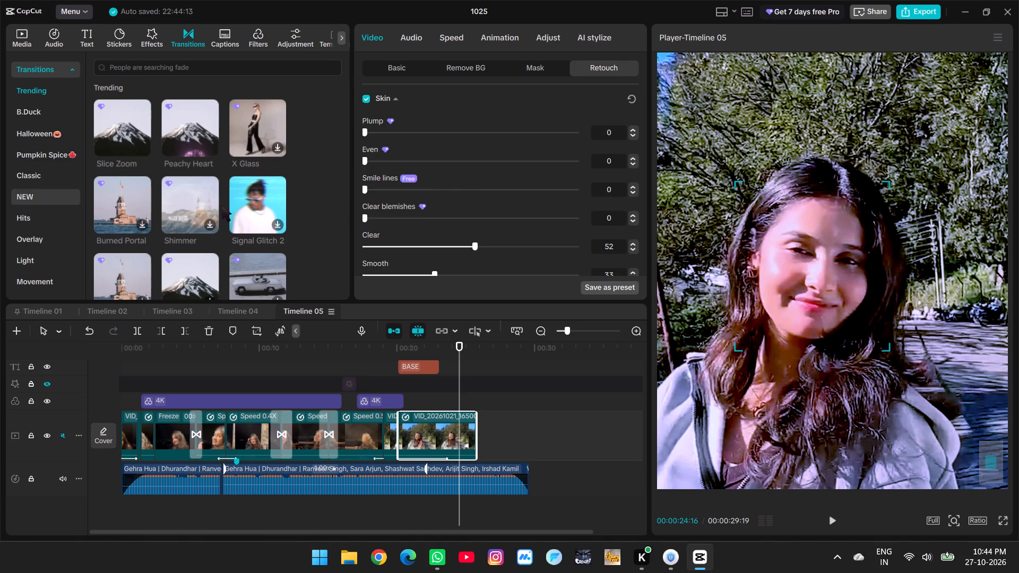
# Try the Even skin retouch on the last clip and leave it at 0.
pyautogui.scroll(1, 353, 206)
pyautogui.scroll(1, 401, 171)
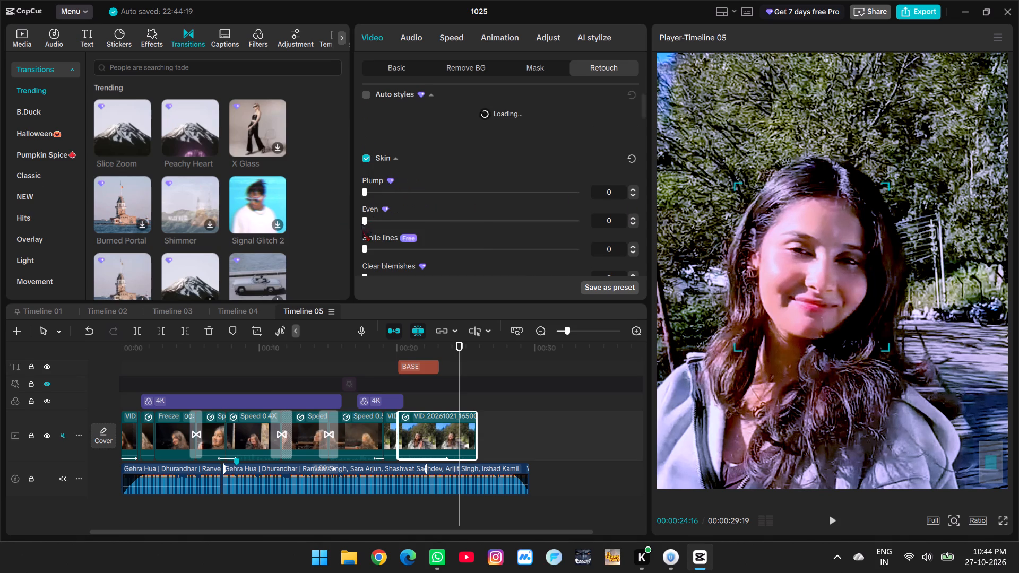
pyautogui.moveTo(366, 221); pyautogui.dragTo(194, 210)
# Enable the Features retouch on the last main-track clip and set the mouth's Smile to 50.
pyautogui.moveTo(194, 210); pyautogui.dragTo(201, 210)
pyautogui.scroll(-8, 448, 196)
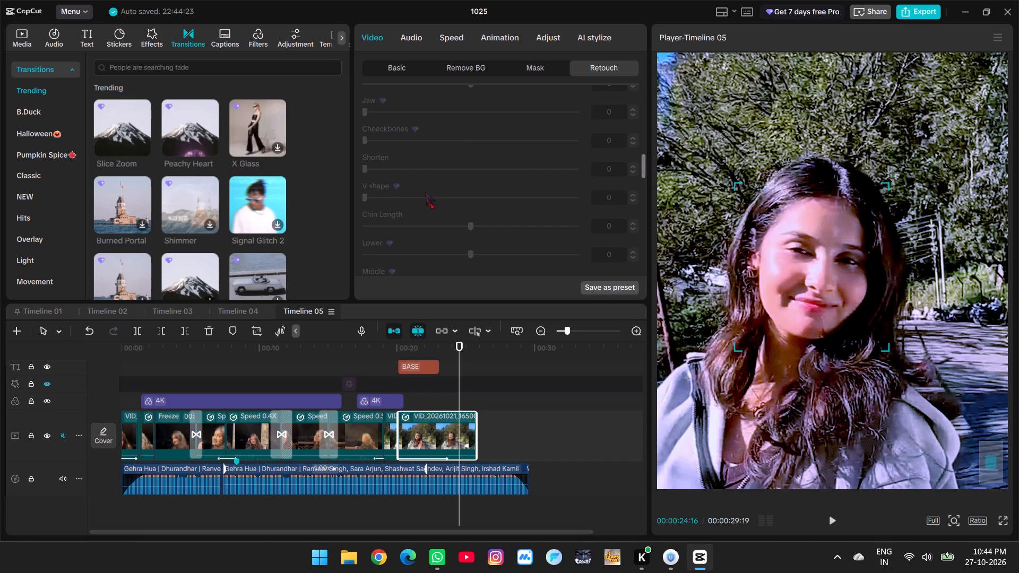
pyautogui.scroll(-3, 425, 192)
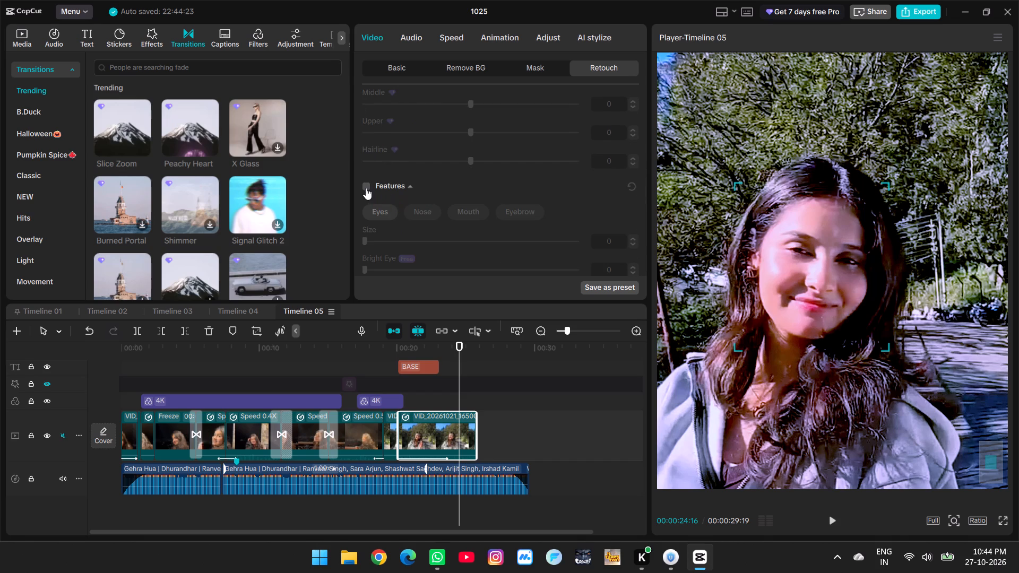
pyautogui.click(366, 188)
pyautogui.scroll(-1, 407, 203)
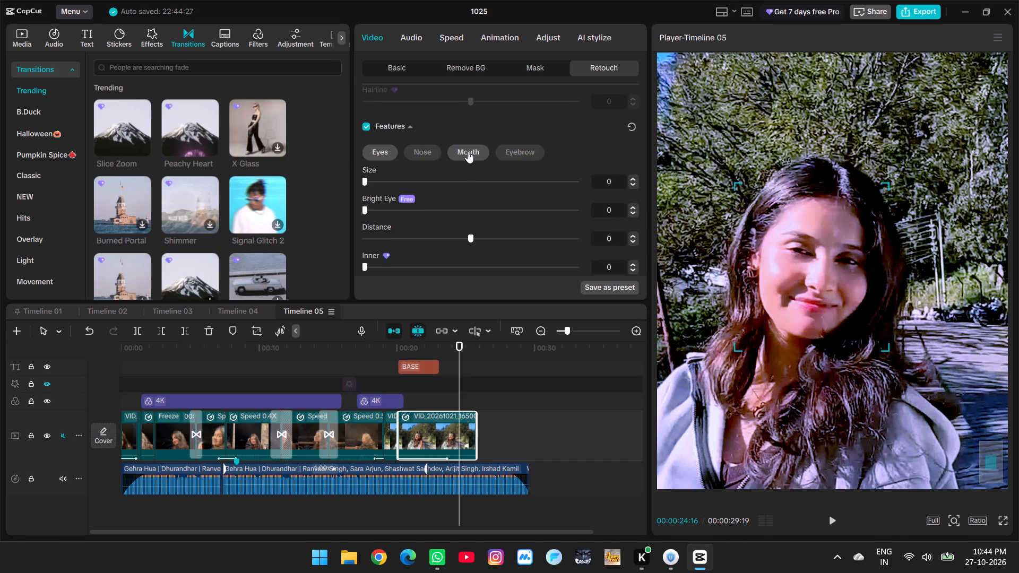
pyautogui.click(468, 151)
pyautogui.scroll(-3, 456, 172)
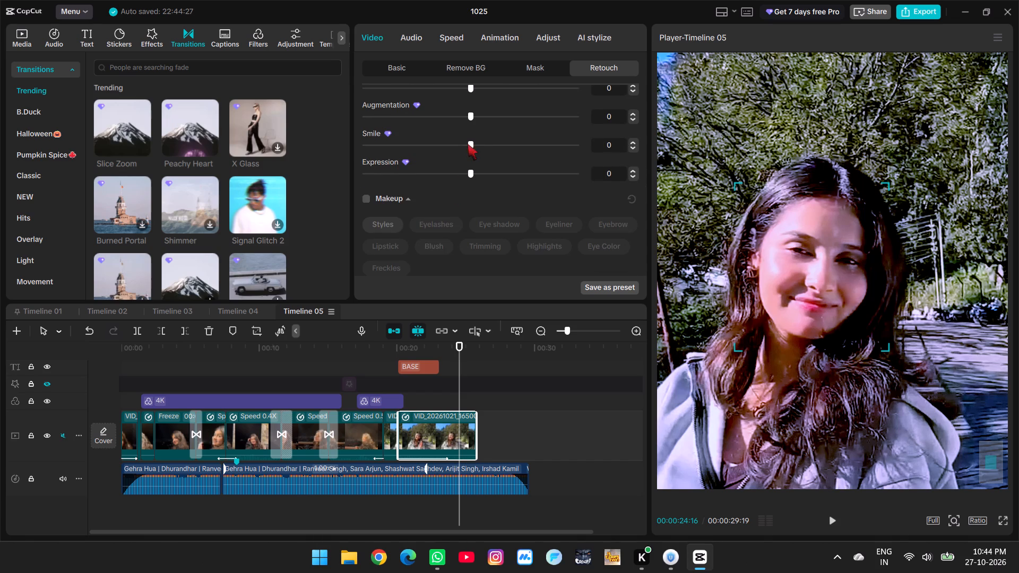
pyautogui.moveTo(470, 144); pyautogui.dragTo(663, 146)
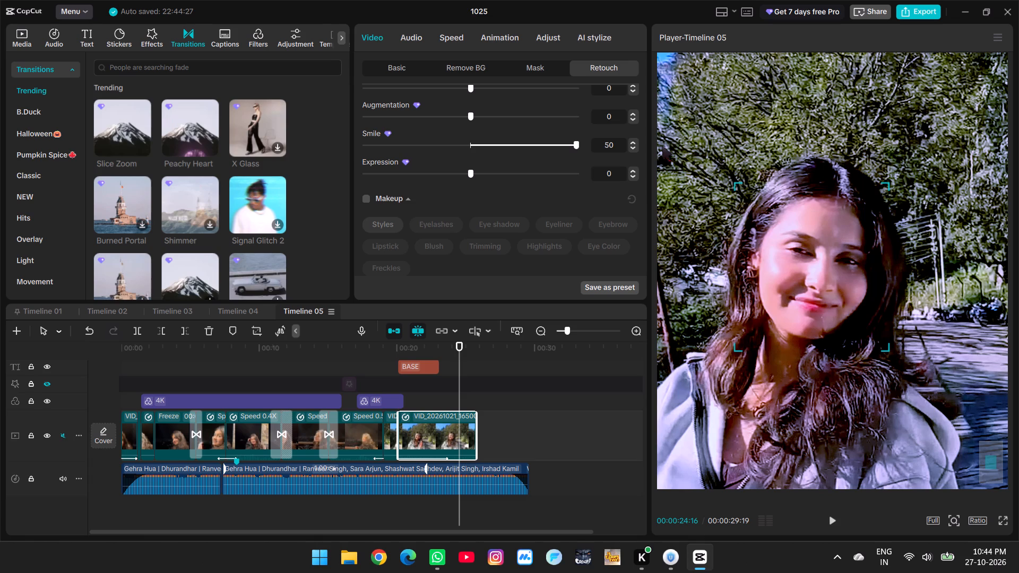
pyautogui.click(662, 146)
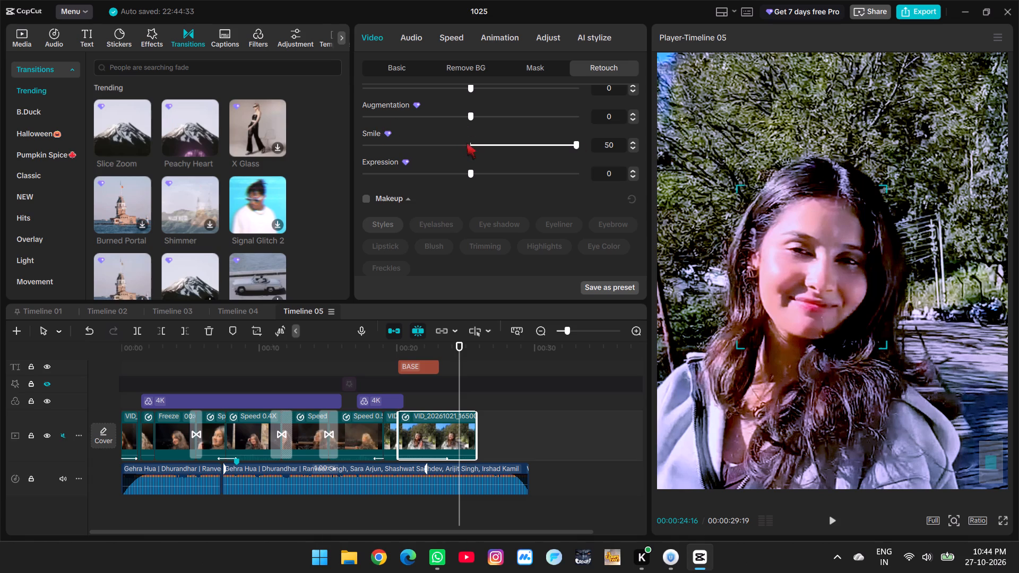
pyautogui.click(473, 147)
pyautogui.moveTo(473, 147); pyautogui.dragTo(555, 152)
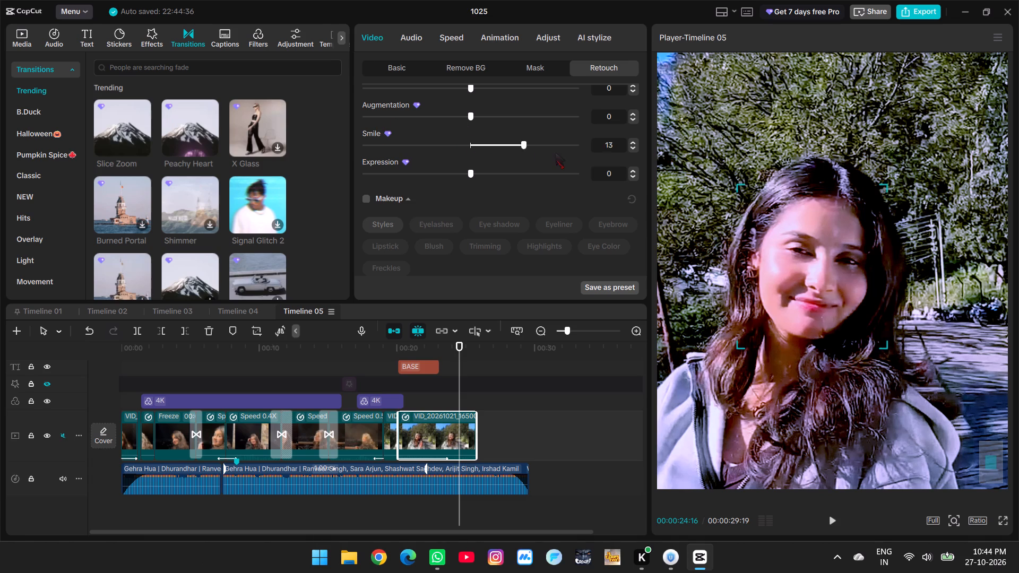
pyautogui.moveTo(555, 152); pyautogui.dragTo(623, 154)
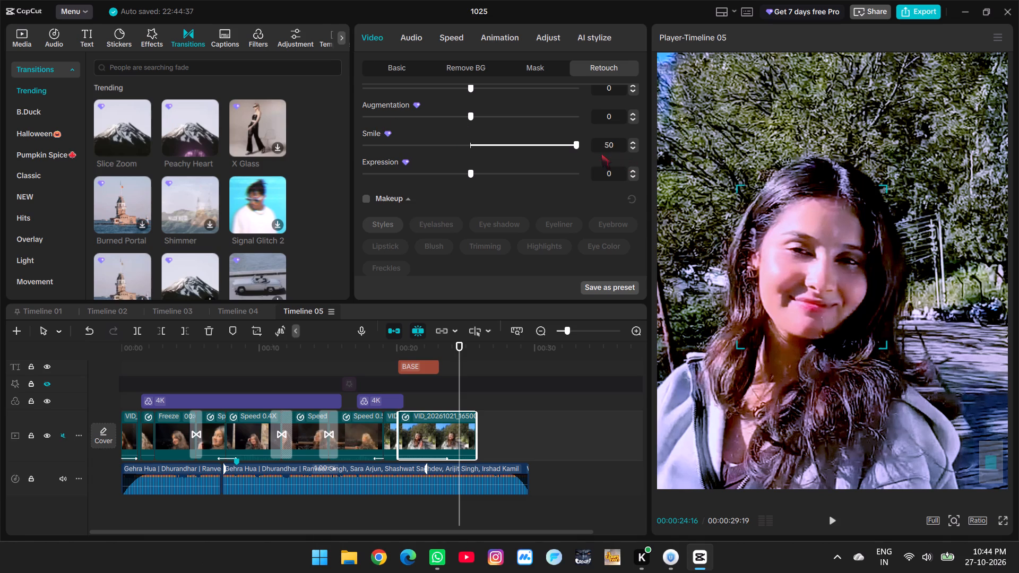
# Play back the last clip from about 00:00:21:11 to check the face retouch, and park the playhead near 00:00:24:11.
pyautogui.click(416, 392)
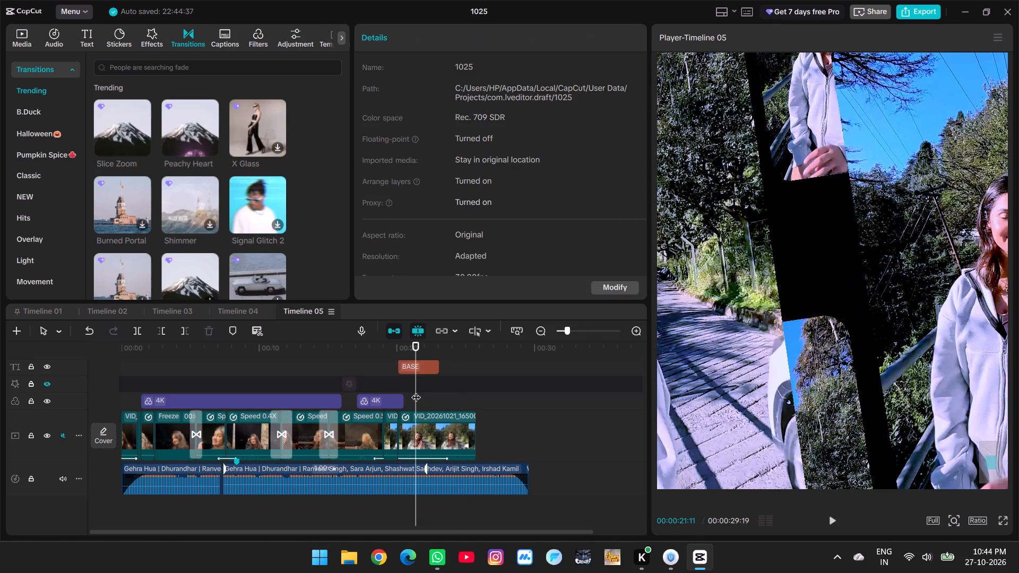
pyautogui.press('space')
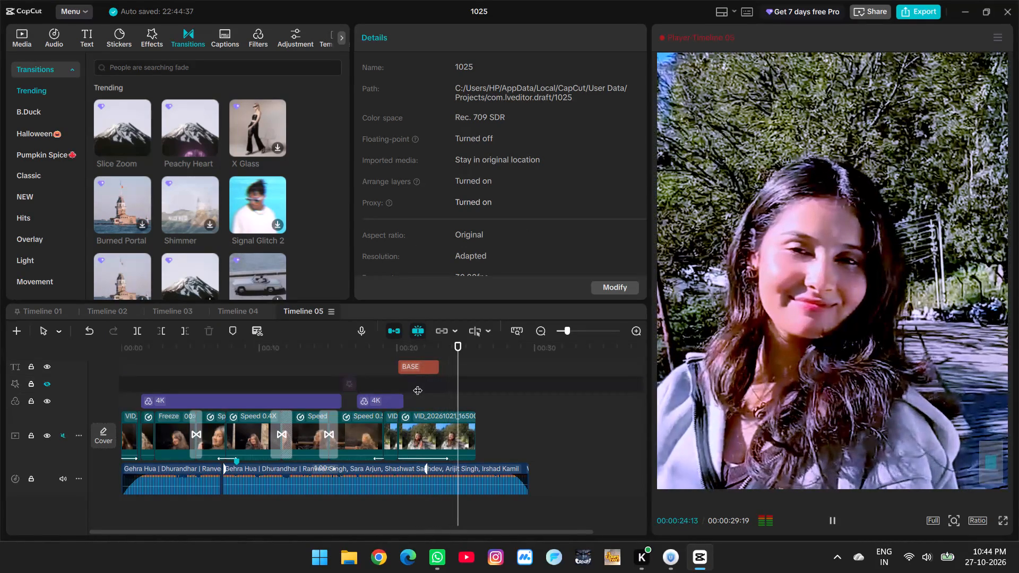
pyautogui.press('space')
pyautogui.click(440, 430)
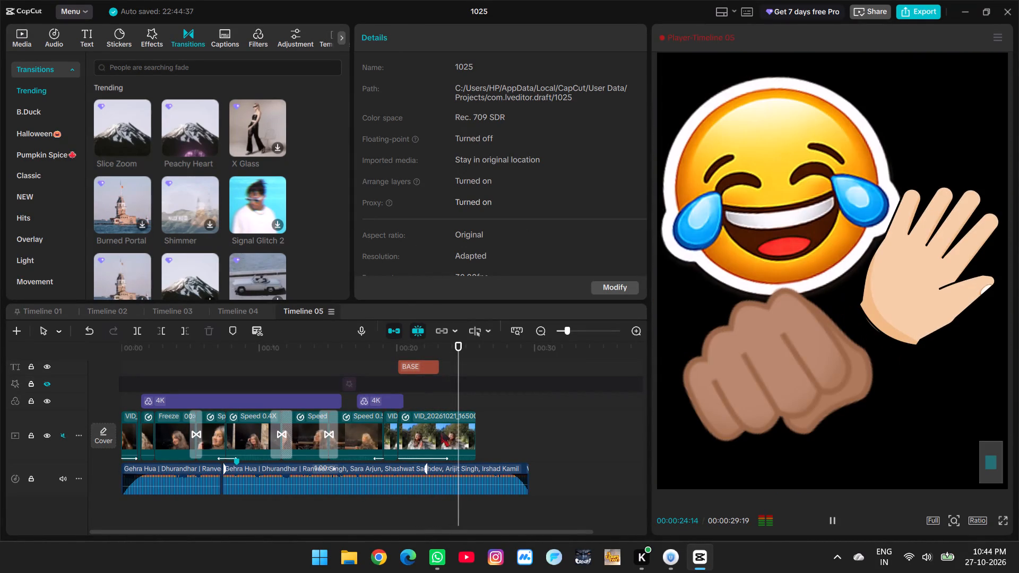
pyautogui.click(457, 393)
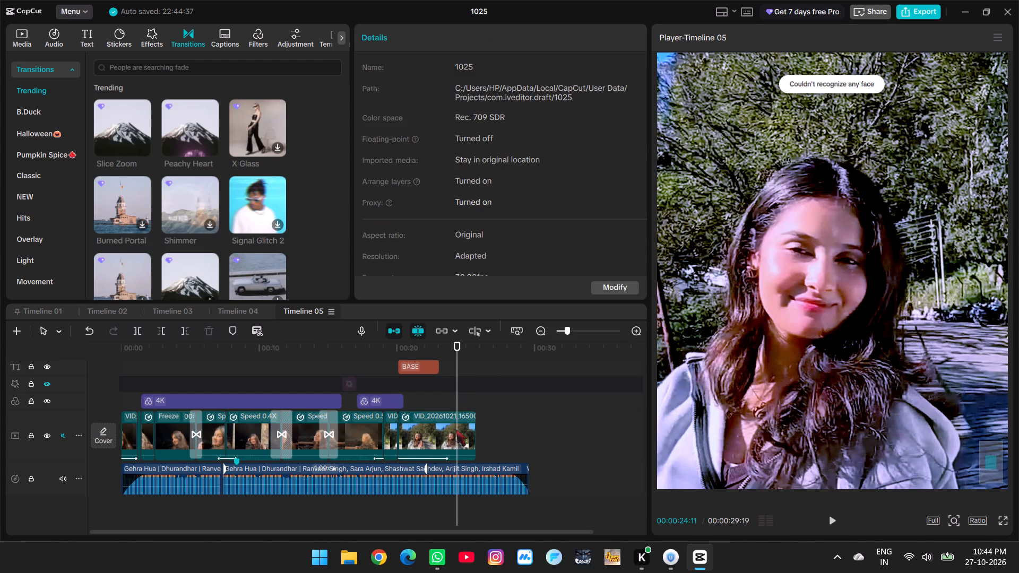
# Apply automatic background removal to the last main-track clip.
pyautogui.click(456, 430)
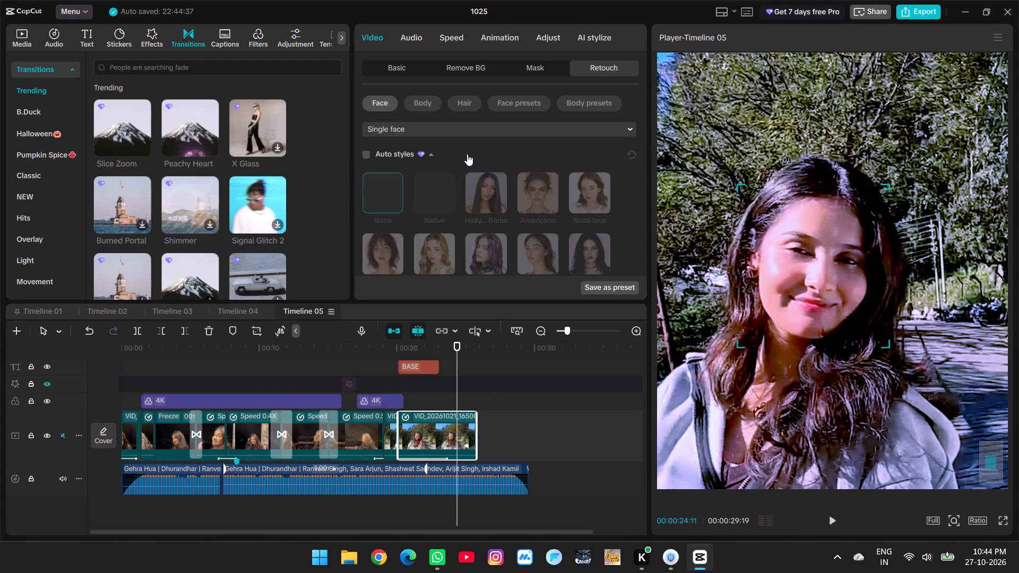
pyautogui.scroll(-2, 461, 135)
pyautogui.scroll(-2, 453, 253)
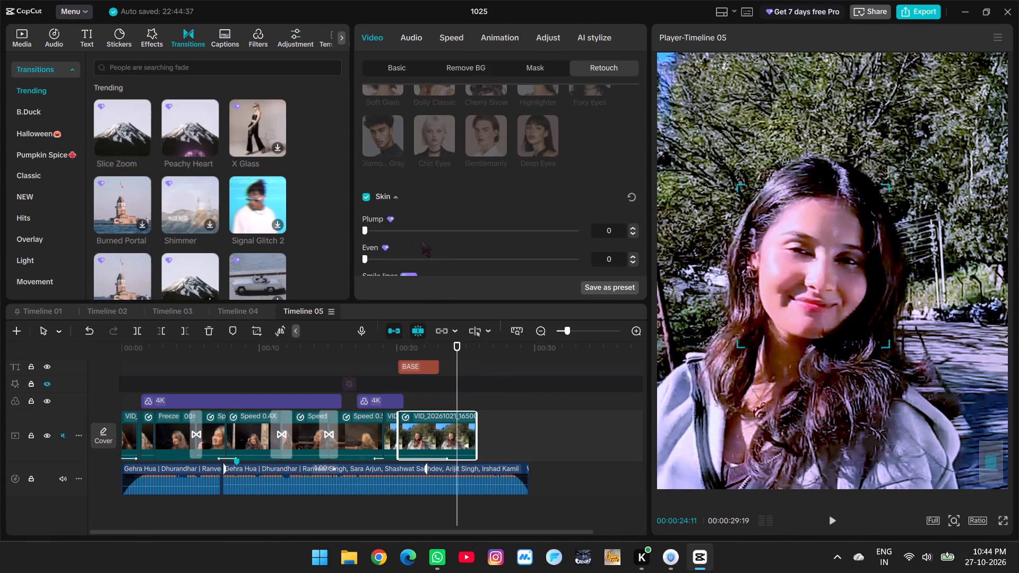
pyautogui.scroll(-2, 421, 241)
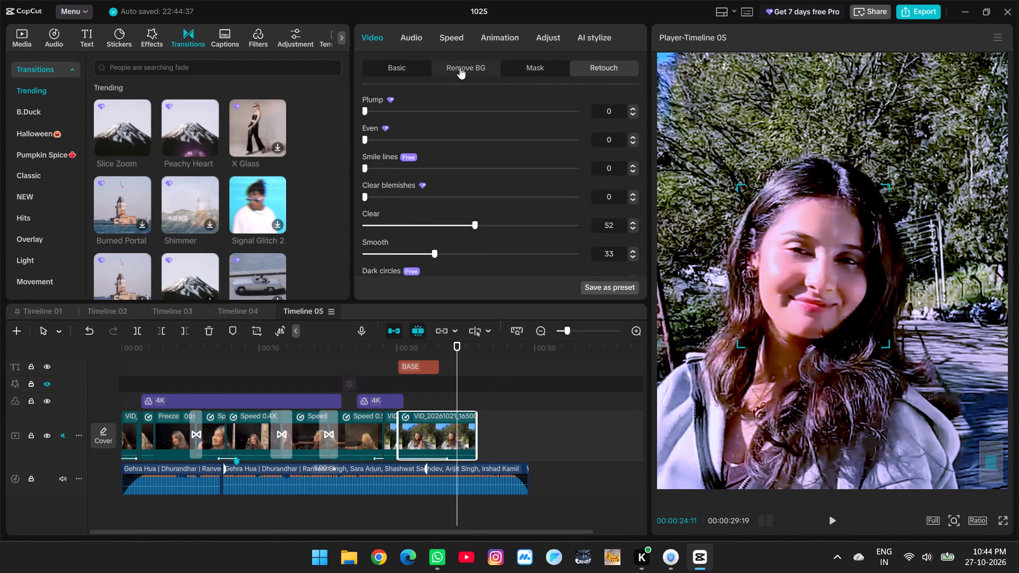
pyautogui.click(460, 67)
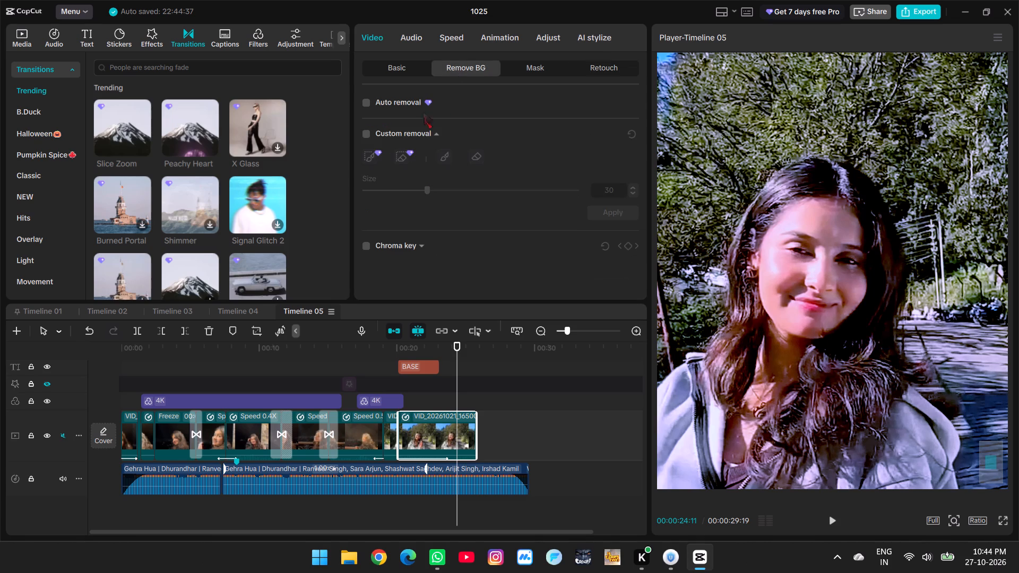
pyautogui.click(366, 105)
pyautogui.keyDown('ctrl'); pyautogui.scroll(-6, 795, 296); pyautogui.keyUp('ctrl')
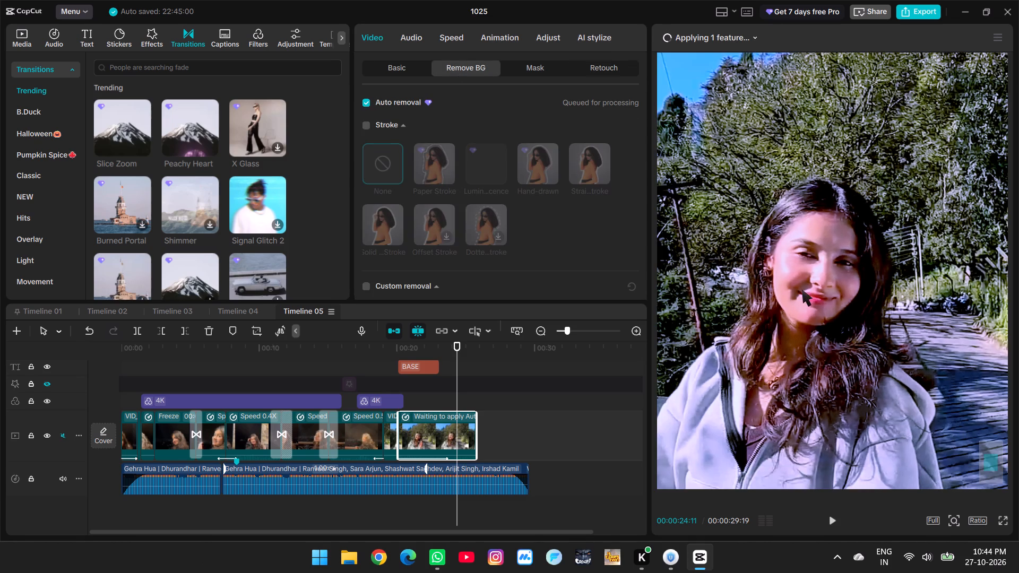
pyautogui.keyDown('ctrl'); pyautogui.scroll(-8, 802, 290); pyautogui.keyUp('ctrl')
pyautogui.keyDown('ctrl'); pyautogui.scroll(2, 802, 290); pyautogui.keyUp('ctrl')
pyautogui.keyDown('ctrl'); pyautogui.scroll(-1, 802, 290); pyautogui.keyUp('ctrl')
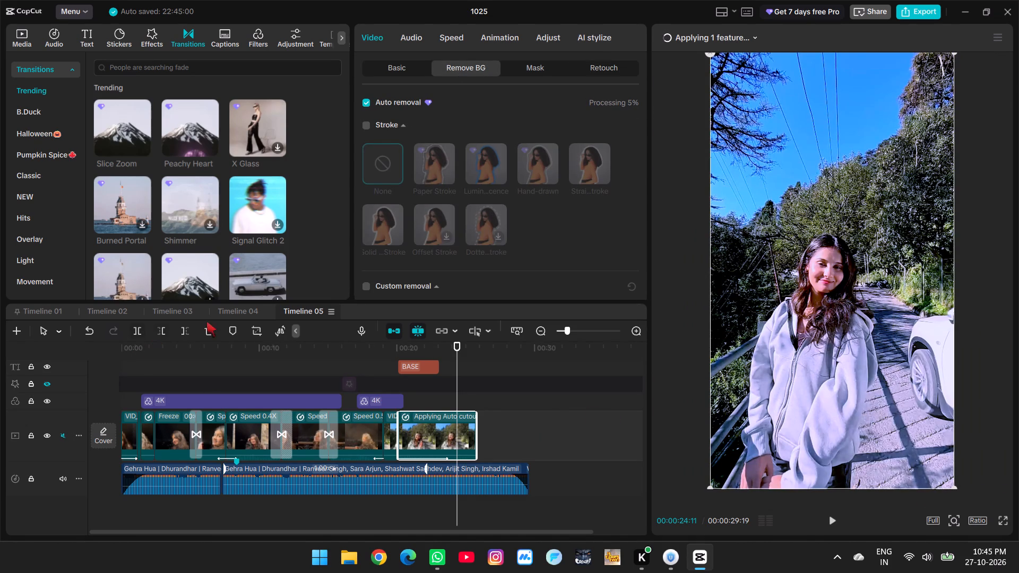
# Switch to Timeline 04 and play it from near its beginning to review the edit.
pyautogui.click(237, 317)
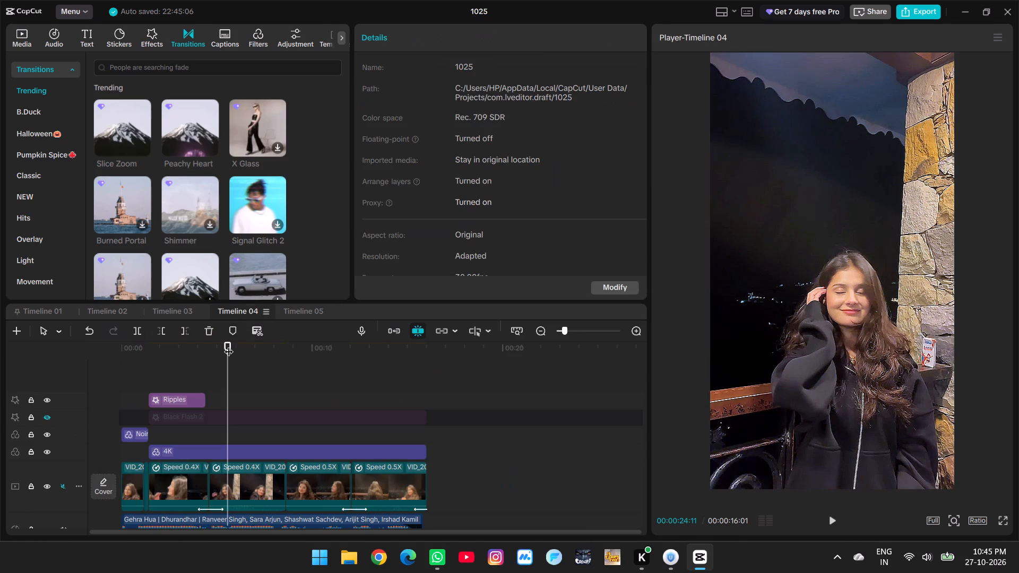
pyautogui.click(152, 358)
pyautogui.press('space')
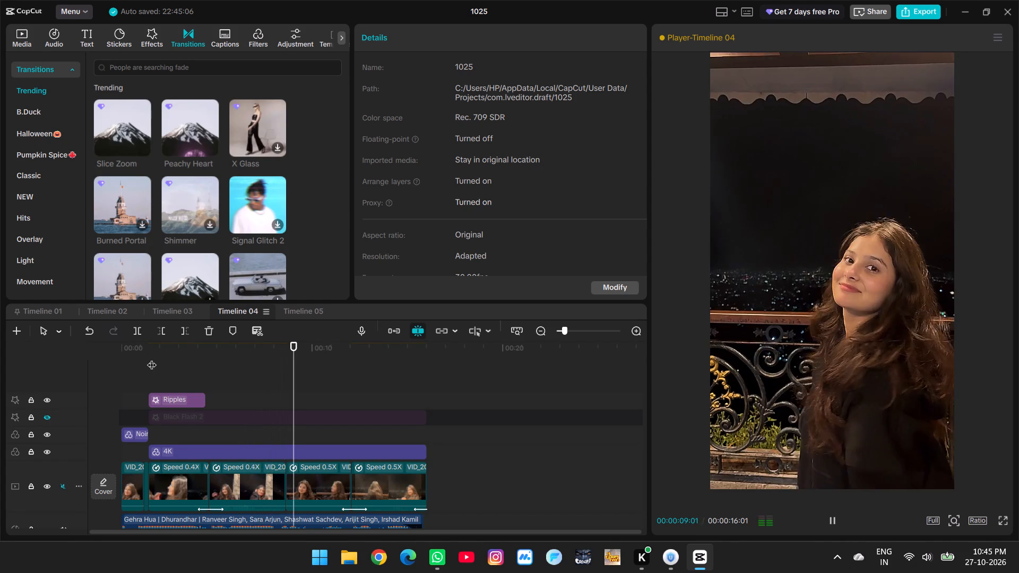
pyautogui.press('space')
pyautogui.click(136, 379)
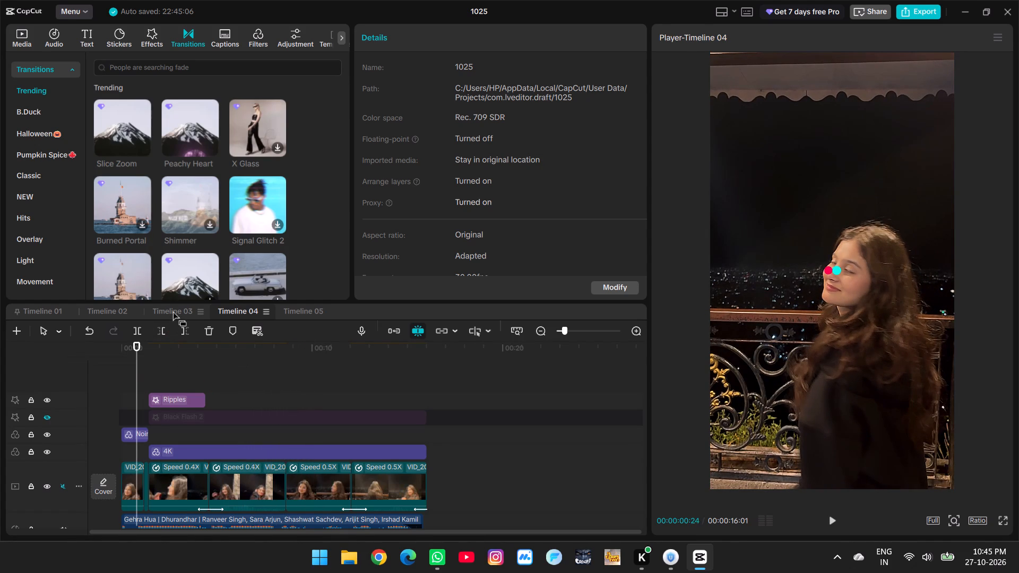
# Switch to Timeline 03 and play it back to review its clips and effects.
pyautogui.click(172, 310)
pyautogui.scroll(-1, 200, 394)
pyautogui.scroll(1, 243, 393)
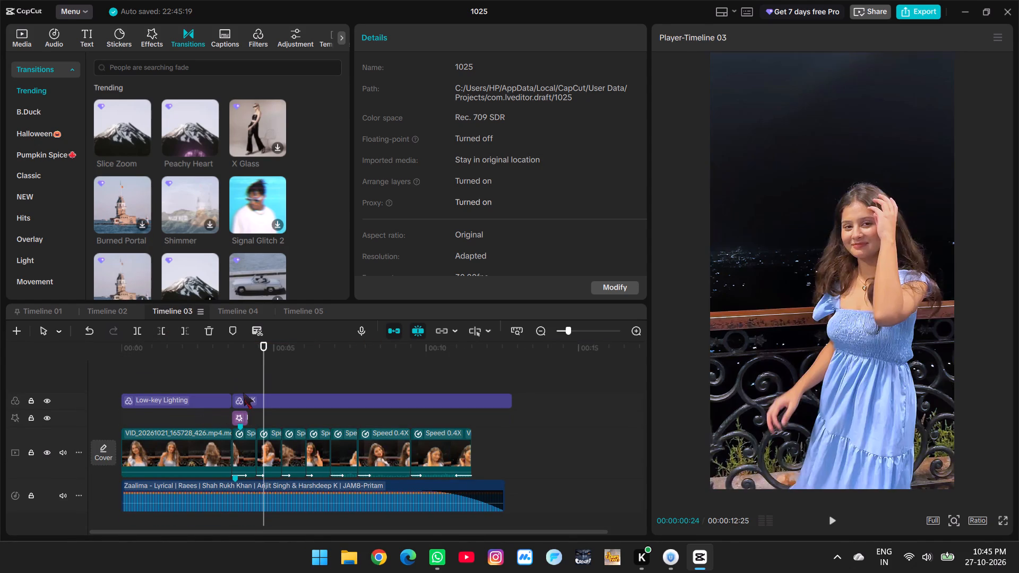
pyautogui.press('space')
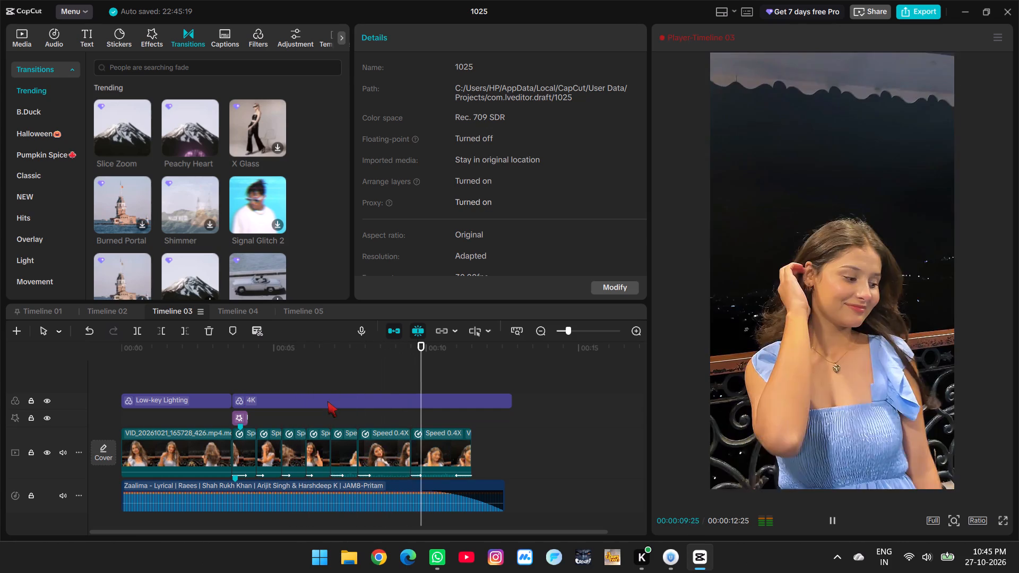
pyautogui.click(219, 379)
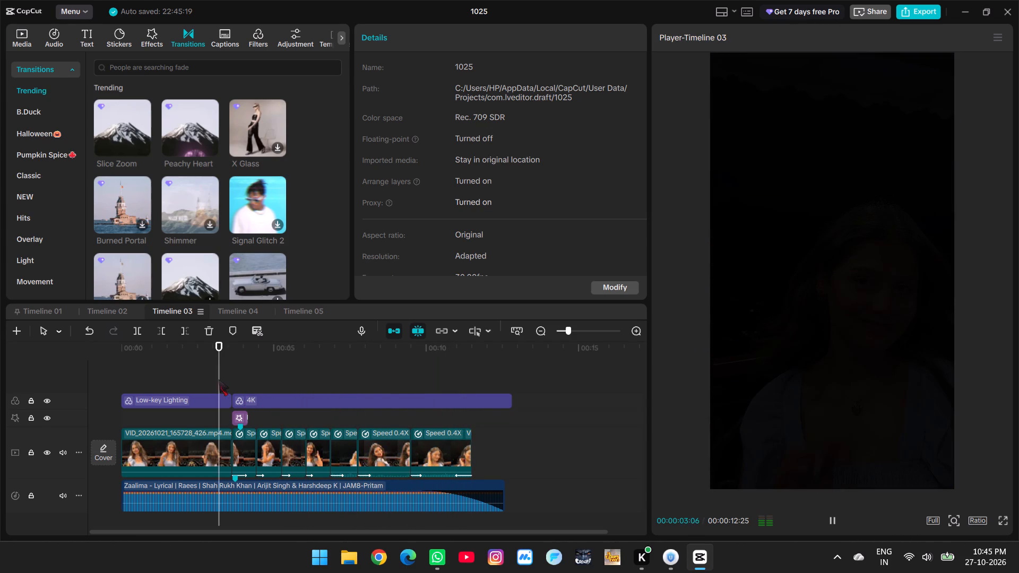
pyautogui.moveTo(219, 379); pyautogui.dragTo(408, 385)
pyautogui.keyDown('ctrl'); pyautogui.scroll(-3, 407, 386); pyautogui.keyUp('ctrl')
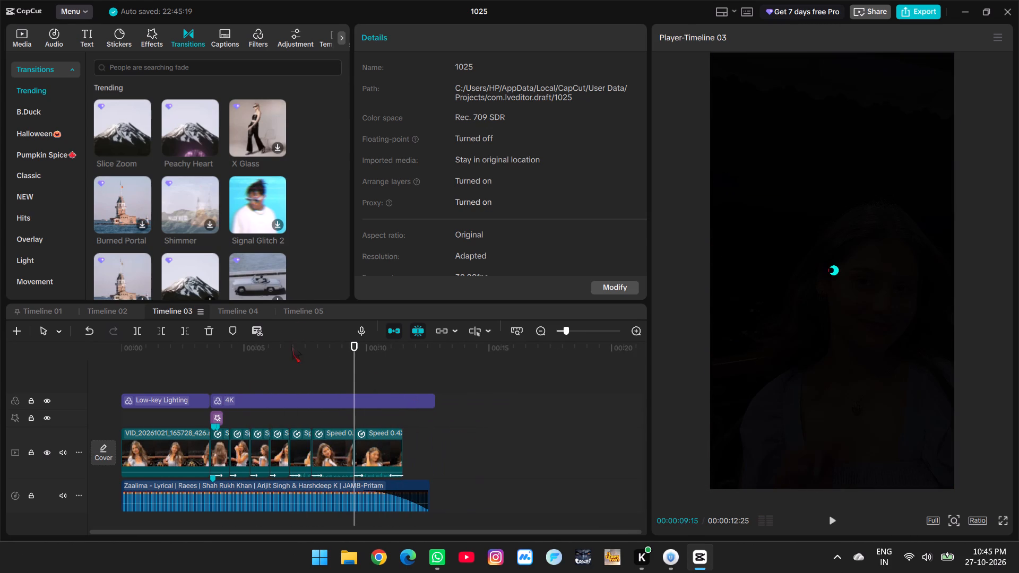
# In Timeline 05, enable Stroke on the last clip's cutout, try the second style, and choose Paper Stroke.
pyautogui.click(303, 308)
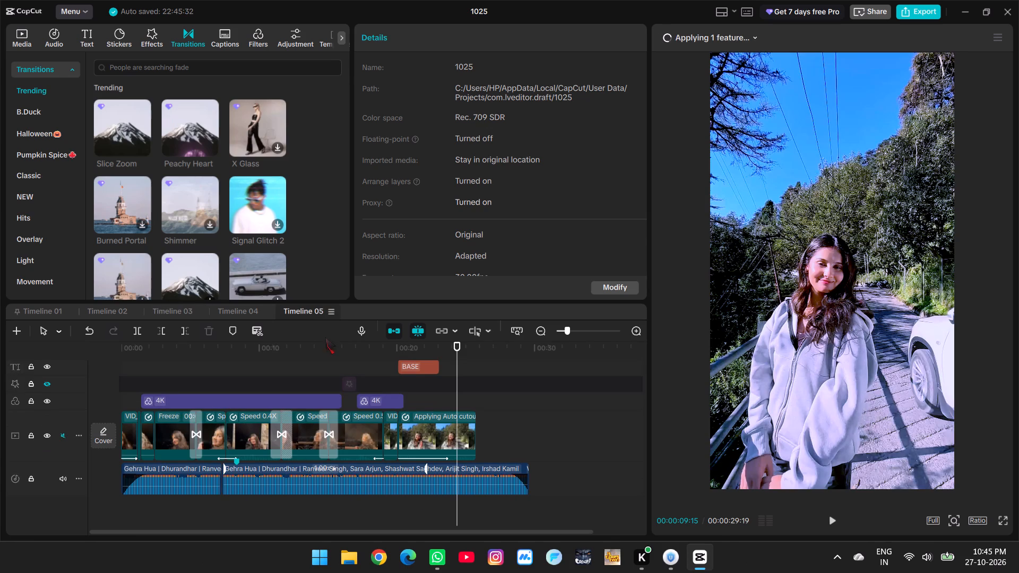
pyautogui.click(444, 418)
pyautogui.click(439, 439)
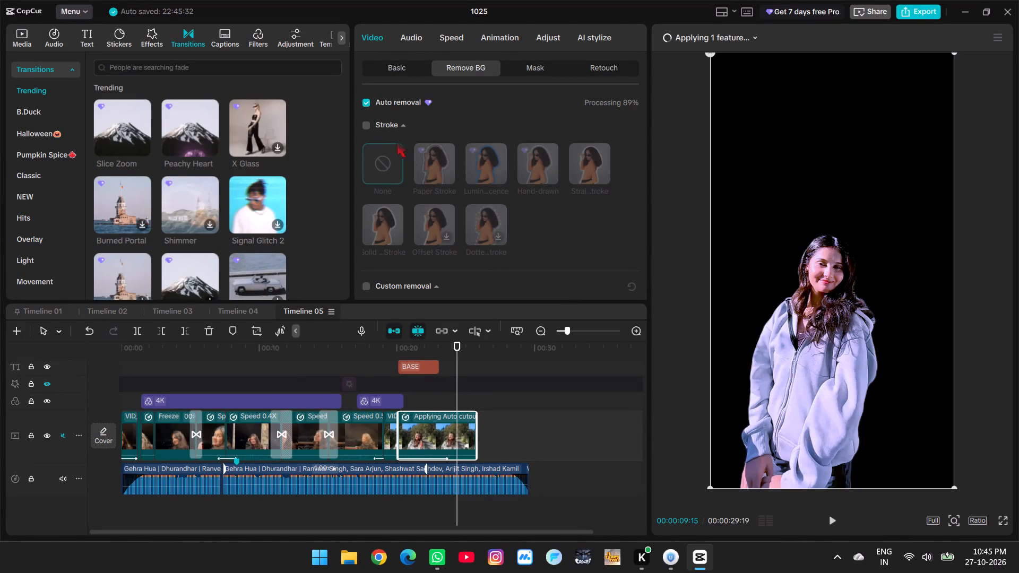
pyautogui.click(365, 124)
pyautogui.click(427, 169)
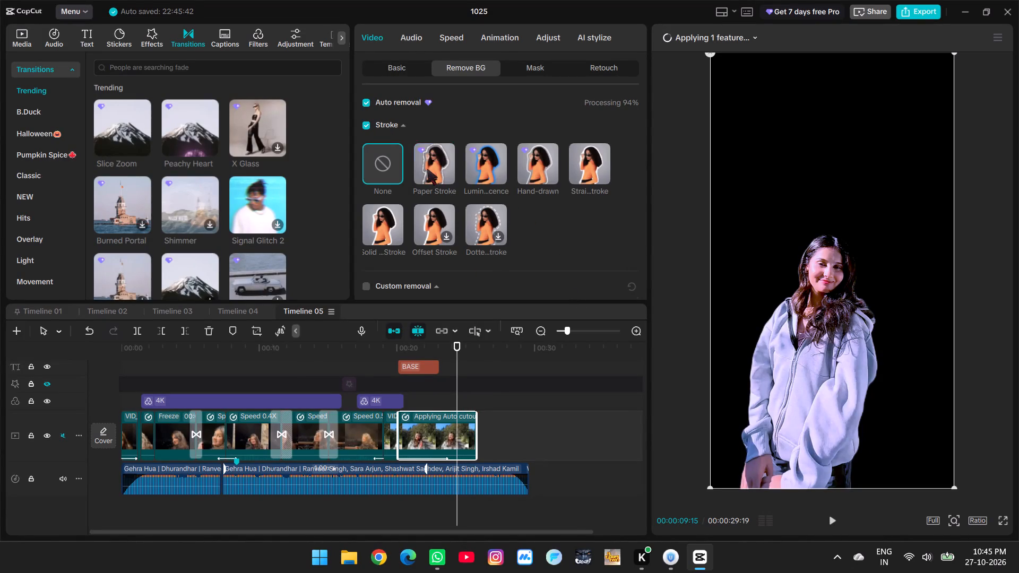
pyautogui.click(482, 167)
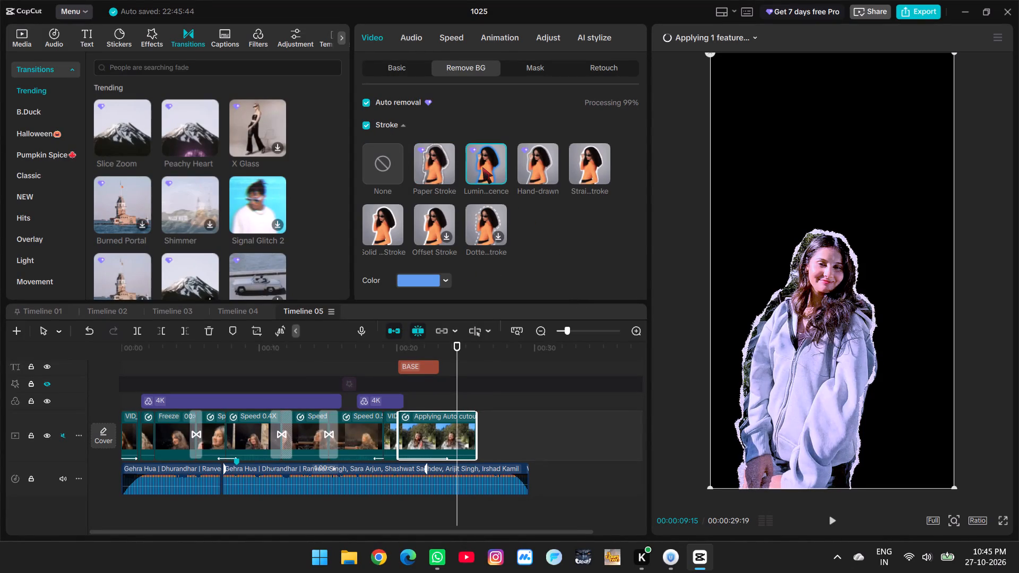
pyautogui.click(420, 163)
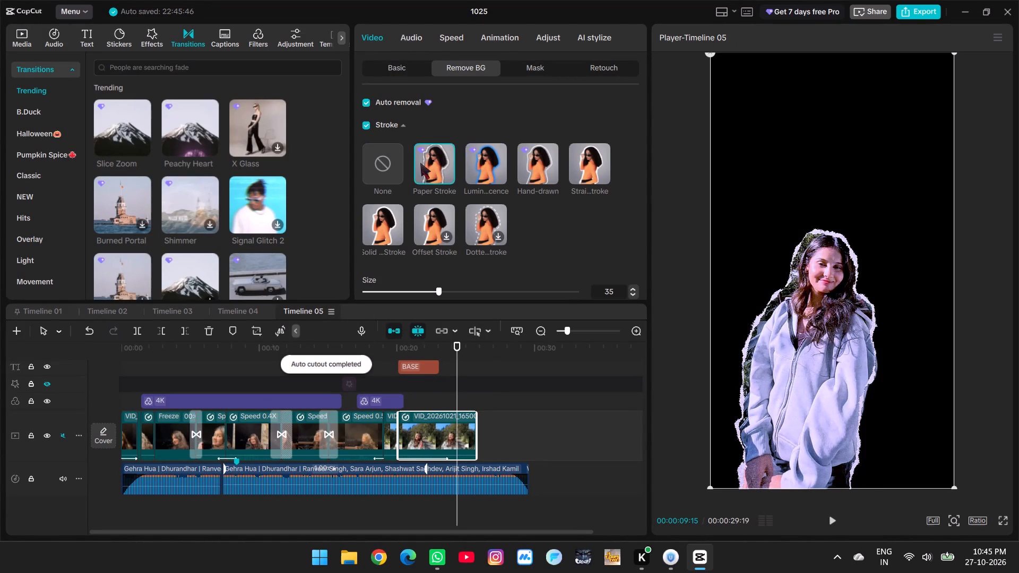
# Play the last clip briefly to check its stroked cutout, and park the playhead at 00:00:24:02.
pyautogui.press('space')
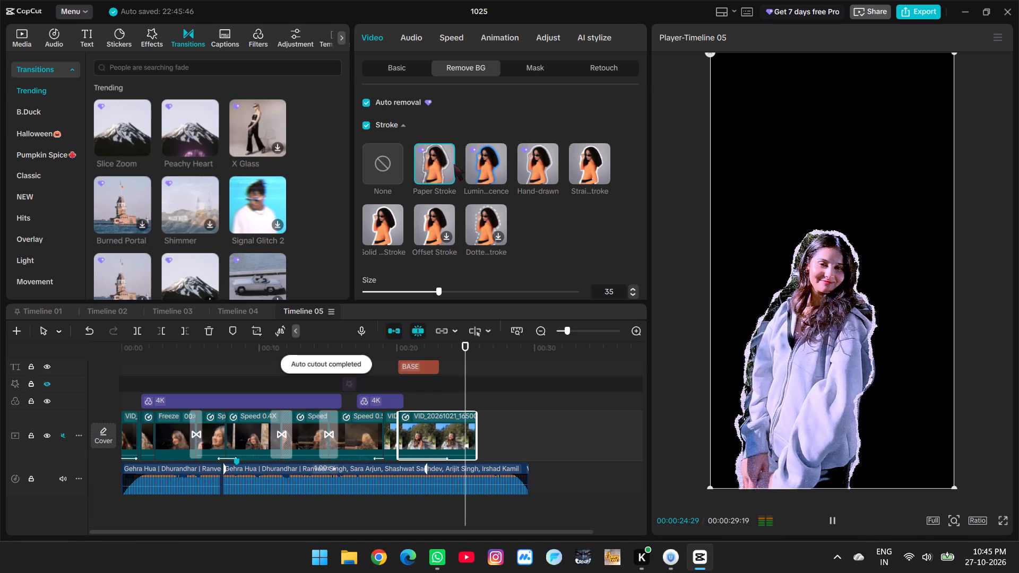
pyautogui.press('space')
pyautogui.click(434, 166)
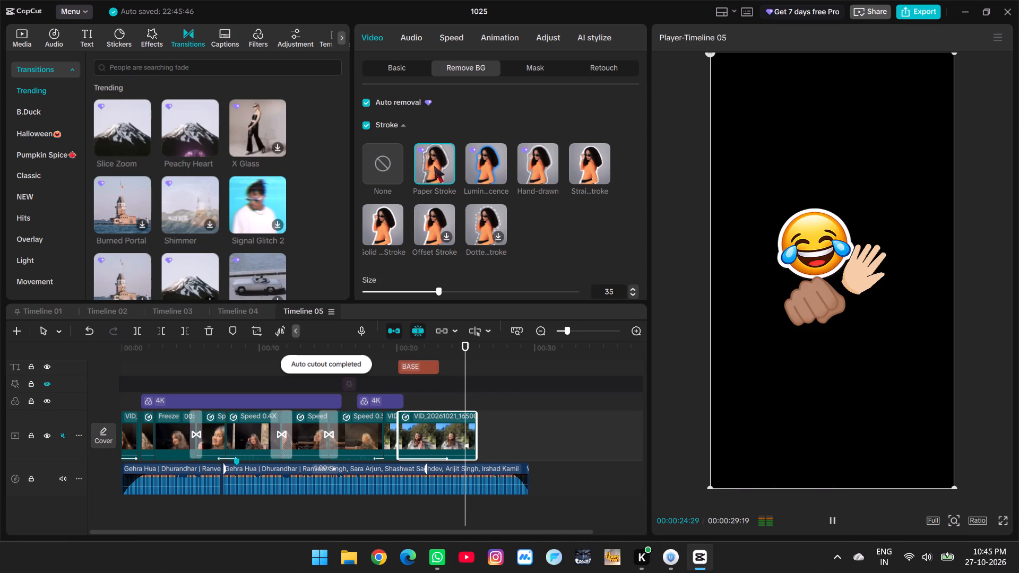
pyautogui.click(453, 390)
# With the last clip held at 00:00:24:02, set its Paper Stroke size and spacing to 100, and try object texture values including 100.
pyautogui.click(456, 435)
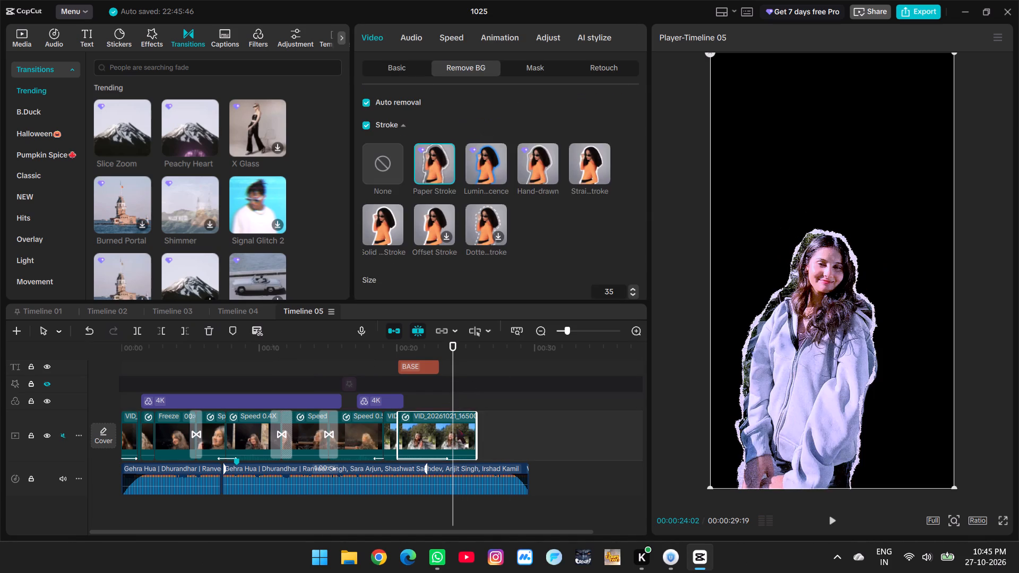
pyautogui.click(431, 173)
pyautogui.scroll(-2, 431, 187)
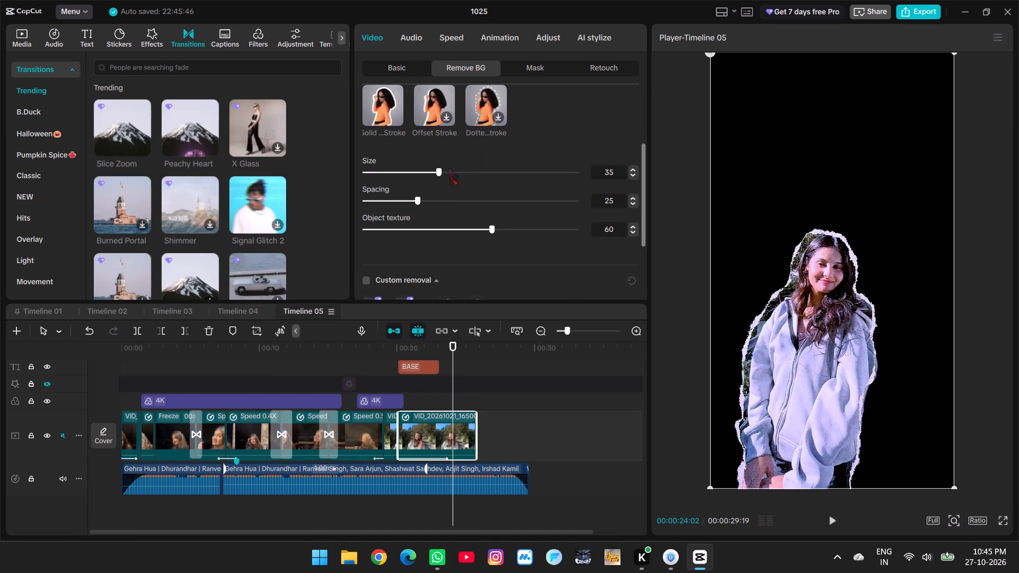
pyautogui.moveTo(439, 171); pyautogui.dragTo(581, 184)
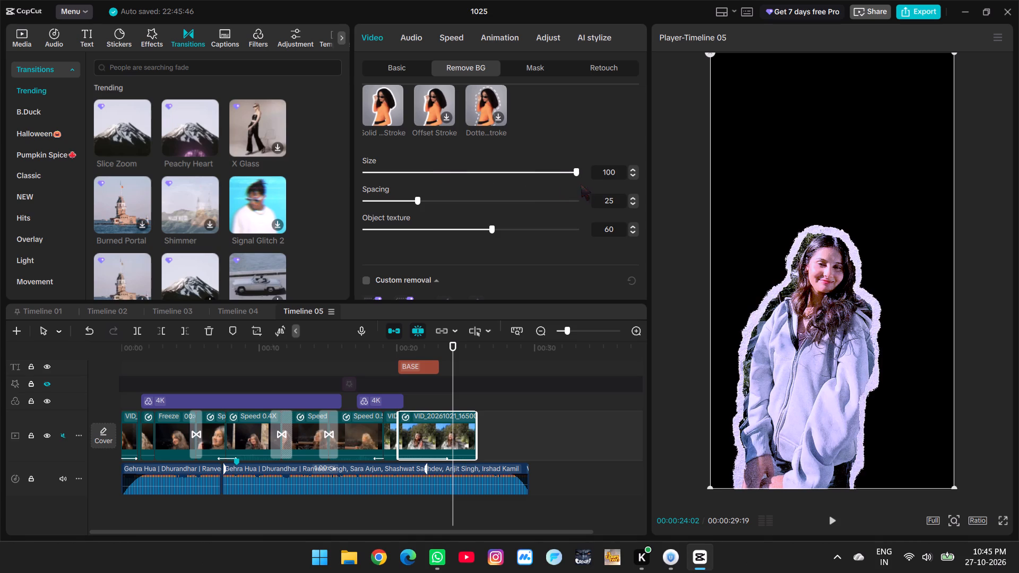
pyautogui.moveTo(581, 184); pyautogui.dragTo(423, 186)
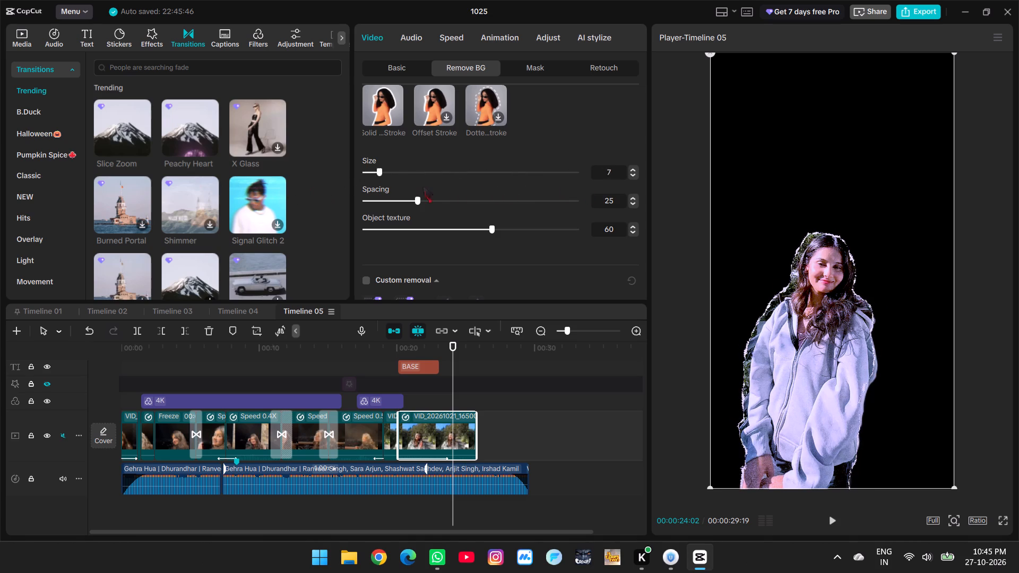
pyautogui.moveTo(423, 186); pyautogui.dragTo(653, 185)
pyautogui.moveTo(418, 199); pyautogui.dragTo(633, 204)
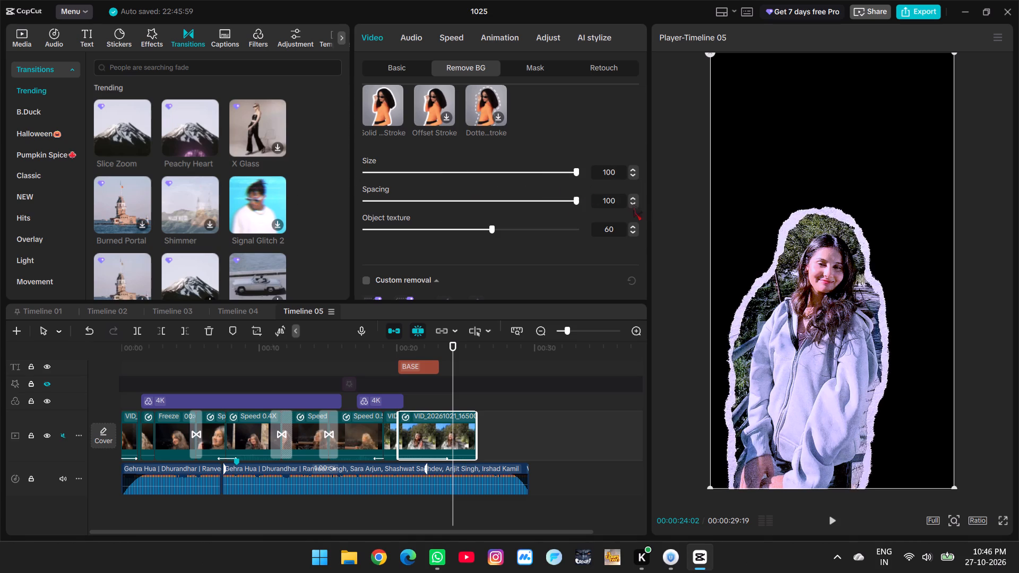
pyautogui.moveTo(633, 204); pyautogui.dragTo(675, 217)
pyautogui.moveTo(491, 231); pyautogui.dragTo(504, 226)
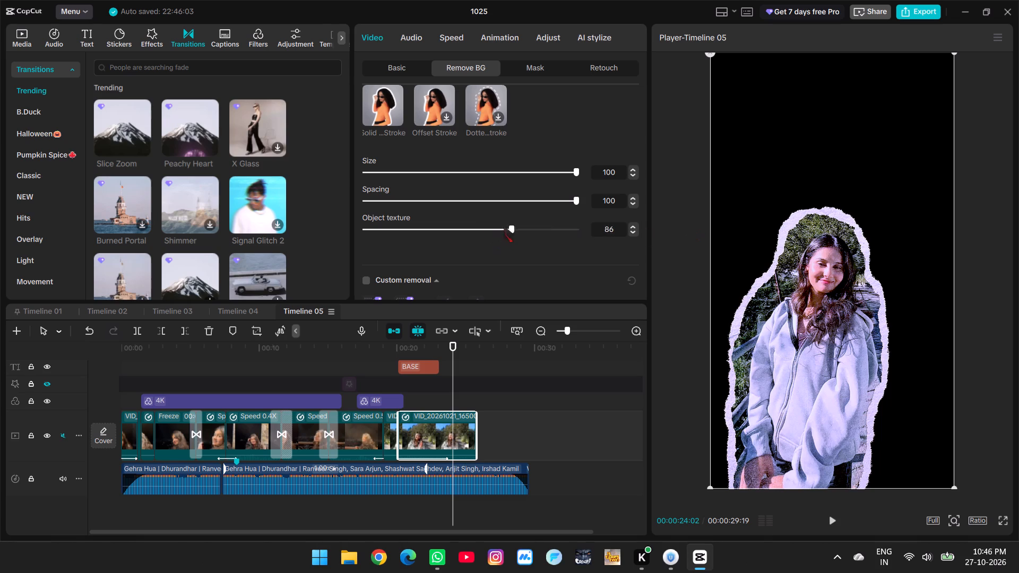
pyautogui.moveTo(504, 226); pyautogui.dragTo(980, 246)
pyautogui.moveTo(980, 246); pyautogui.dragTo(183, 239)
# Change the cutout's stroke style to Luminescence and set its size to 34.
pyautogui.scroll(3, 414, 228)
pyautogui.click(473, 160)
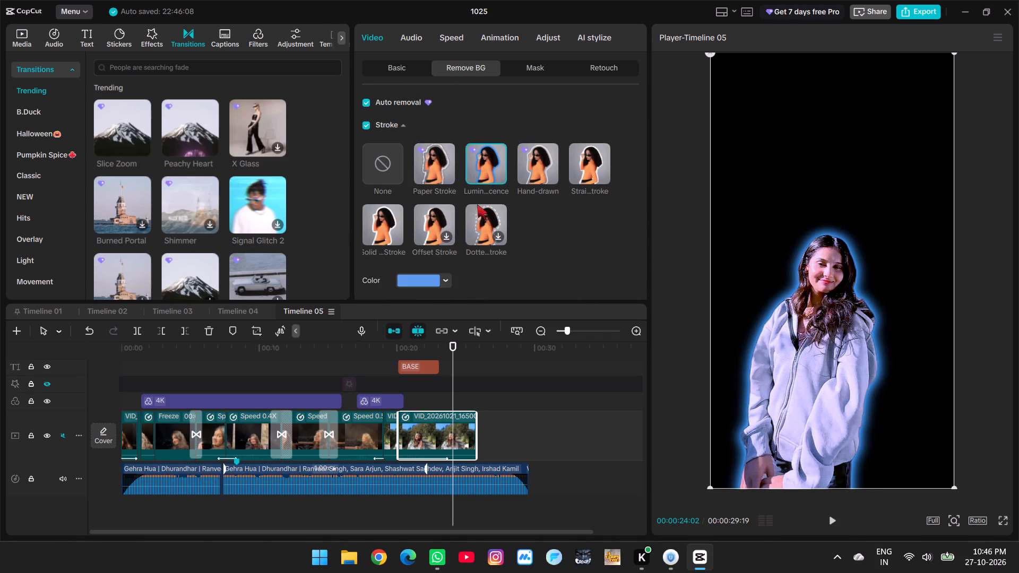
pyautogui.scroll(-3, 482, 232)
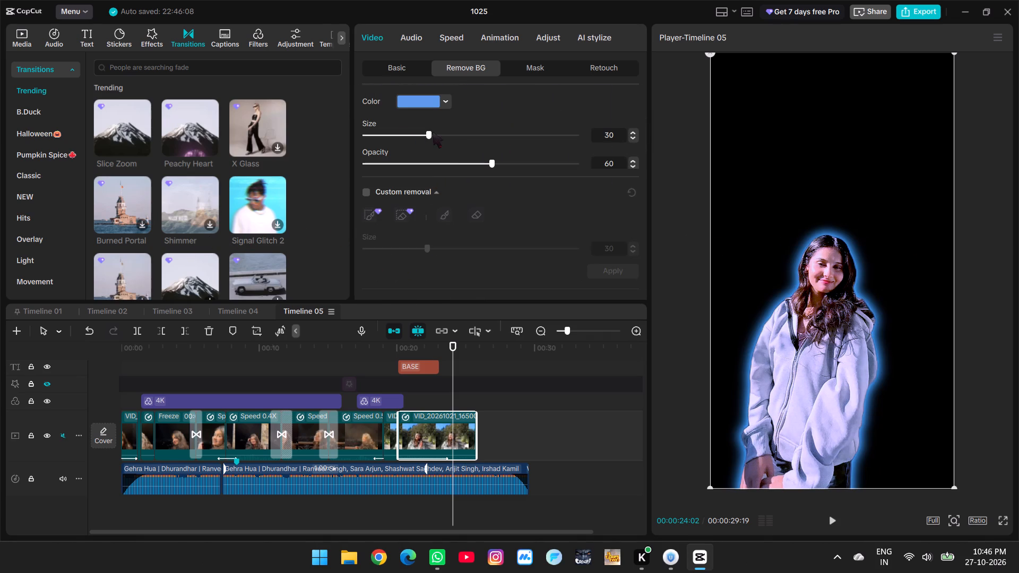
pyautogui.moveTo(429, 136); pyautogui.dragTo(300, 155)
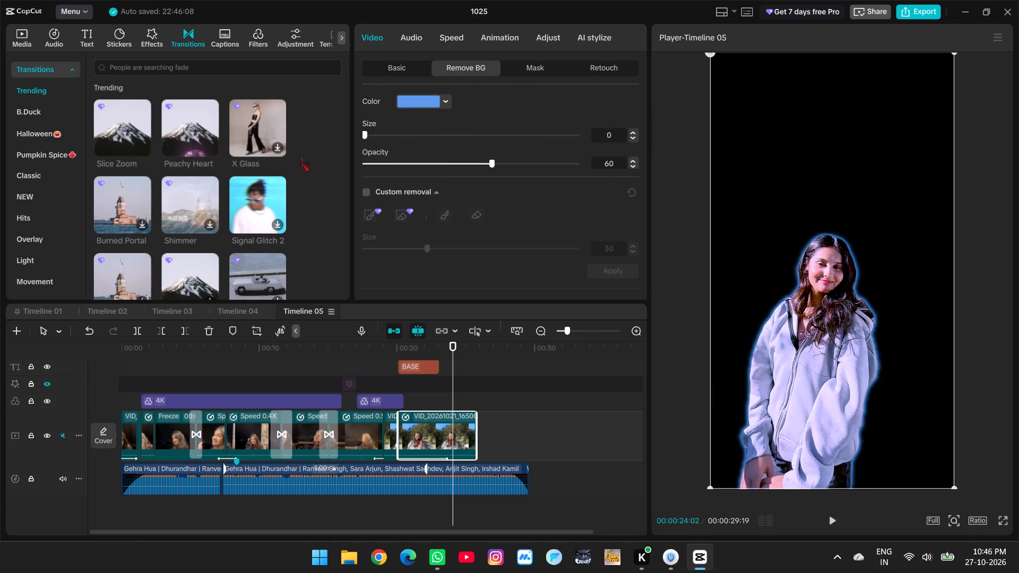
pyautogui.moveTo(300, 155); pyautogui.dragTo(437, 154)
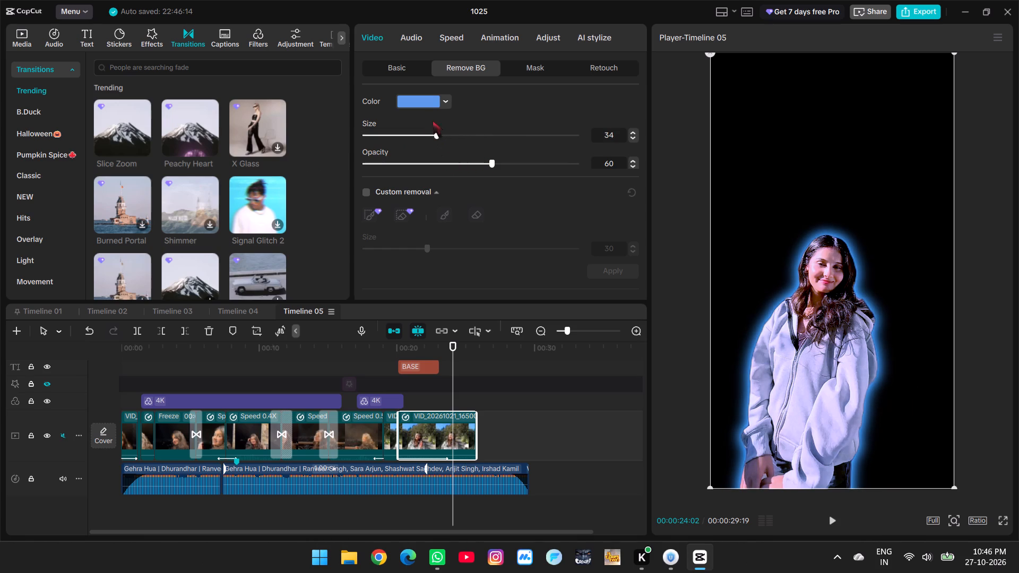
# Change the Luminescence stroke's color to purple.
pyautogui.click(433, 108)
pyautogui.moveTo(473, 213); pyautogui.dragTo(490, 215)
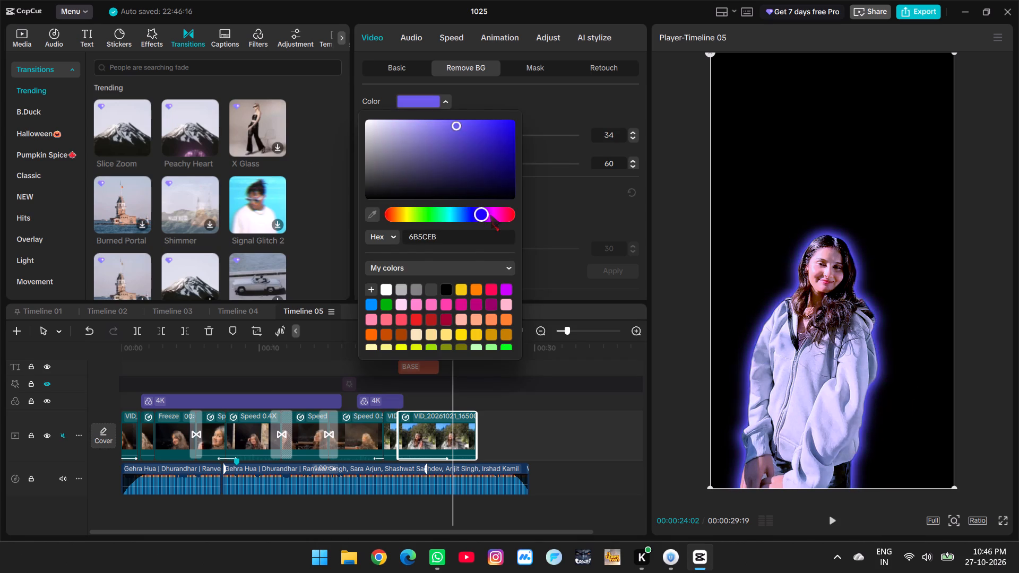
pyautogui.moveTo(490, 215); pyautogui.dragTo(493, 215)
pyautogui.click(554, 114)
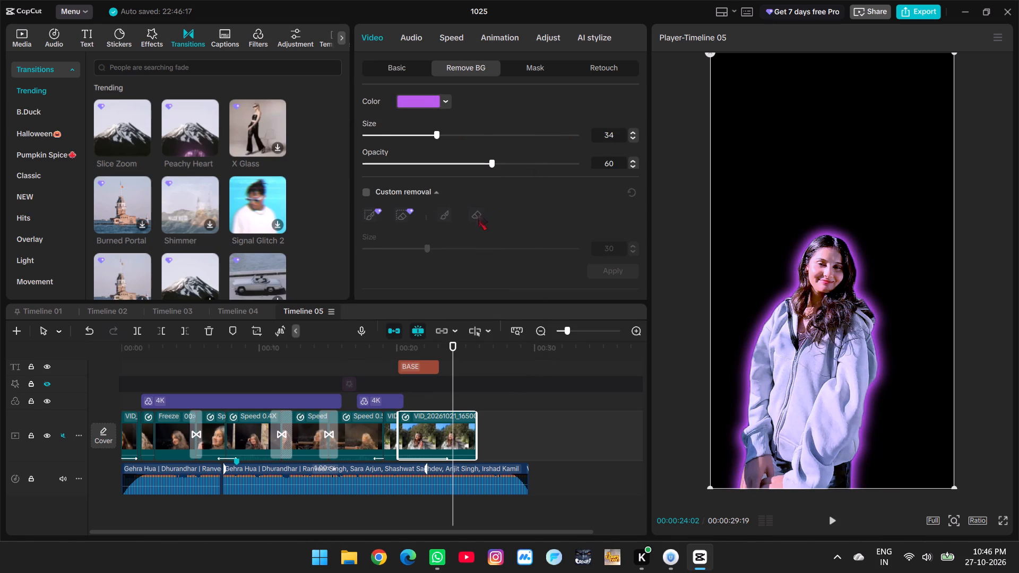
# Reduce the Luminescence stroke's opacity to a low level after trying 0 and 35.
pyautogui.scroll(1, 478, 223)
pyautogui.moveTo(495, 223); pyautogui.dragTo(356, 225)
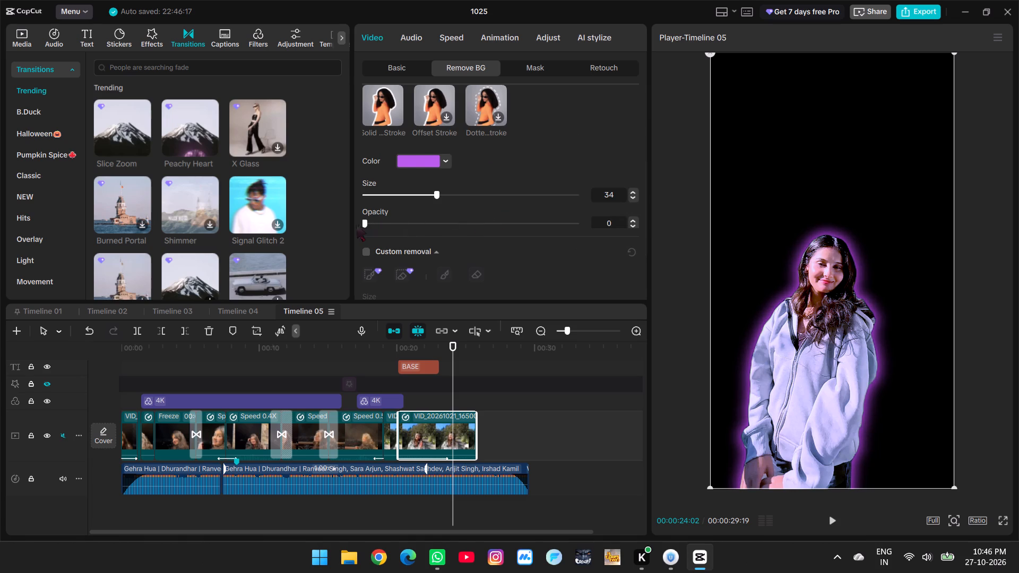
pyautogui.moveTo(356, 225); pyautogui.dragTo(442, 214)
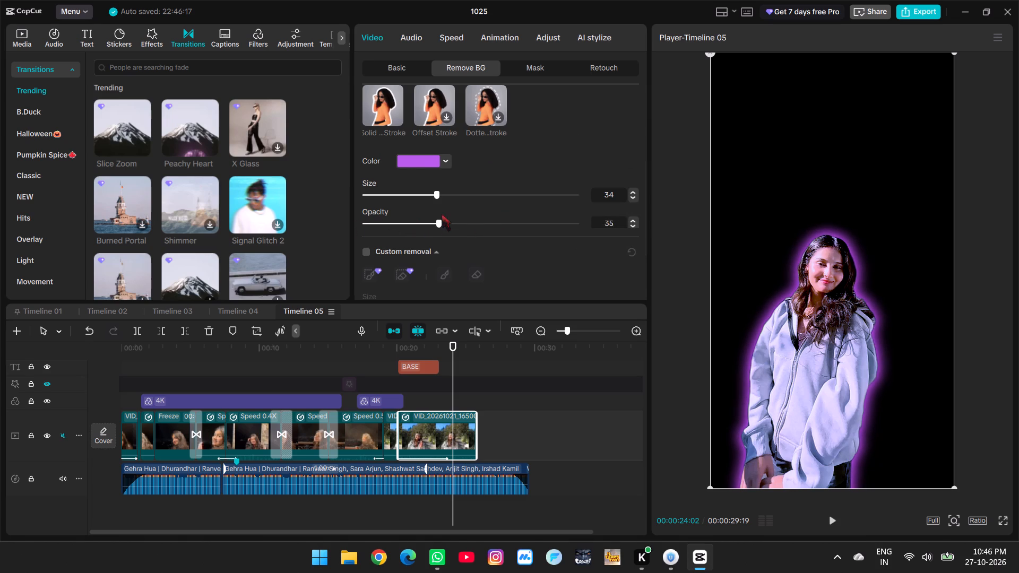
pyautogui.moveTo(442, 214); pyautogui.dragTo(384, 219)
pyautogui.scroll(2, 448, 189)
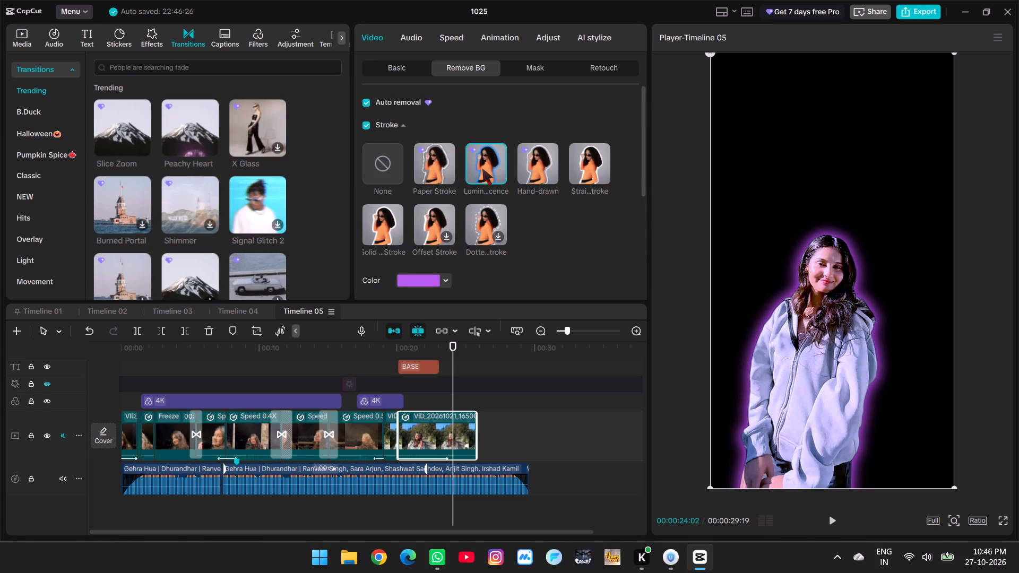
# Enable face Auto styles retouching for a single face on the last clip, and toggle it to compare the enlarged face.
pyautogui.click(536, 66)
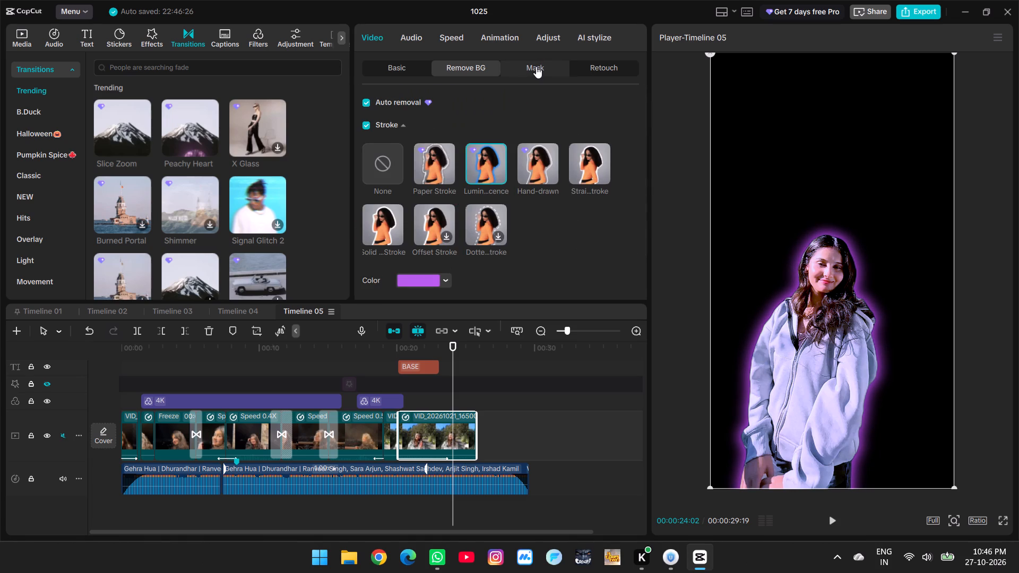
pyautogui.click(588, 71)
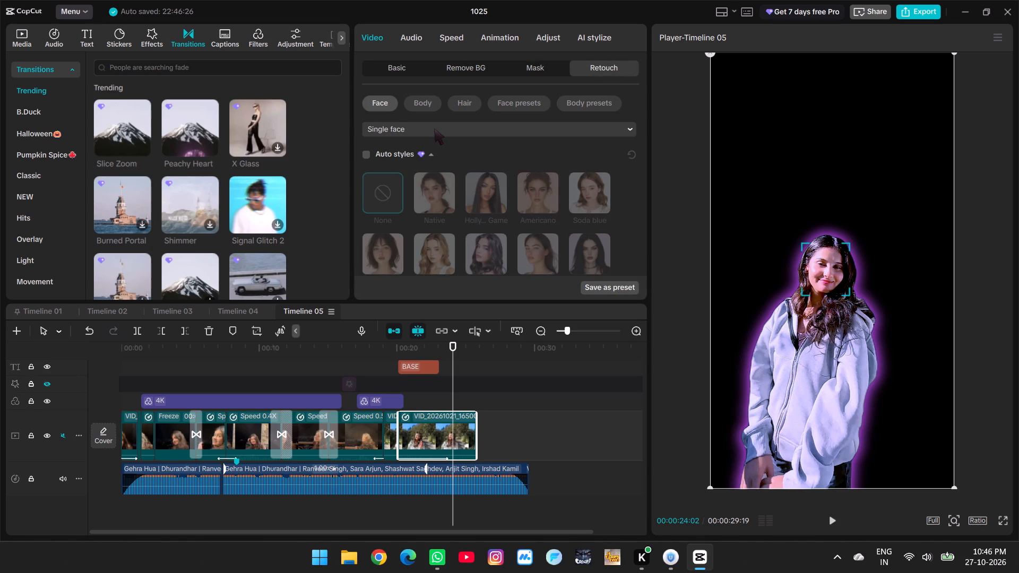
pyautogui.click(434, 128)
pyautogui.click(387, 132)
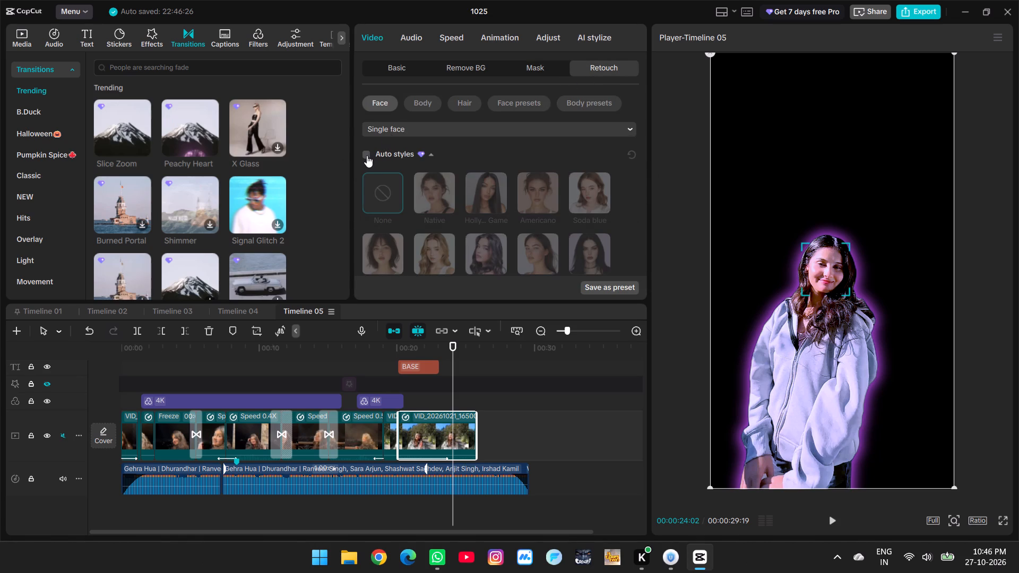
pyautogui.click(367, 155)
pyautogui.click(469, 316)
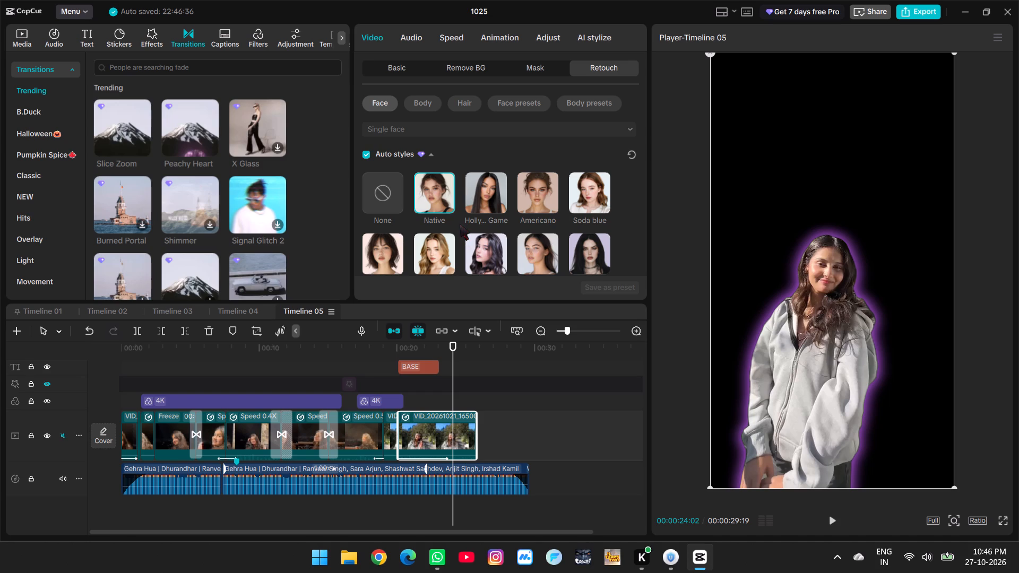
pyautogui.keyDown('ctrl'); pyautogui.scroll(3, 835, 309); pyautogui.keyUp('ctrl')
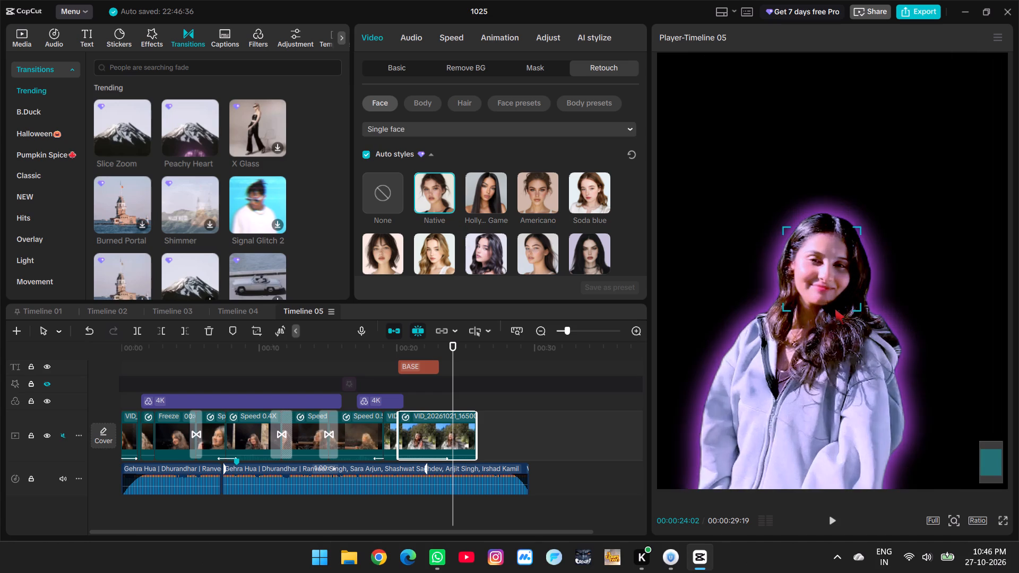
pyautogui.keyDown('ctrl'); pyautogui.scroll(5, 835, 309); pyautogui.keyUp('ctrl')
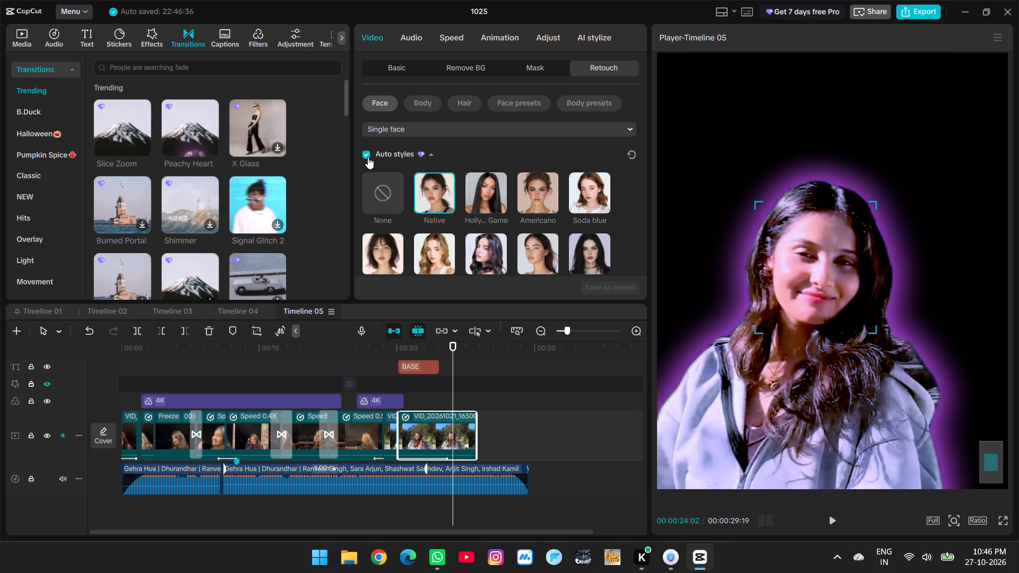
pyautogui.click(368, 157)
pyautogui.click(368, 157)
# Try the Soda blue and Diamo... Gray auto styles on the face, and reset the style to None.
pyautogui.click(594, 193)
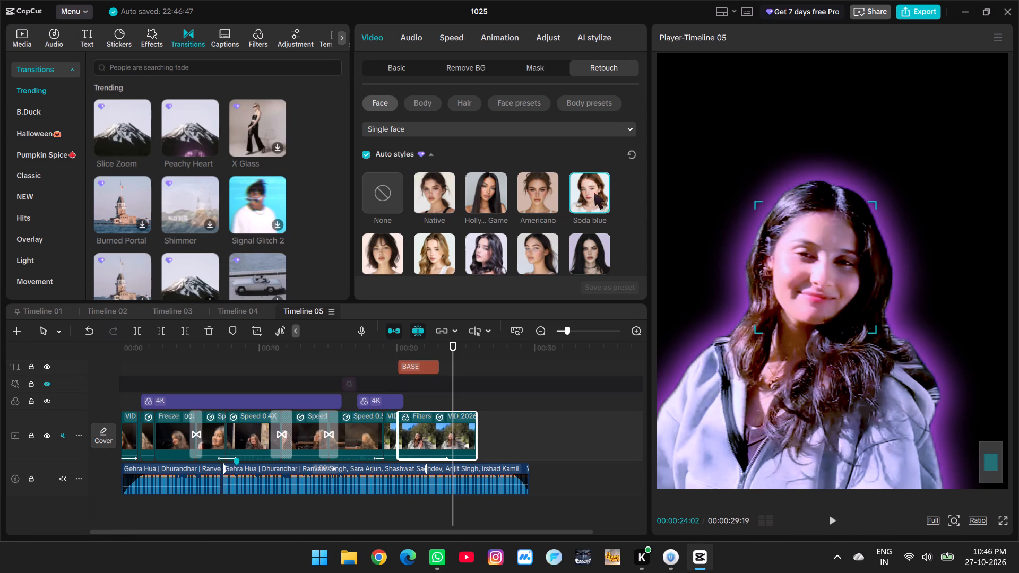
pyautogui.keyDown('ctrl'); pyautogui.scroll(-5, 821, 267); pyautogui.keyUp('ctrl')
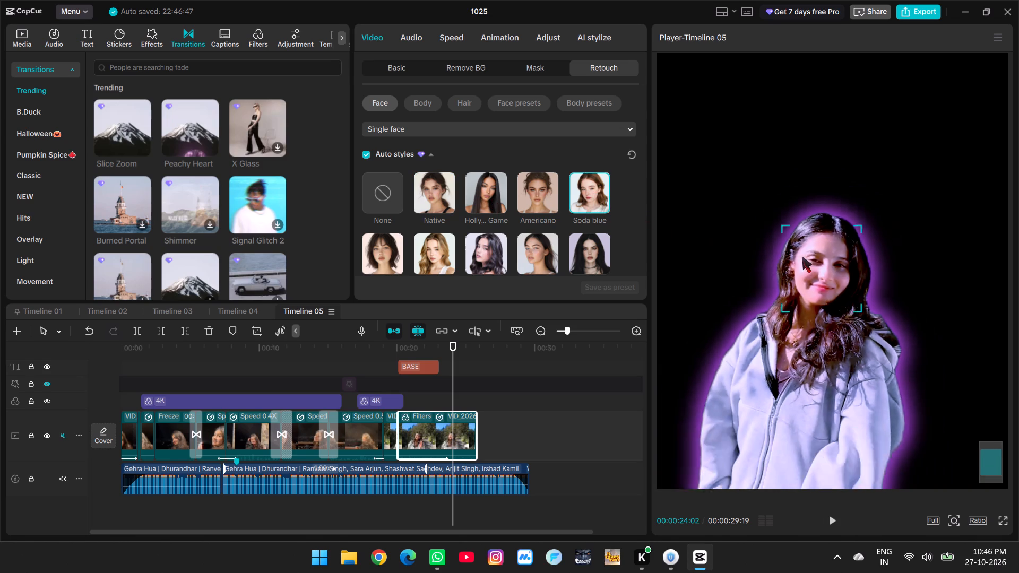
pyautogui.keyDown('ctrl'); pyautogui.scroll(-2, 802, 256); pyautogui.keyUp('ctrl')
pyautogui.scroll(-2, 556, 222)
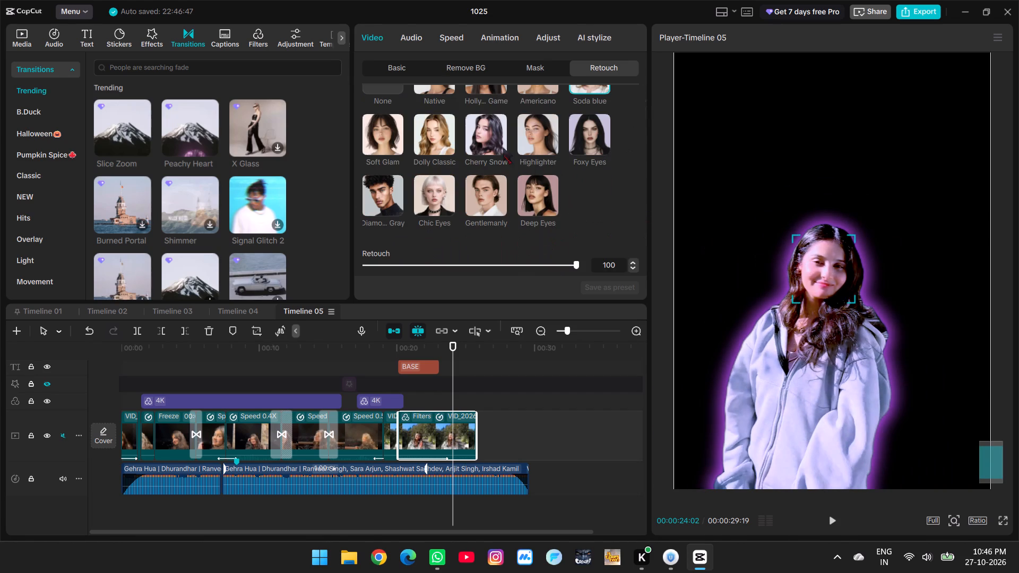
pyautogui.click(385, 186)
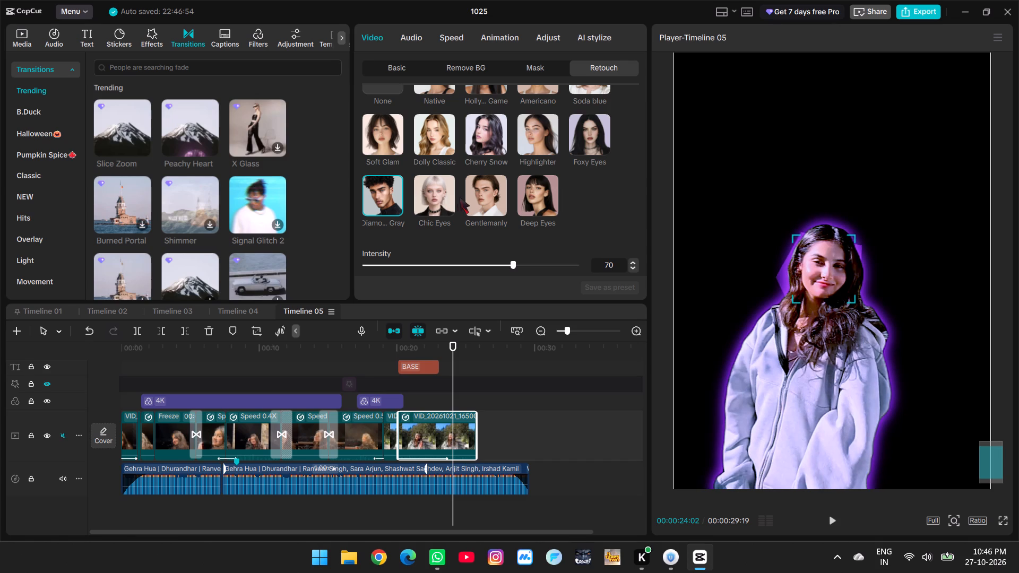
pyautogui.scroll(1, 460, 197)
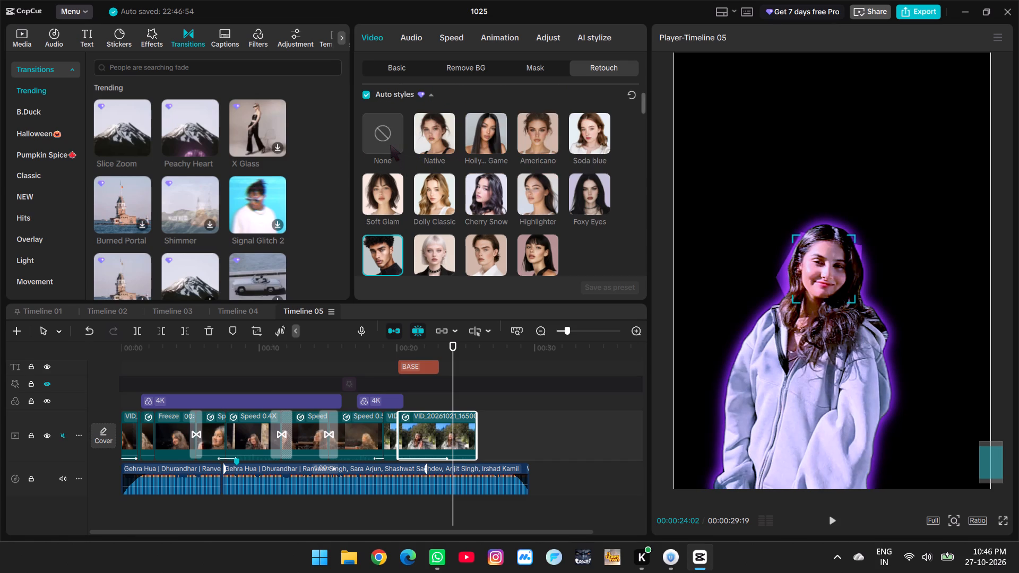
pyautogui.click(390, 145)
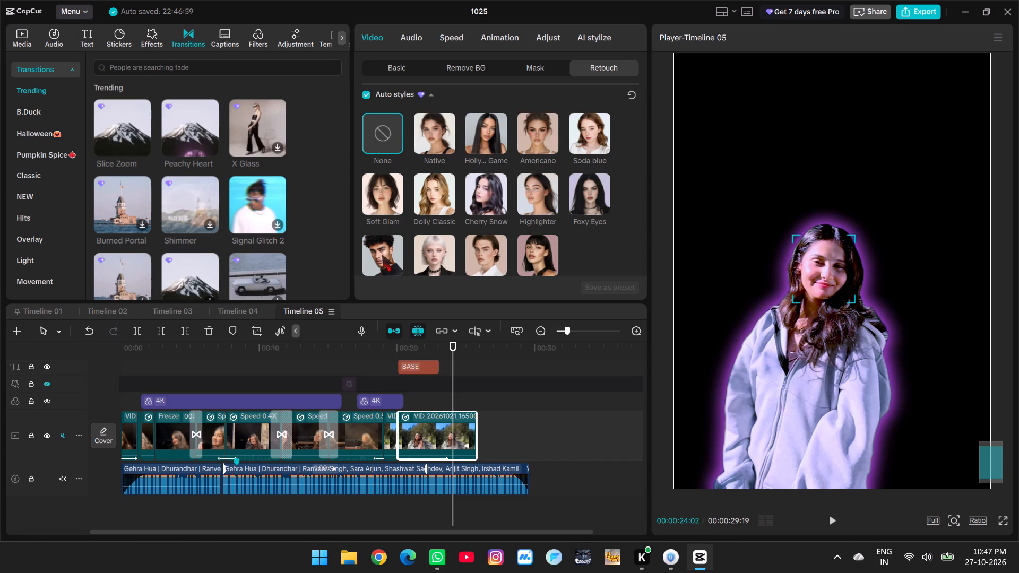
# Compare the Diamo... Gray, Native, Soda blue and Foxy Eyes auto styles on the face, and choose None.
pyautogui.click(379, 262)
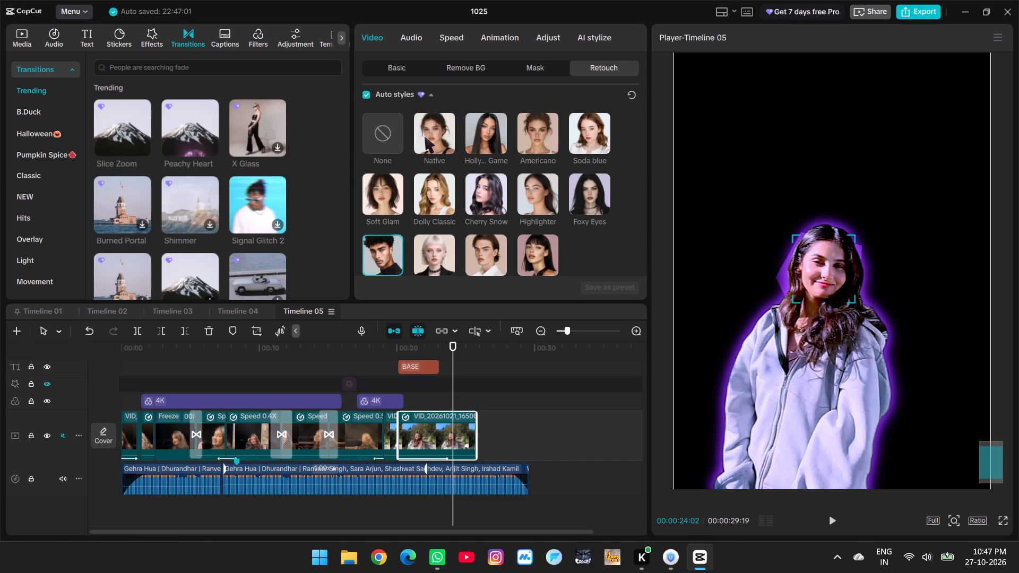
pyautogui.click(426, 136)
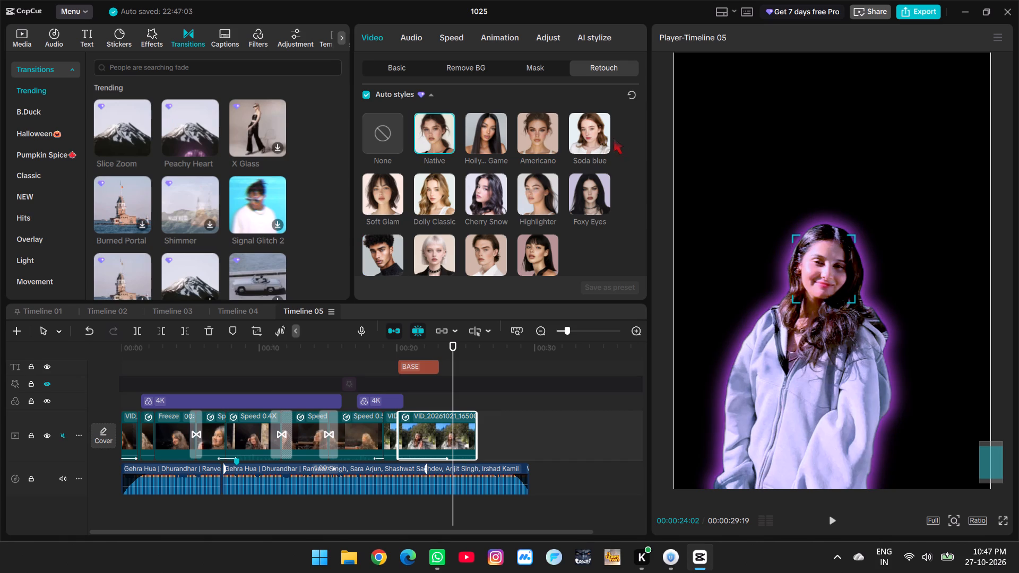
pyautogui.click(586, 136)
pyautogui.click(591, 195)
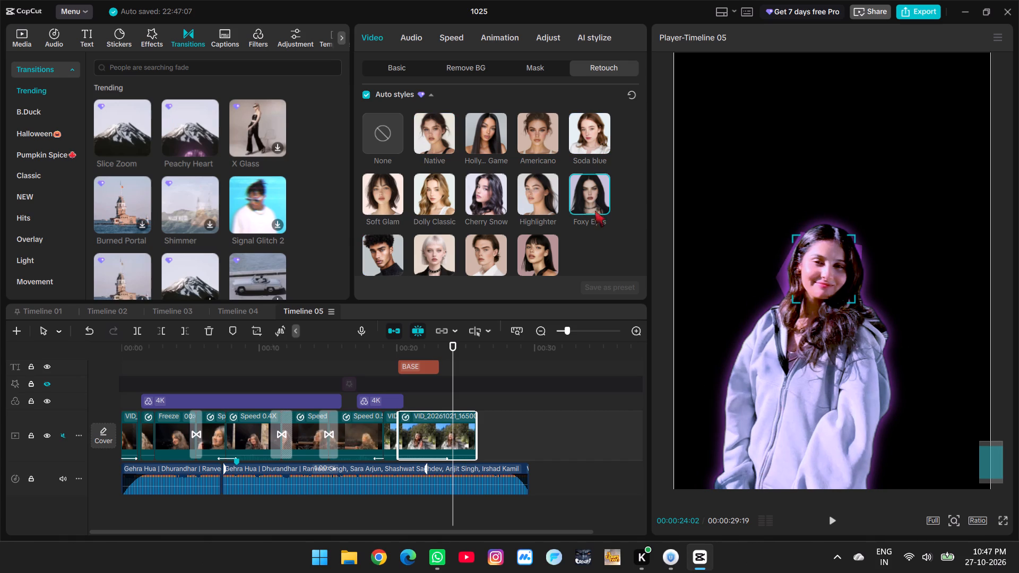
pyautogui.keyDown('ctrl'); pyautogui.scroll(8, 858, 258); pyautogui.keyUp('ctrl')
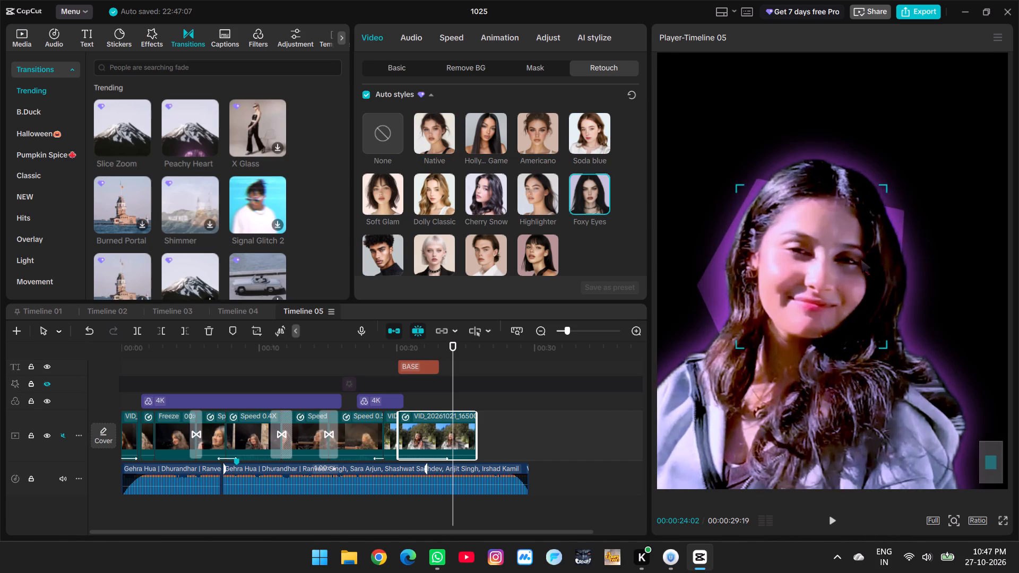
pyautogui.keyDown('ctrl'); pyautogui.scroll(4, 861, 259); pyautogui.keyUp('ctrl')
pyautogui.click(387, 134)
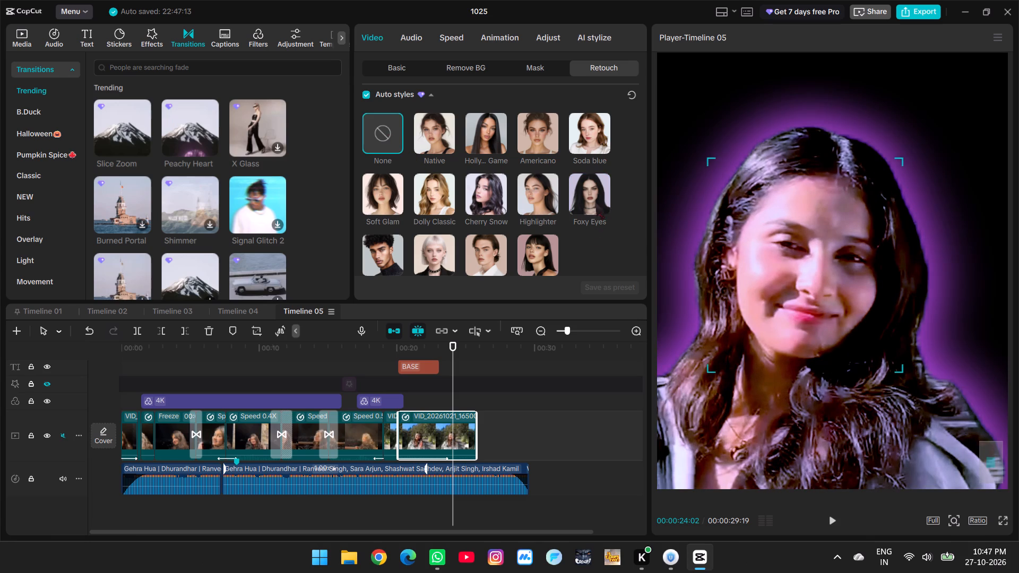
# Try the Cherry Snow auto style on the last clip's face and apply Soda blue.
pyautogui.click(487, 192)
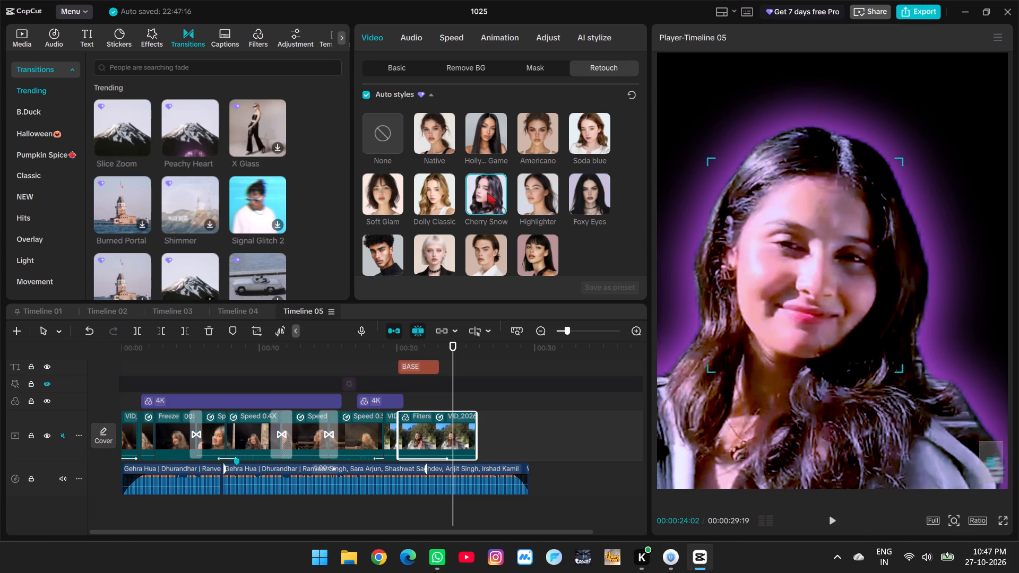
pyautogui.click(595, 143)
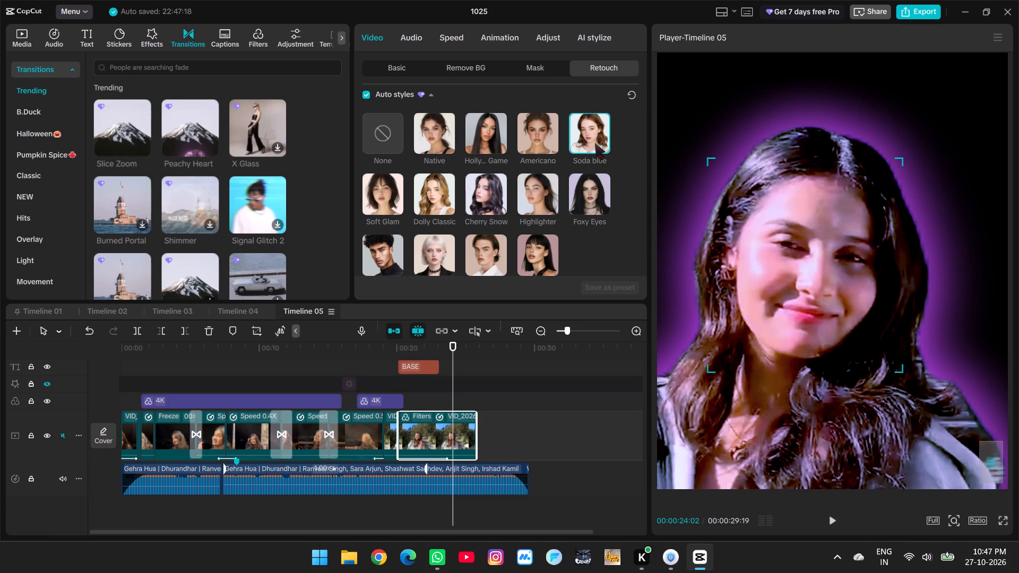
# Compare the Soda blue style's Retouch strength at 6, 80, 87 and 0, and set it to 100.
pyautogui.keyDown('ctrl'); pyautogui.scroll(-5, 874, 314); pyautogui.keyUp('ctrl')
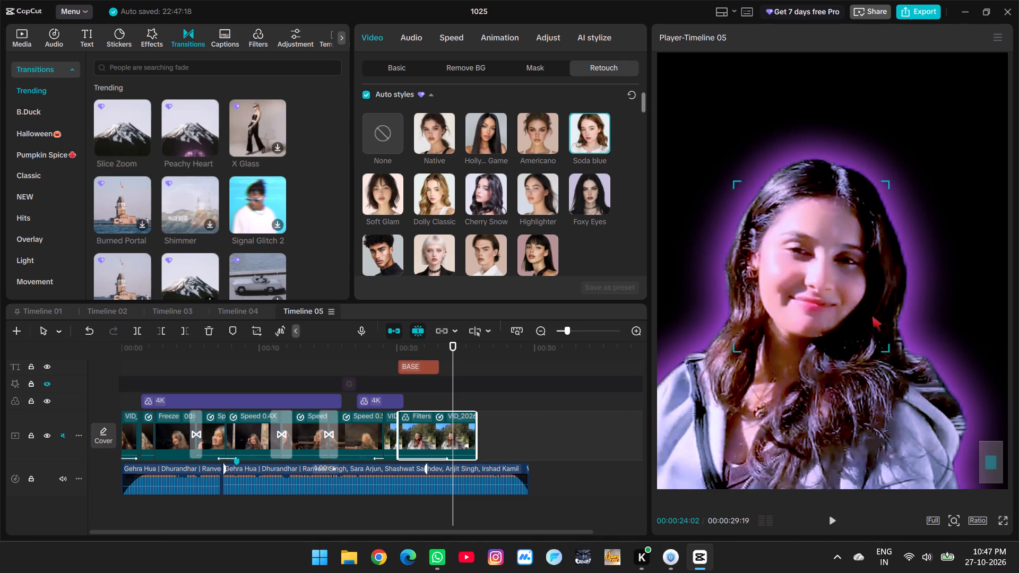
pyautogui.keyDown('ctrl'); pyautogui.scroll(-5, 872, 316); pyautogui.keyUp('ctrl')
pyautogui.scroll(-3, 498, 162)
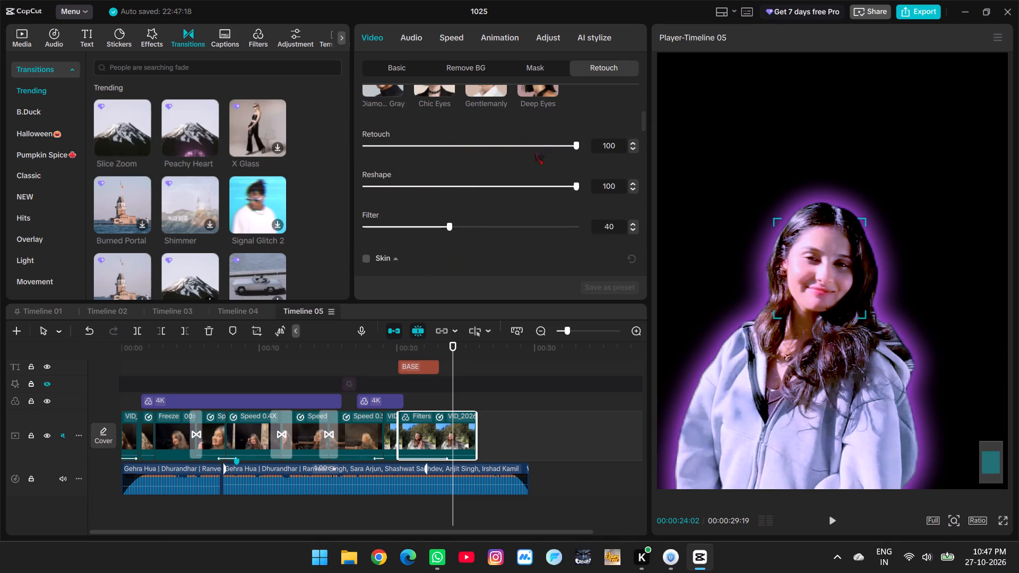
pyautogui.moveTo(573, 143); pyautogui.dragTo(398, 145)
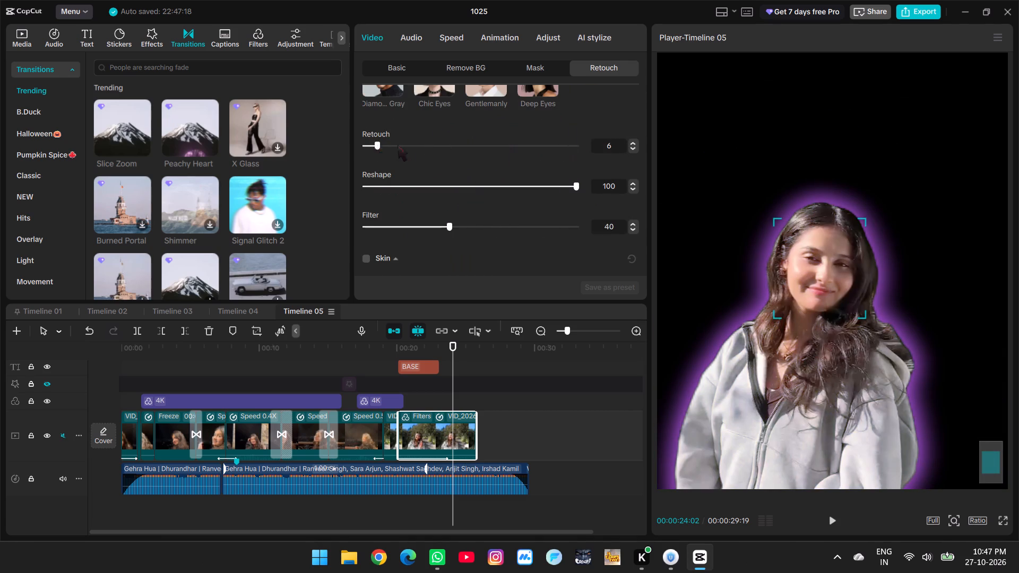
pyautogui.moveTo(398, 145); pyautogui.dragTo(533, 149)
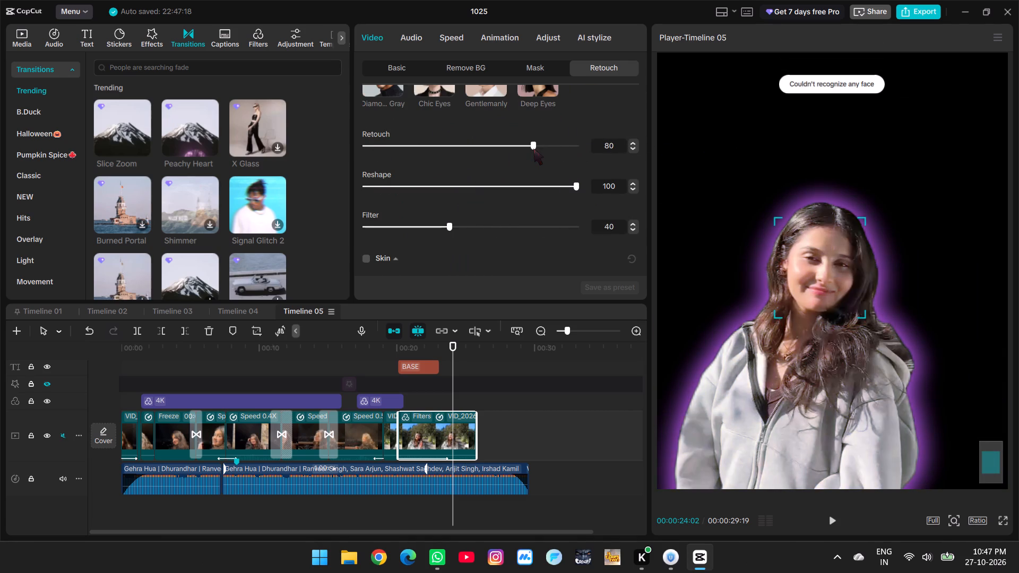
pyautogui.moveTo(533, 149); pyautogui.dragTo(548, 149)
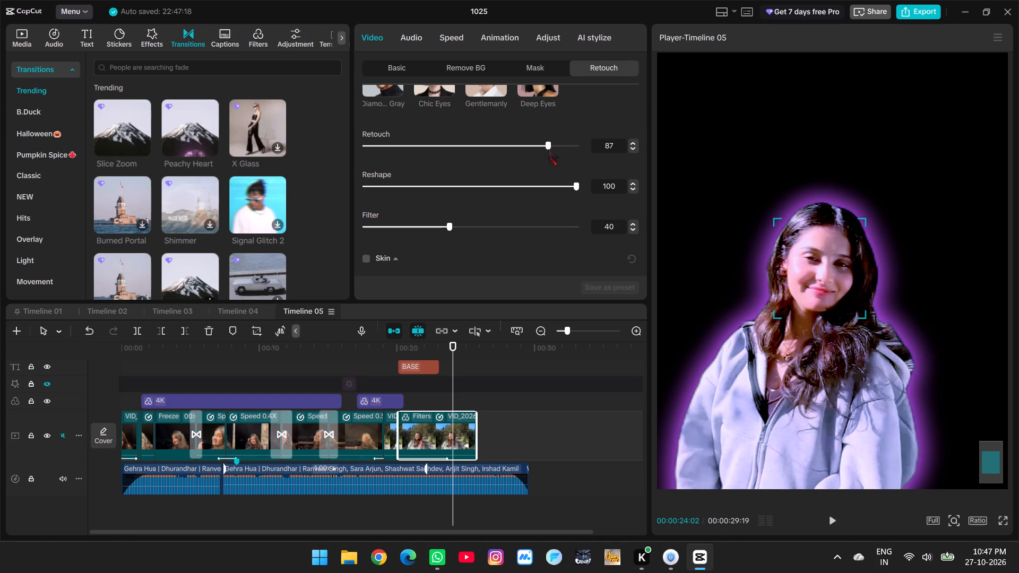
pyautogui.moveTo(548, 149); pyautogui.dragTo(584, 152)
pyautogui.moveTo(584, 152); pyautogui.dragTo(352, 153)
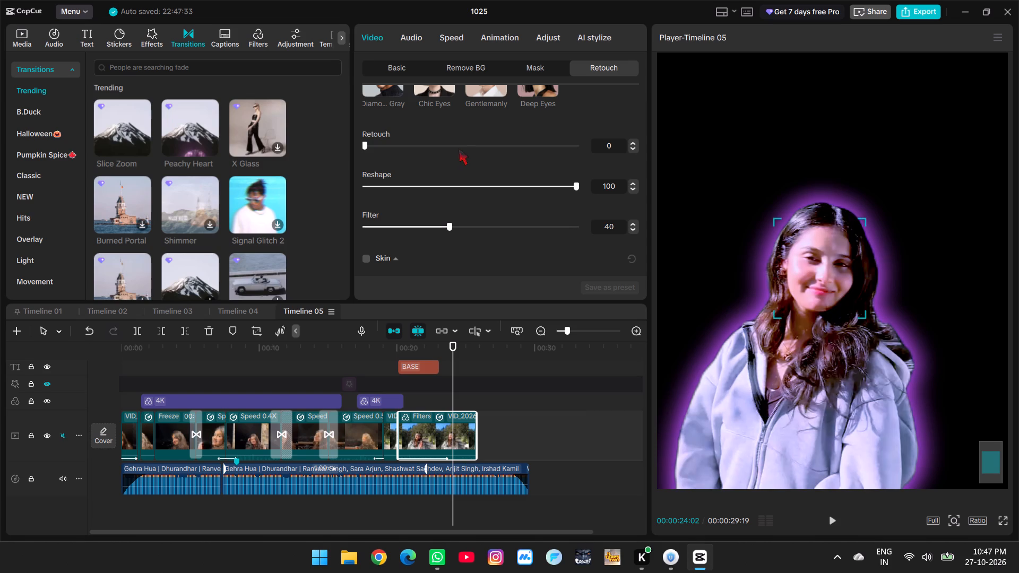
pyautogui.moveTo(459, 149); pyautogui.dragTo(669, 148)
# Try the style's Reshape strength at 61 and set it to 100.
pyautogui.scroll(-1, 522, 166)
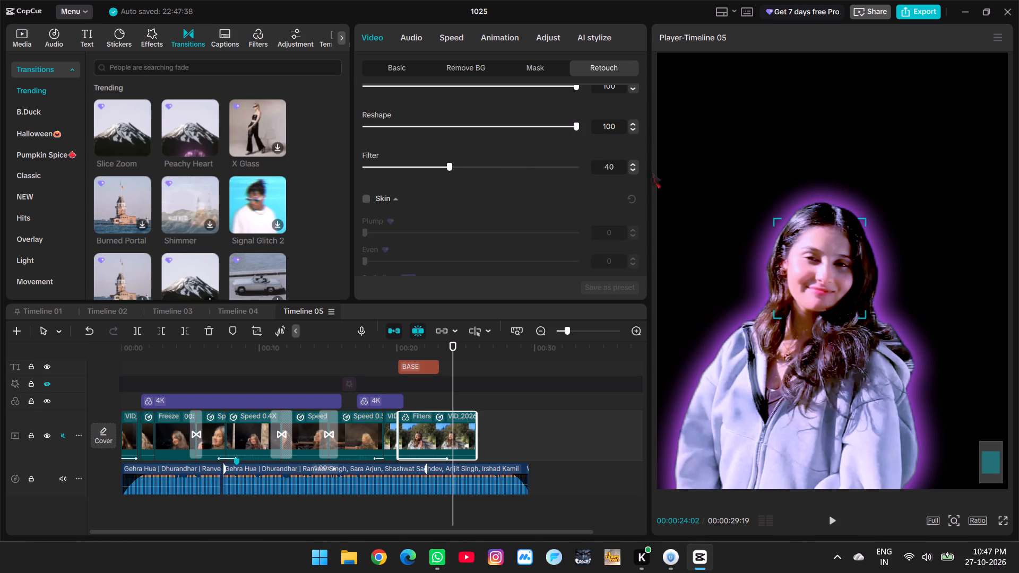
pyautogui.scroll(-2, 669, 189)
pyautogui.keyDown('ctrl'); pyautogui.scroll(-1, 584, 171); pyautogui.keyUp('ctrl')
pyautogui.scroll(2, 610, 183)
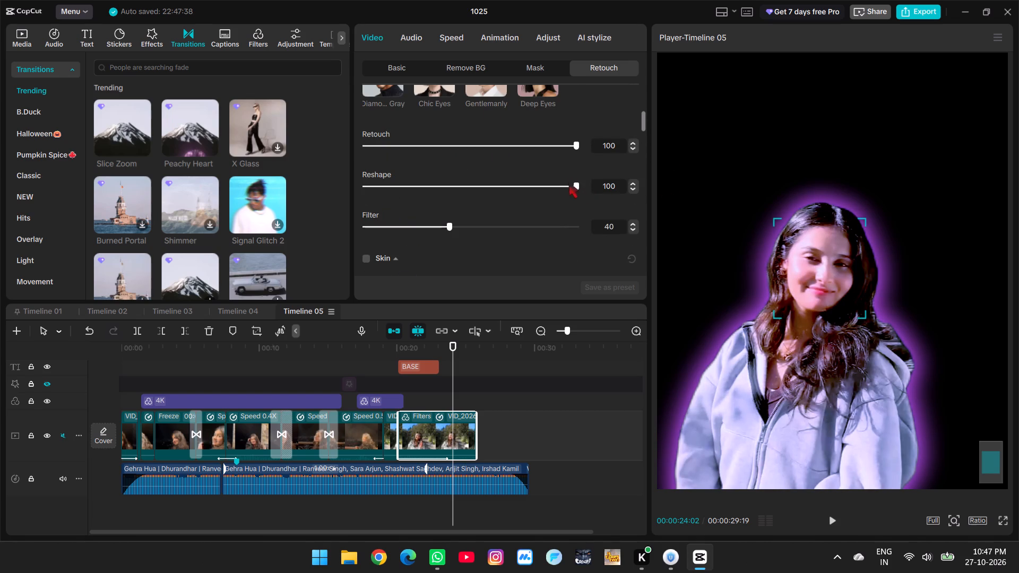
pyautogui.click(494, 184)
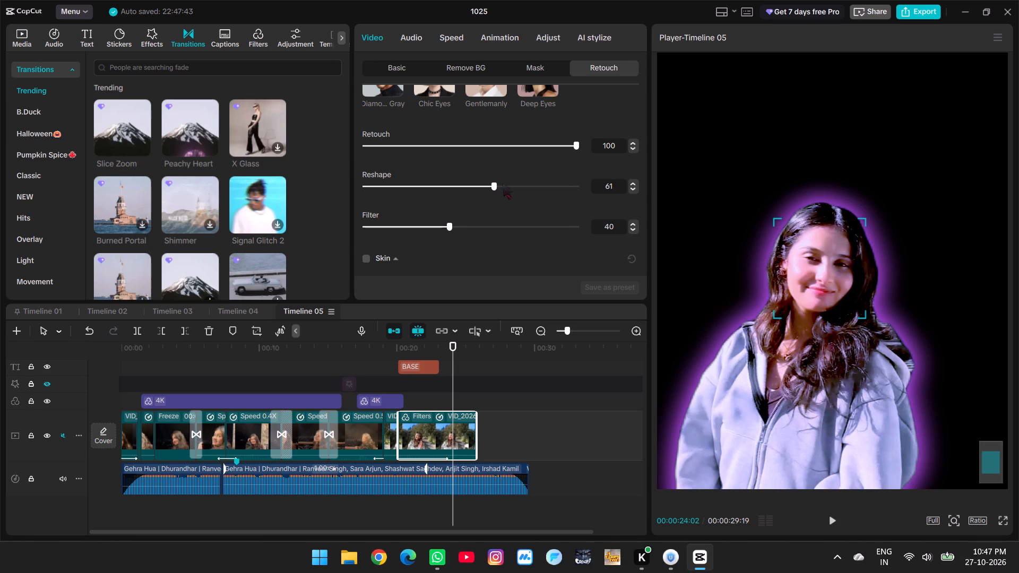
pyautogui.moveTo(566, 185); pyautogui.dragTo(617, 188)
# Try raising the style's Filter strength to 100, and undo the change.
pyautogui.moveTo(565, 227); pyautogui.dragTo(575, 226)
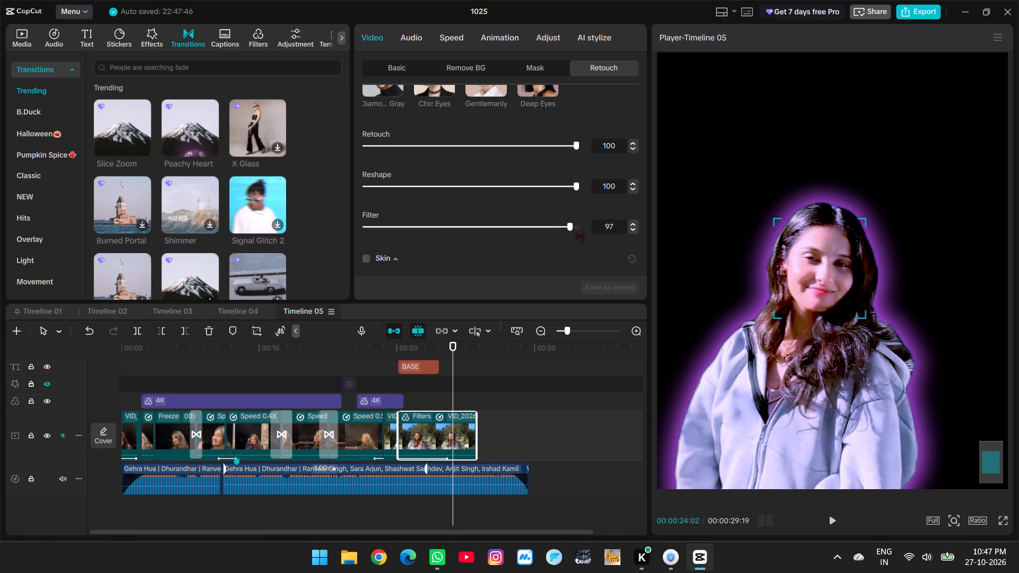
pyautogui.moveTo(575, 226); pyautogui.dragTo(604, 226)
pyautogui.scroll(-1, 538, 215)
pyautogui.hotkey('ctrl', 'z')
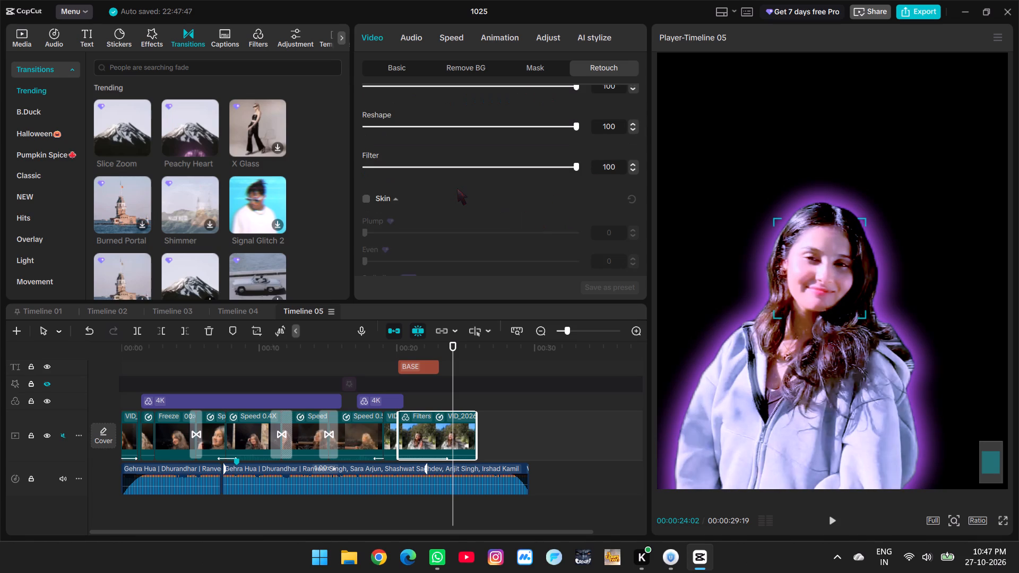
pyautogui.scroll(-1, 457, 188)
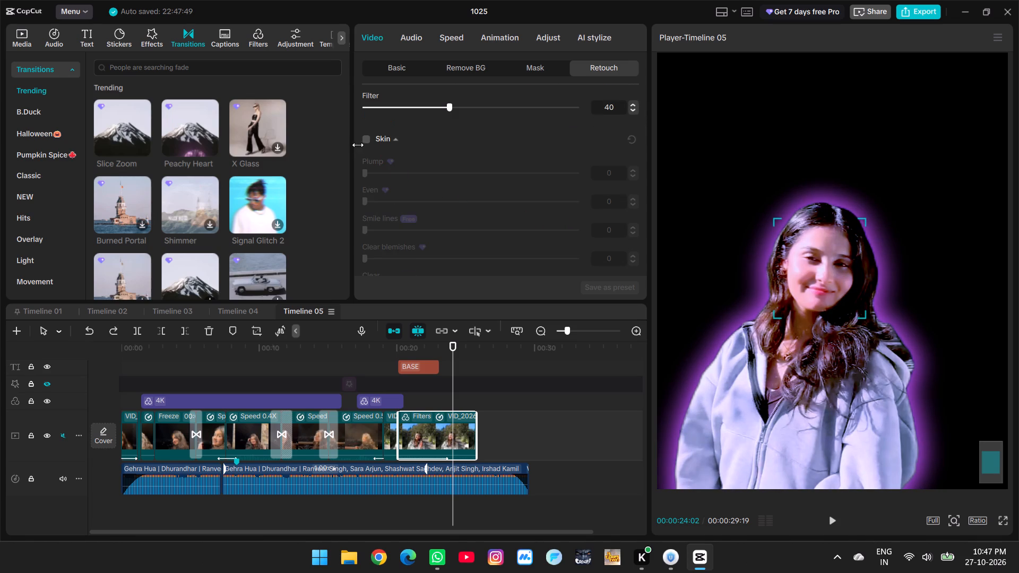
# Shift the last clip's Shadows in the Primary color wheels to about -0.05, -0.01 and -0.06.
pyautogui.click(552, 37)
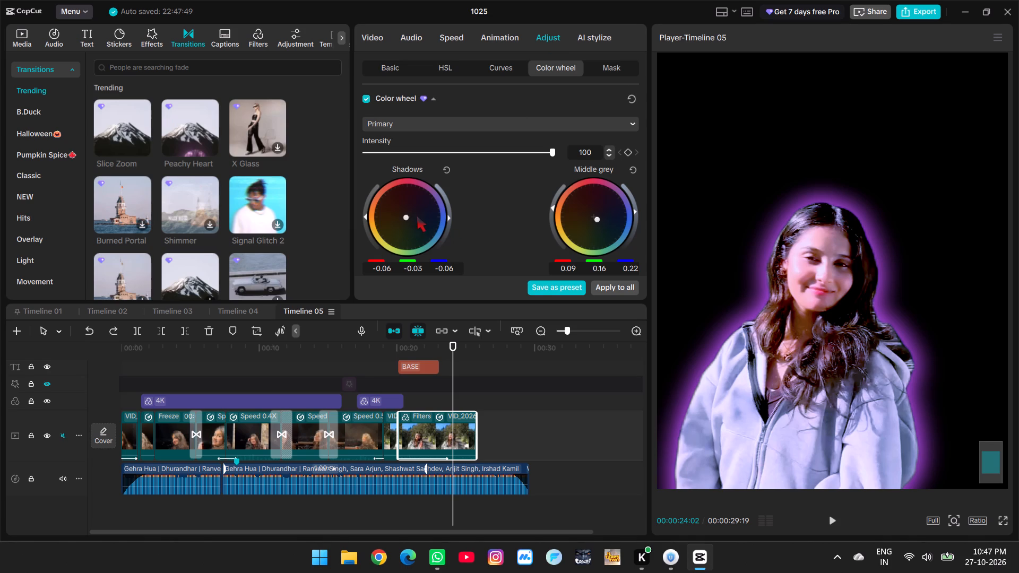
pyautogui.moveTo(407, 220); pyautogui.dragTo(422, 200)
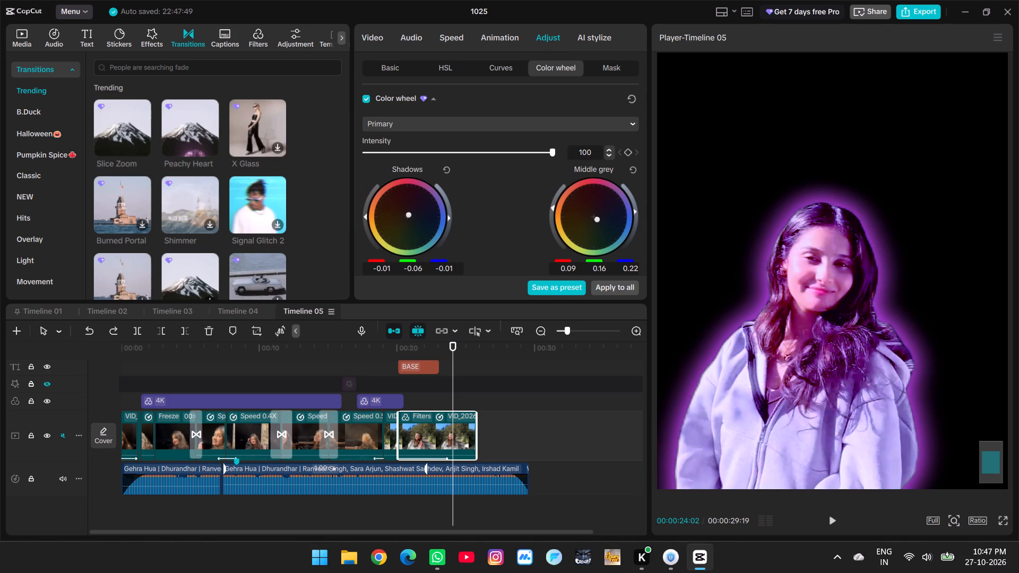
pyautogui.moveTo(422, 200); pyautogui.dragTo(403, 224)
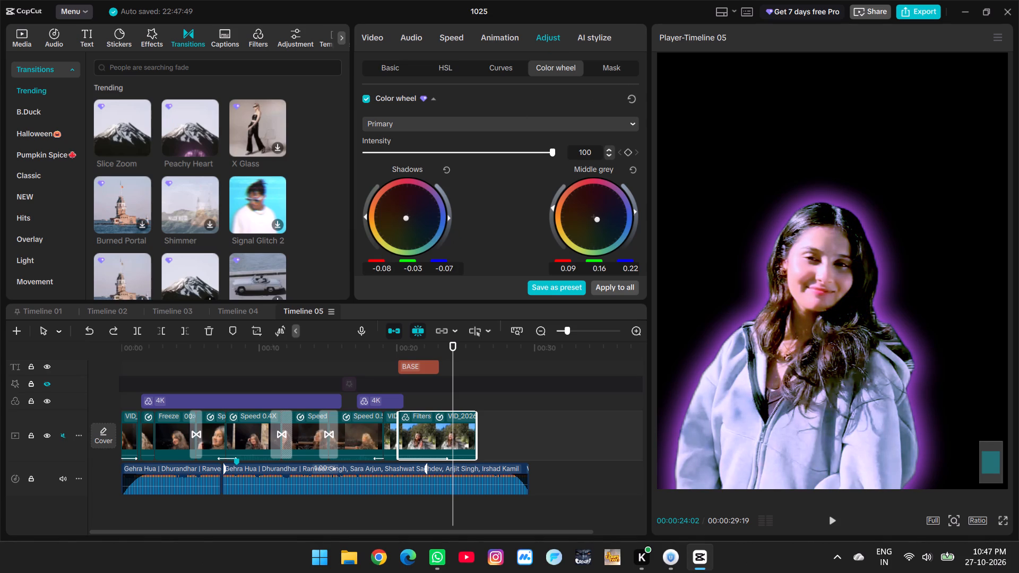
pyautogui.moveTo(403, 224); pyautogui.dragTo(400, 224)
pyautogui.moveTo(448, 221); pyautogui.dragTo(450, 213)
# Switch the last clip's color wheels to Log and shift Highlight to about -0.05, 0.01 and 0.01.
pyautogui.click(441, 125)
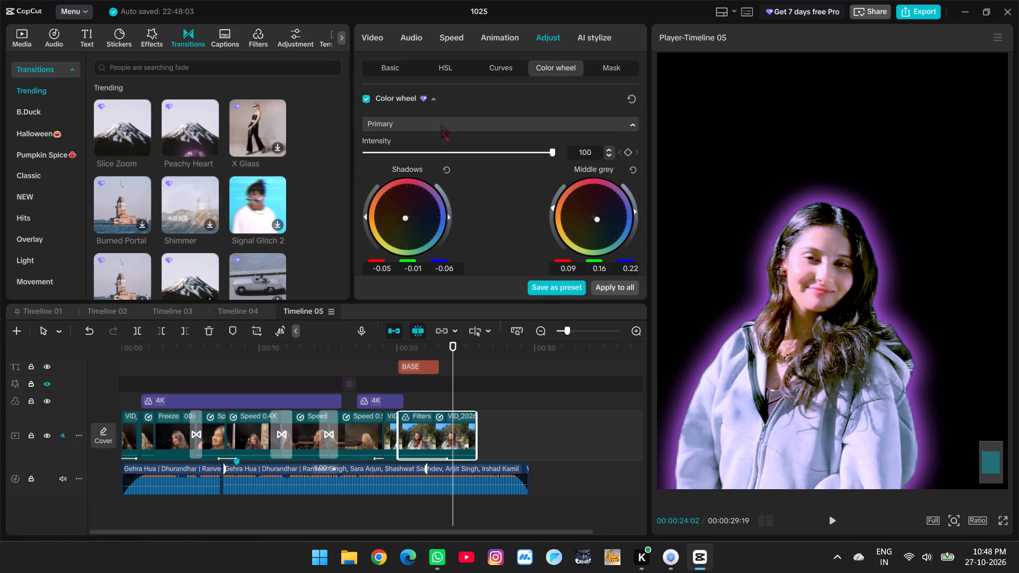
pyautogui.click(398, 170)
pyautogui.scroll(-1, 485, 199)
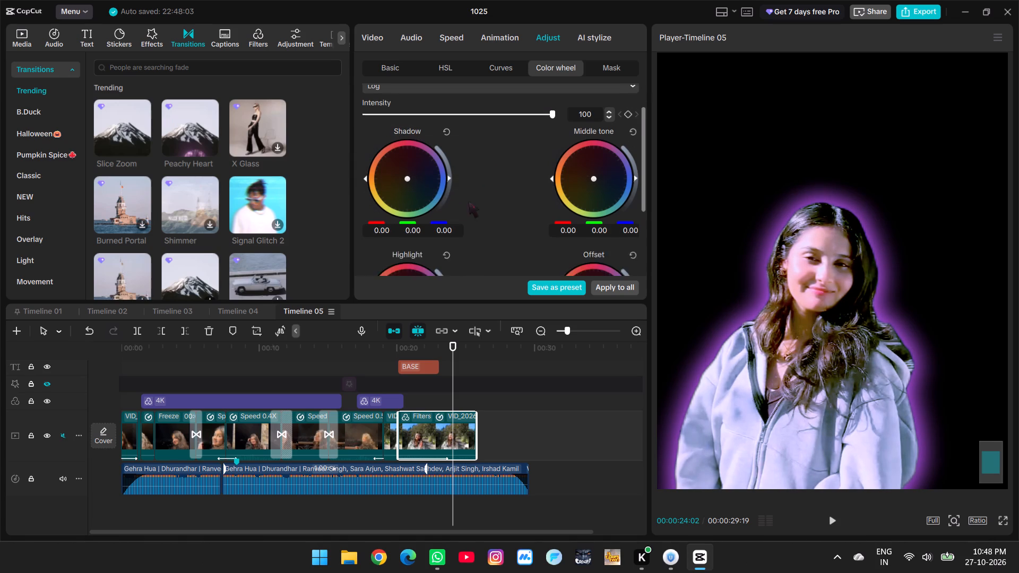
pyautogui.scroll(1, 446, 200)
pyautogui.scroll(-1, 486, 180)
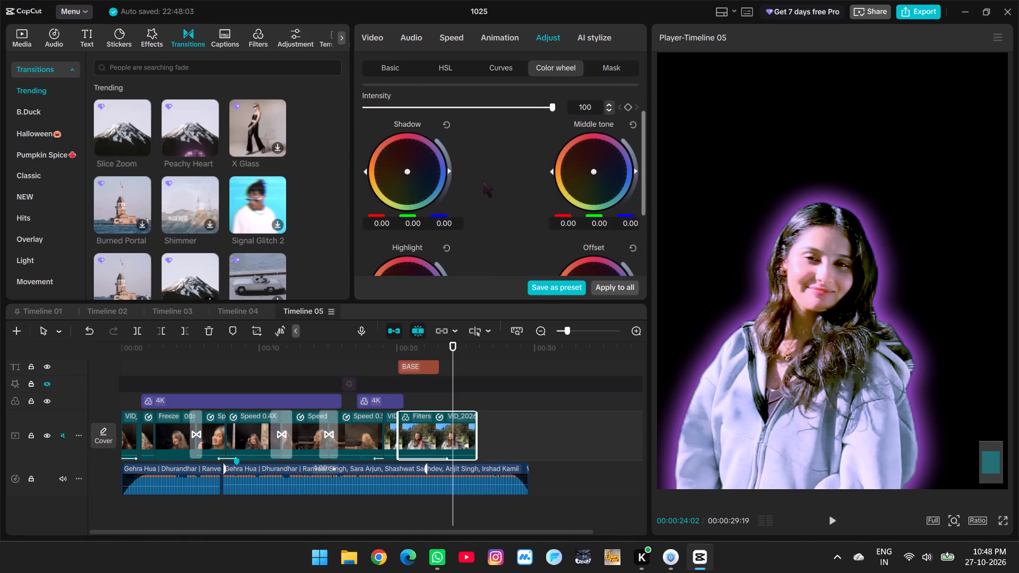
pyautogui.scroll(-3, 473, 181)
pyautogui.scroll(-3, 538, 212)
pyautogui.scroll(4, 531, 213)
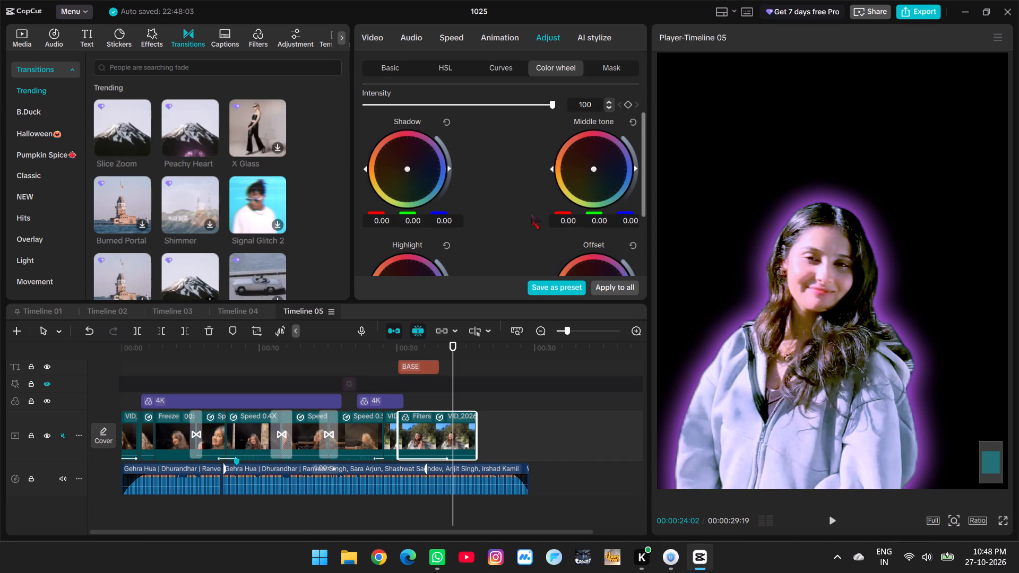
pyautogui.scroll(-5, 531, 213)
pyautogui.scroll(-2, 464, 193)
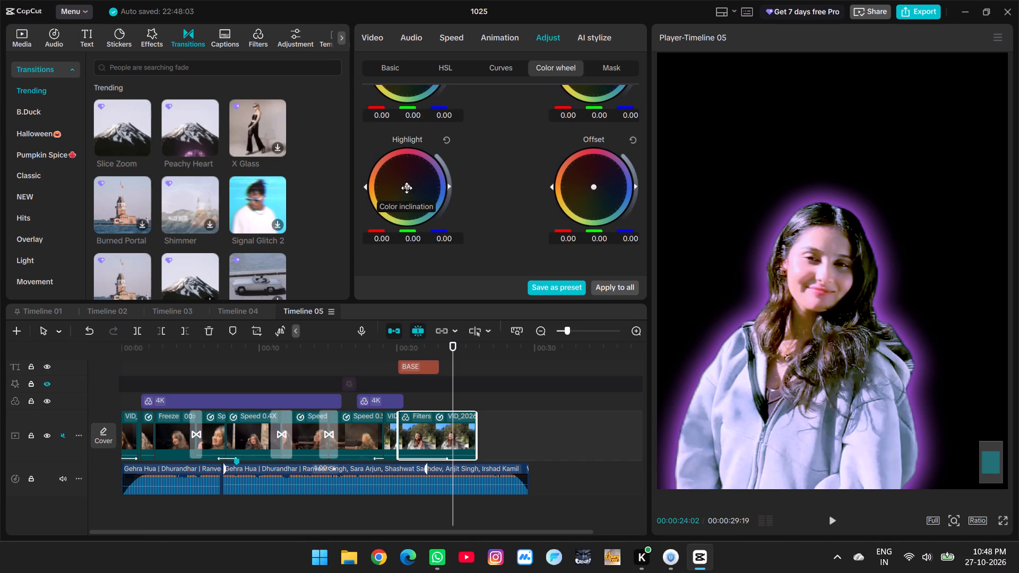
pyautogui.moveTo(407, 188); pyautogui.dragTo(426, 201)
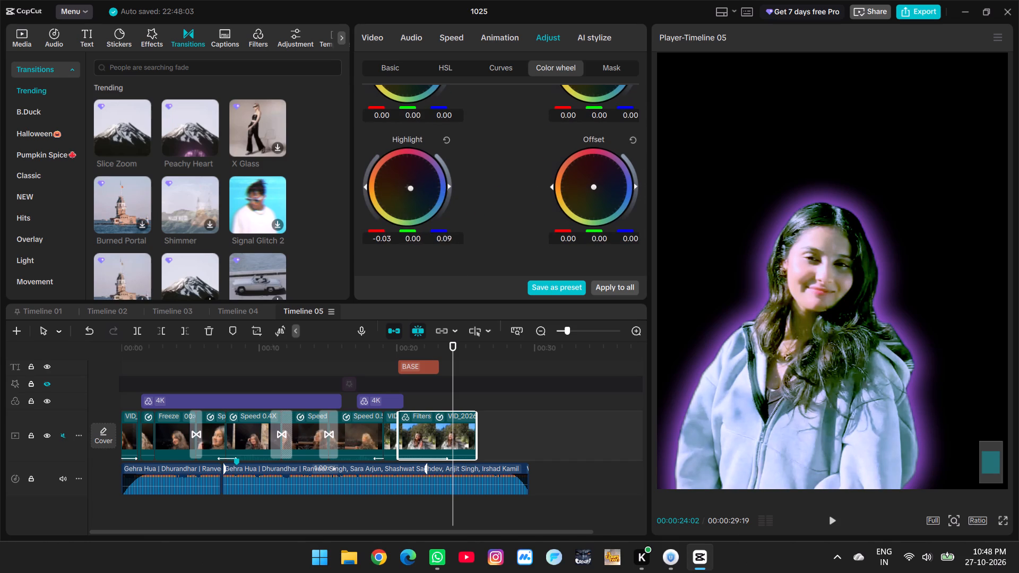
pyautogui.moveTo(426, 201); pyautogui.dragTo(410, 205)
# Set the speed of the heart-shaped clip at about 00:00:08:11 to 0.60x after trying 0.67x and 1.00x.
pyautogui.keyDown('ctrl'); pyautogui.scroll(-3, 581, 250); pyautogui.keyUp('ctrl')
pyautogui.keyDown('ctrl'); pyautogui.scroll(-4, 921, 330); pyautogui.keyUp('ctrl')
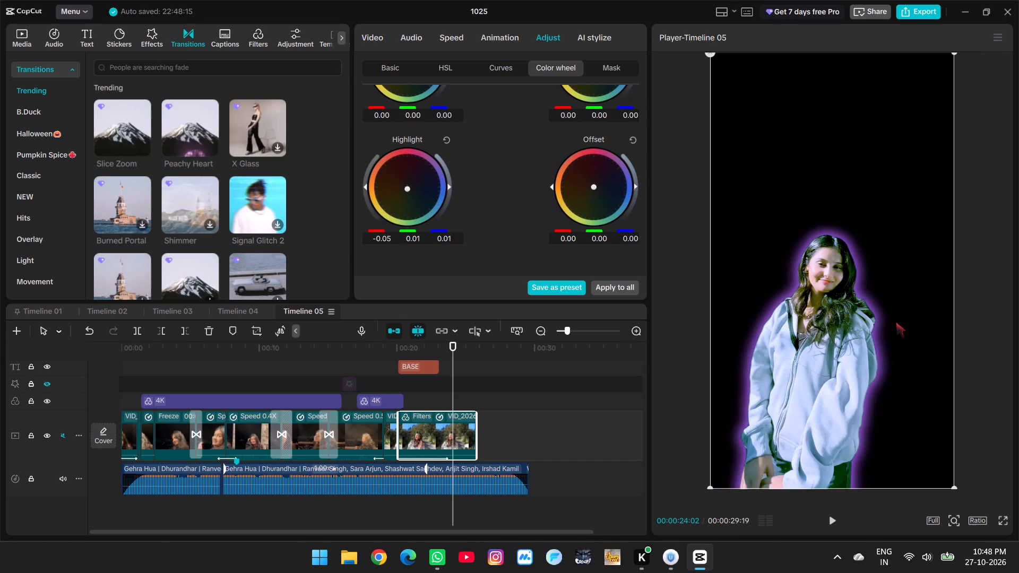
pyautogui.click(420, 397)
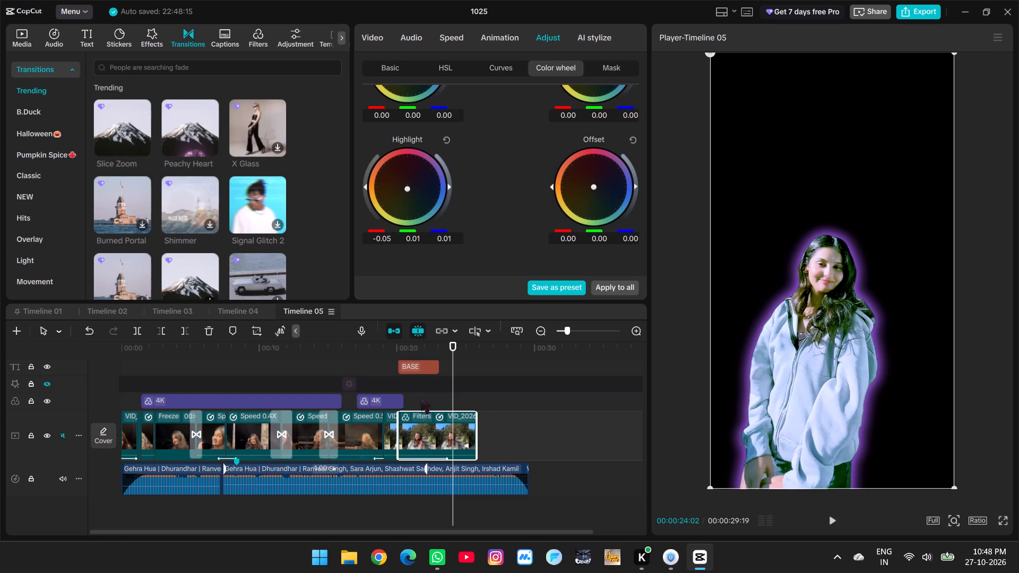
pyautogui.moveTo(420, 397); pyautogui.dragTo(270, 393)
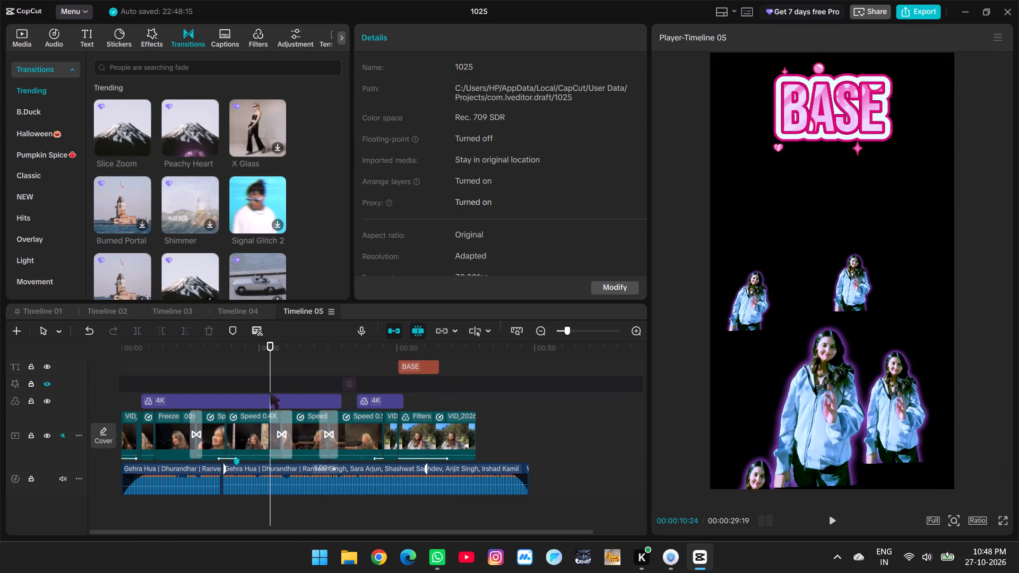
pyautogui.scroll(-2, 263, 390)
pyautogui.click(239, 377)
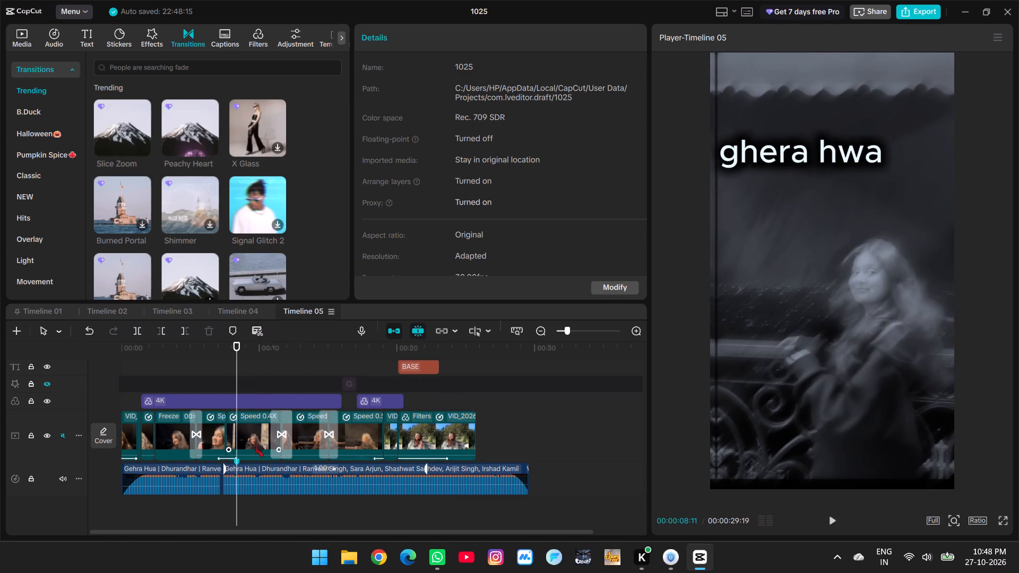
pyautogui.click(258, 446)
pyautogui.click(457, 44)
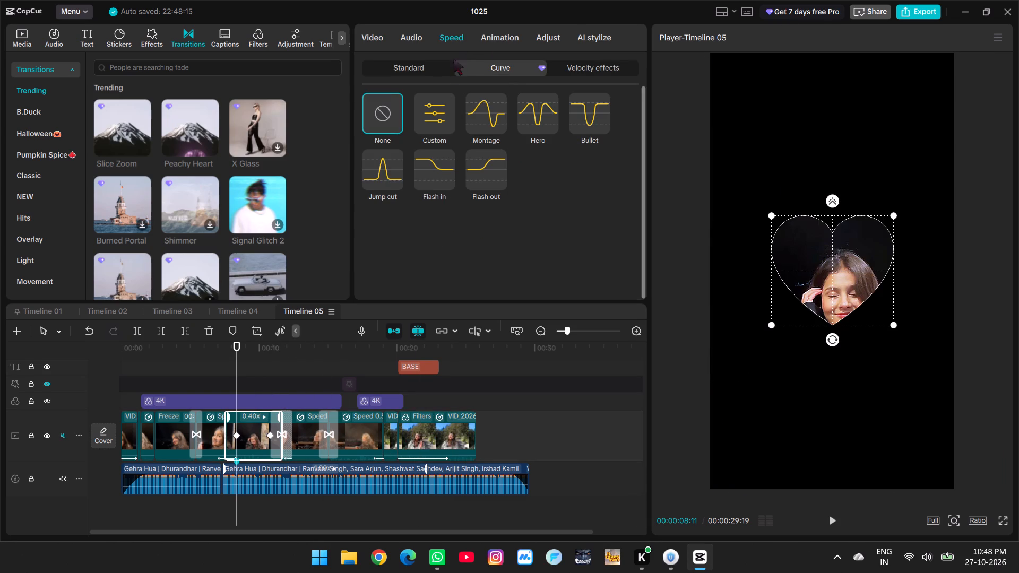
pyautogui.click(424, 67)
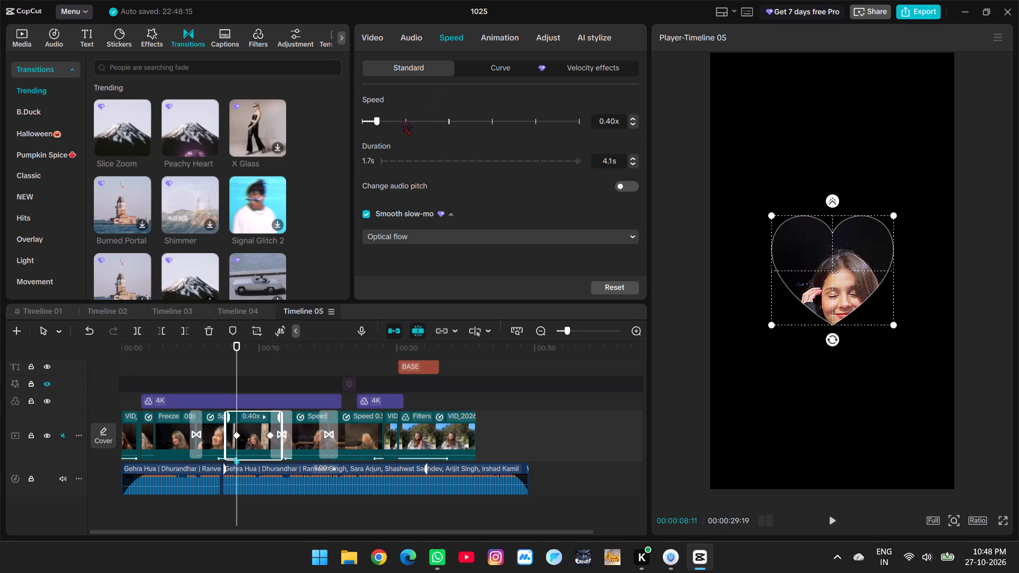
pyautogui.click(395, 121)
pyautogui.moveTo(395, 121); pyautogui.dragTo(390, 121)
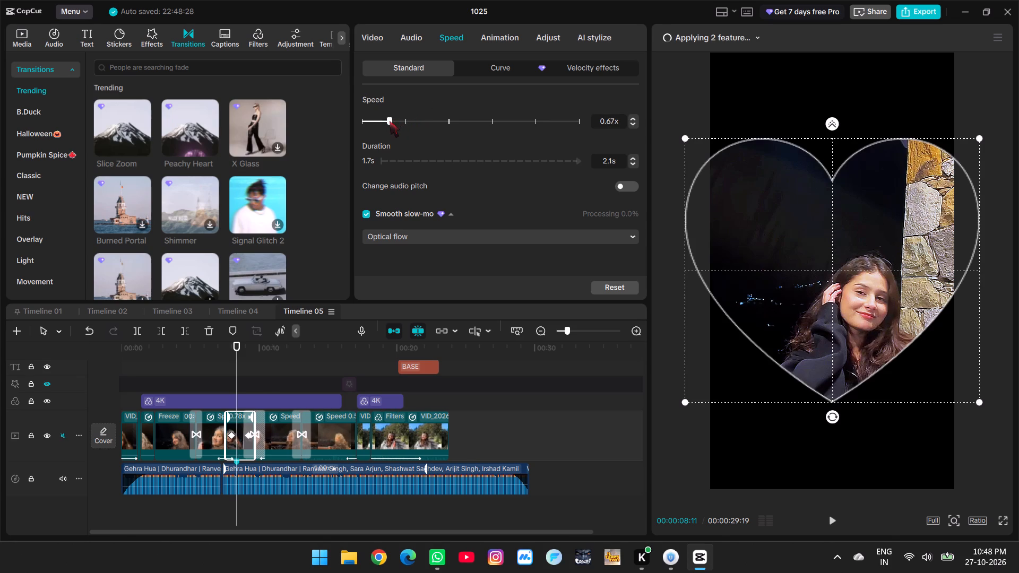
pyautogui.moveTo(390, 121); pyautogui.dragTo(407, 123)
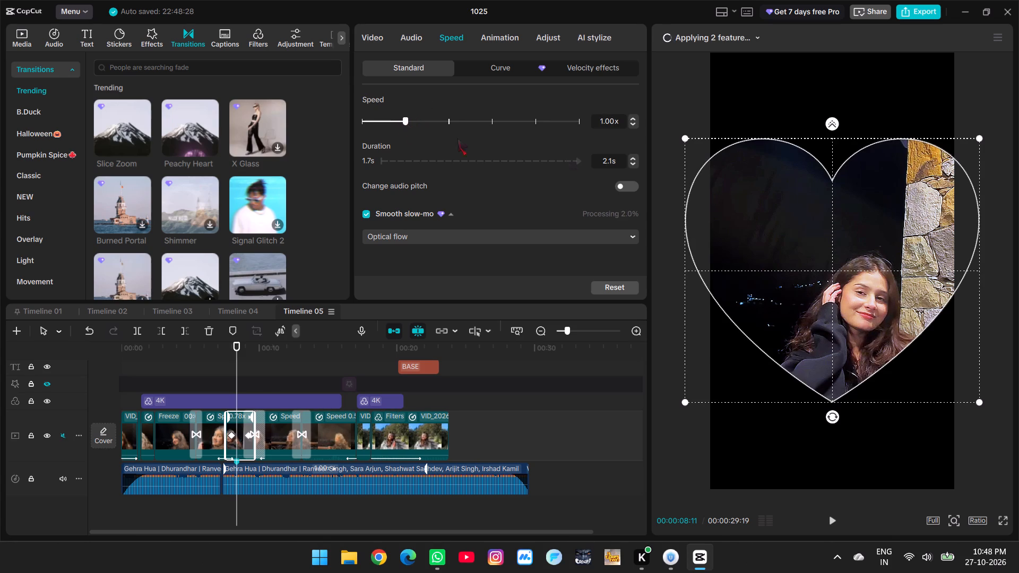
pyautogui.tripleClick(633, 124)
pyautogui.click(633, 124)
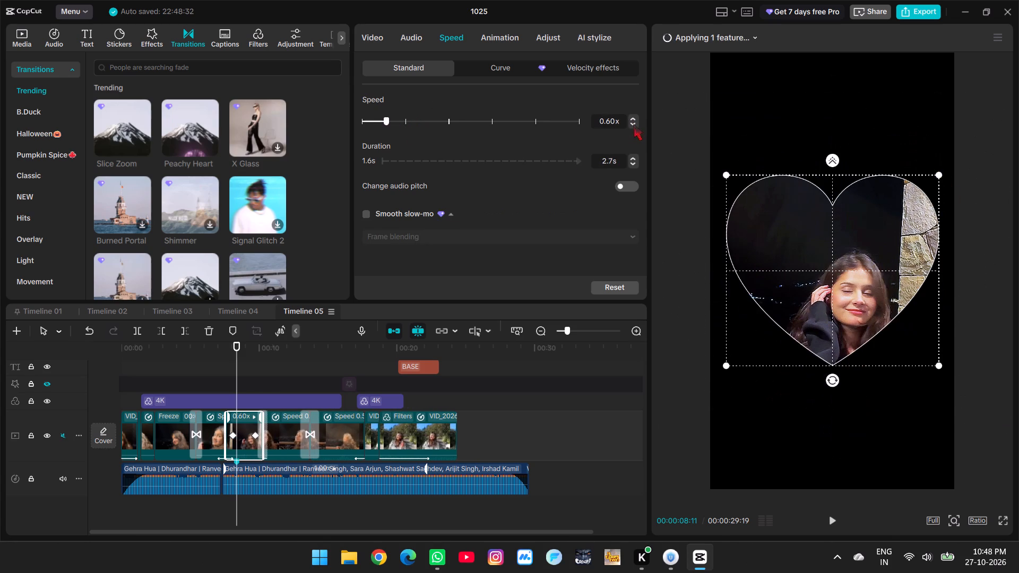
# Enable Smooth slow-mo on the heart-shaped clip using the Optical flow method.
pyautogui.click(369, 215)
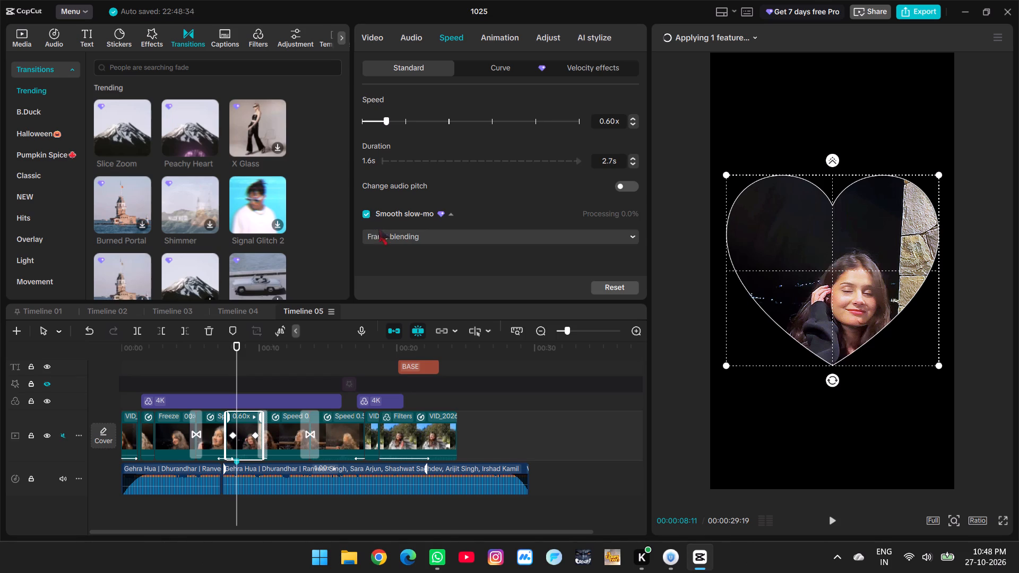
pyautogui.click(381, 234)
pyautogui.click(431, 297)
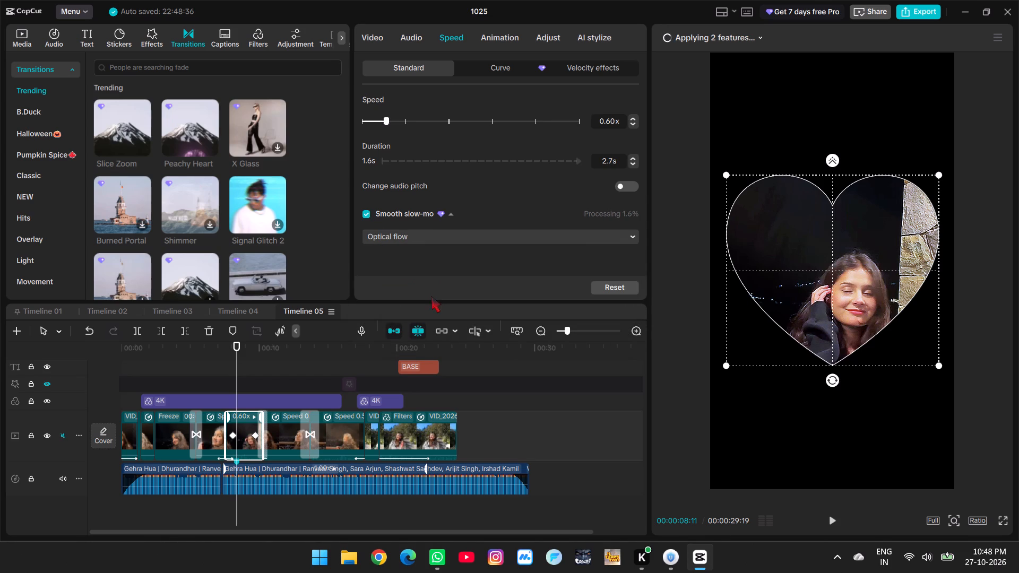
# Switch the heart-shaped clip's Smooth slow-mo method to Frame blending.
pyautogui.click(449, 231)
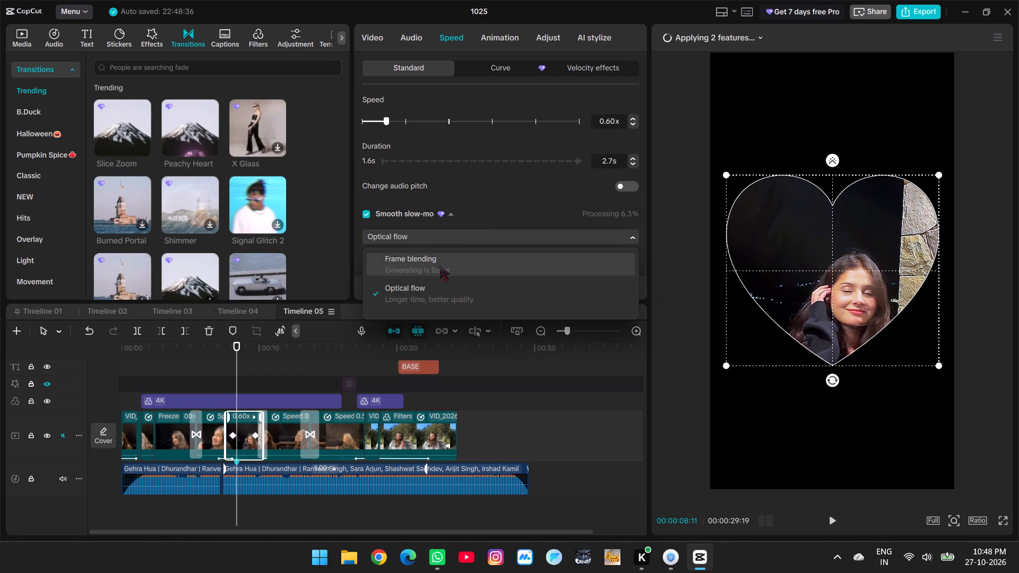
pyautogui.click(439, 265)
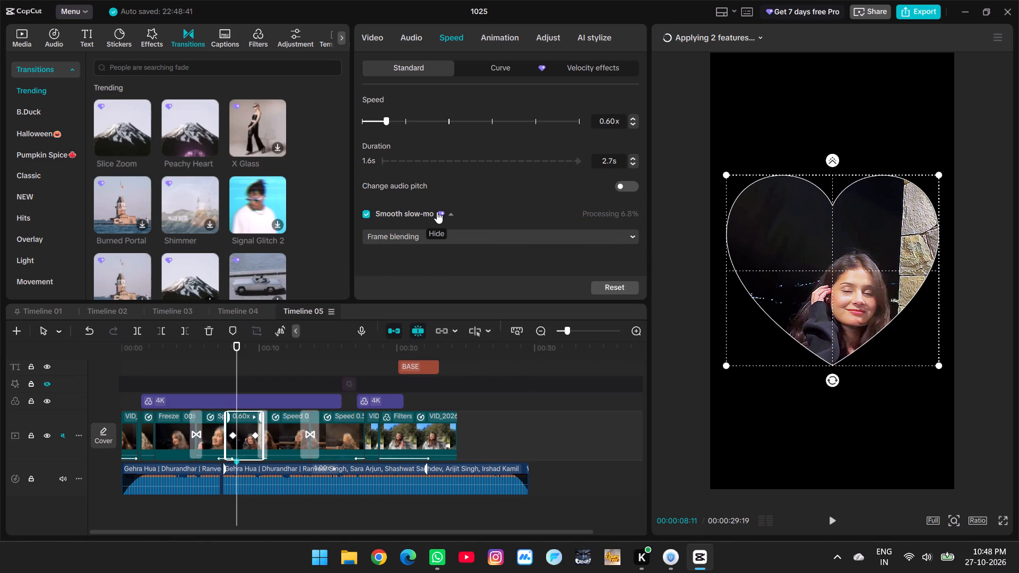
pyautogui.scroll(1, 418, 203)
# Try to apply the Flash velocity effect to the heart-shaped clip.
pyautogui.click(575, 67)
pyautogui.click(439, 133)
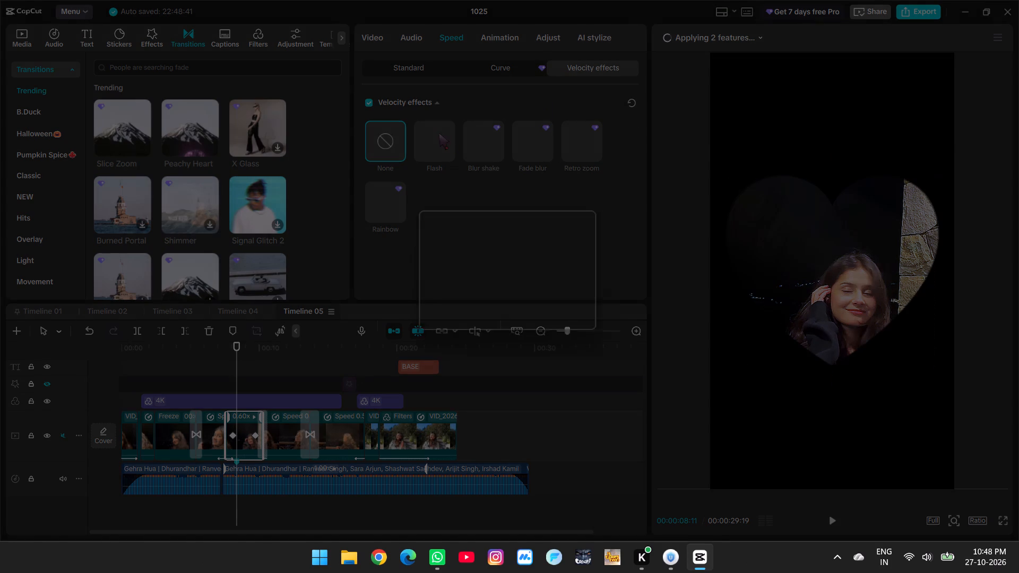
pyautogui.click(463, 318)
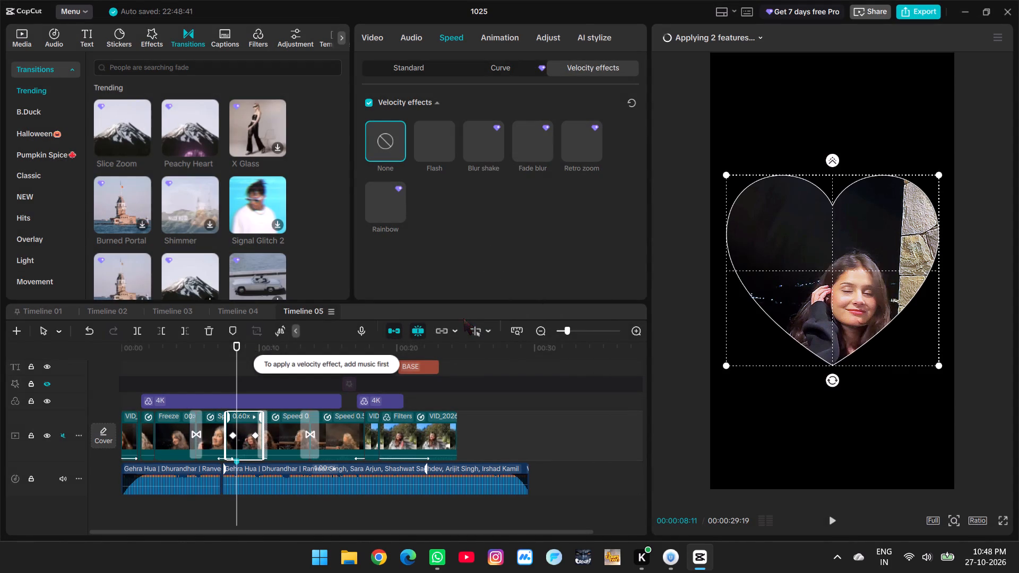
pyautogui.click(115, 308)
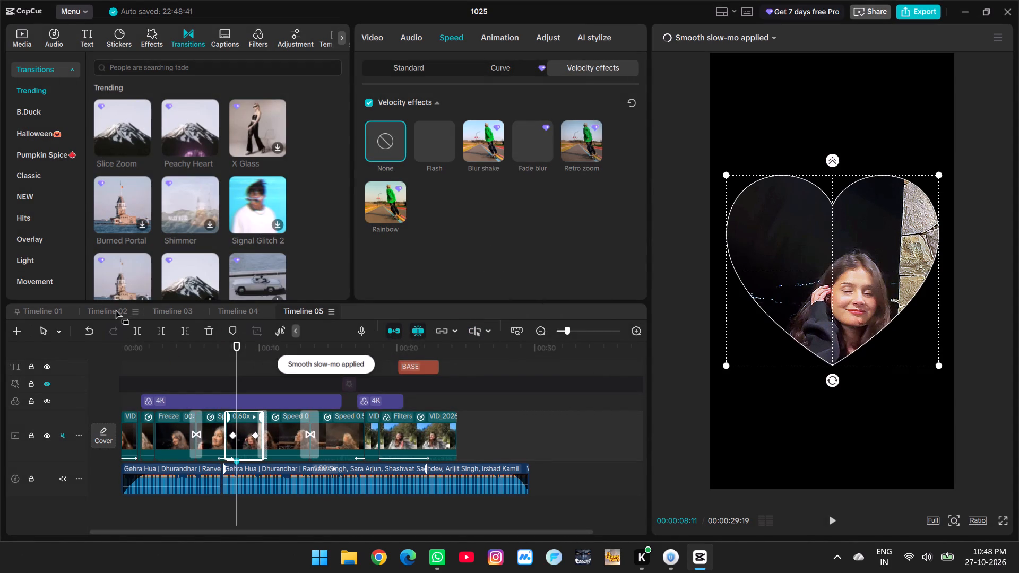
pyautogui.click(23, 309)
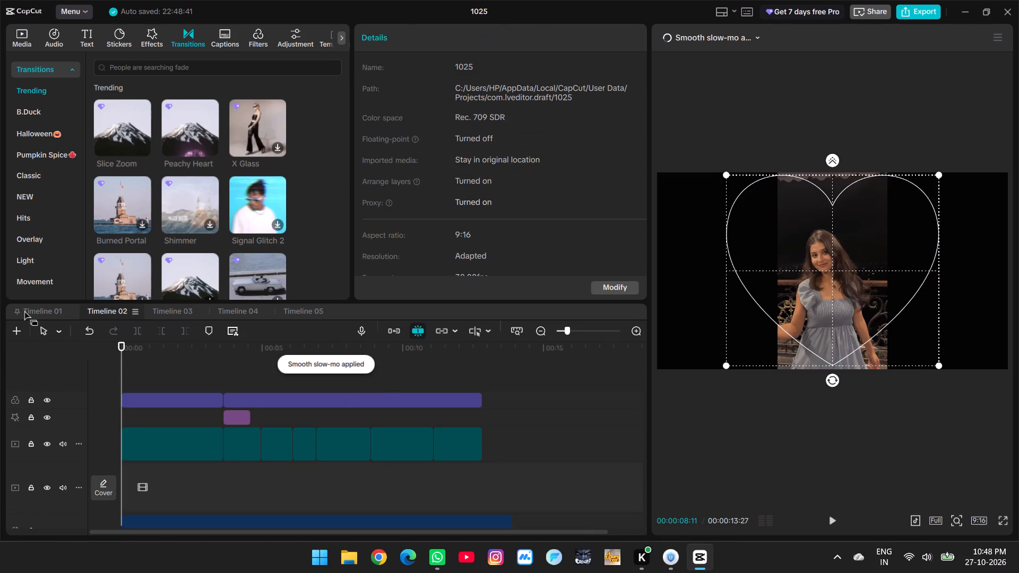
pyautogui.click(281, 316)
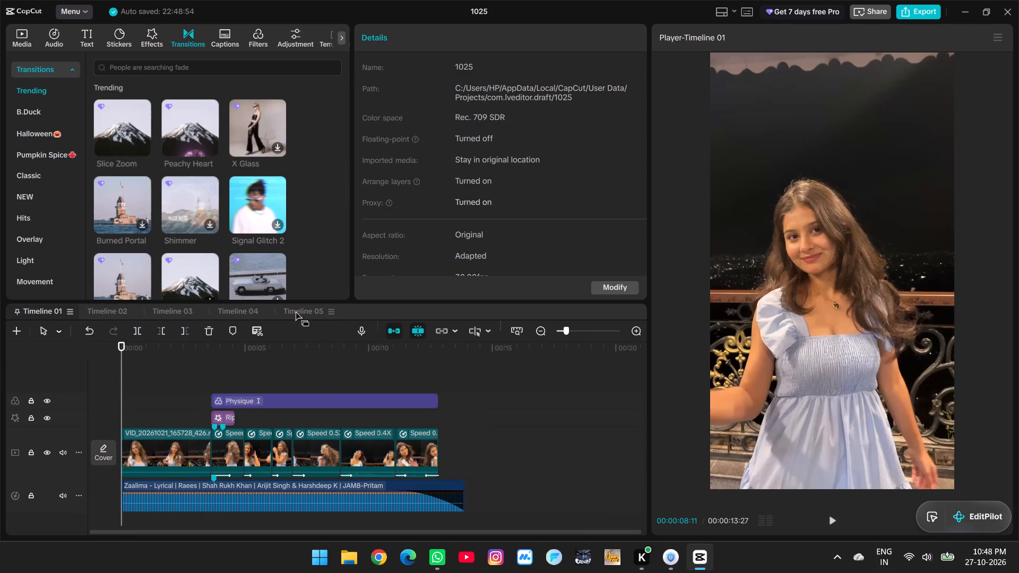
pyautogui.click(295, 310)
# Play Timeline 05 from about 00:00:05:28 and lower the second music clip's volume to -6.5 dB.
pyautogui.click(206, 379)
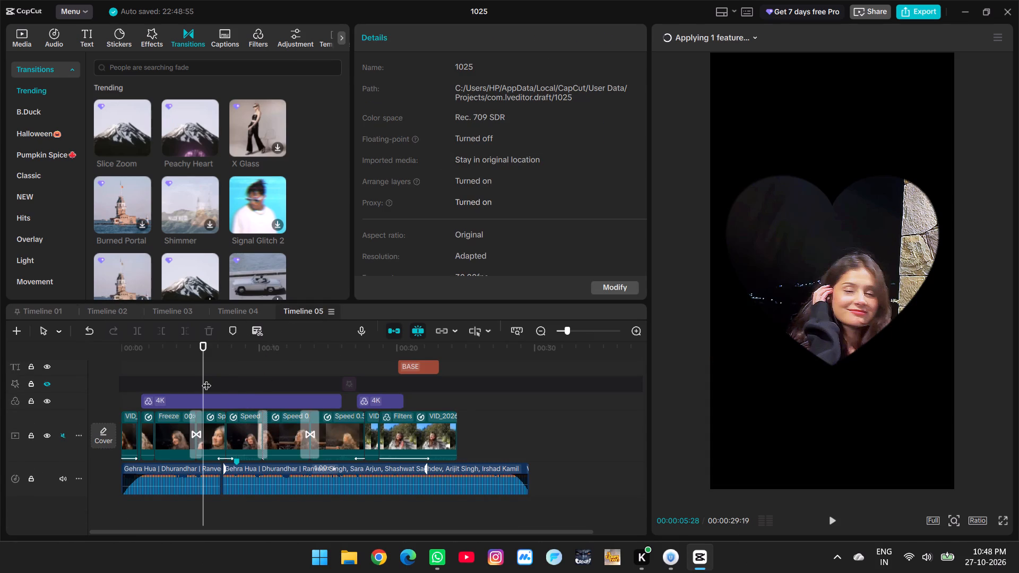
pyautogui.press('space')
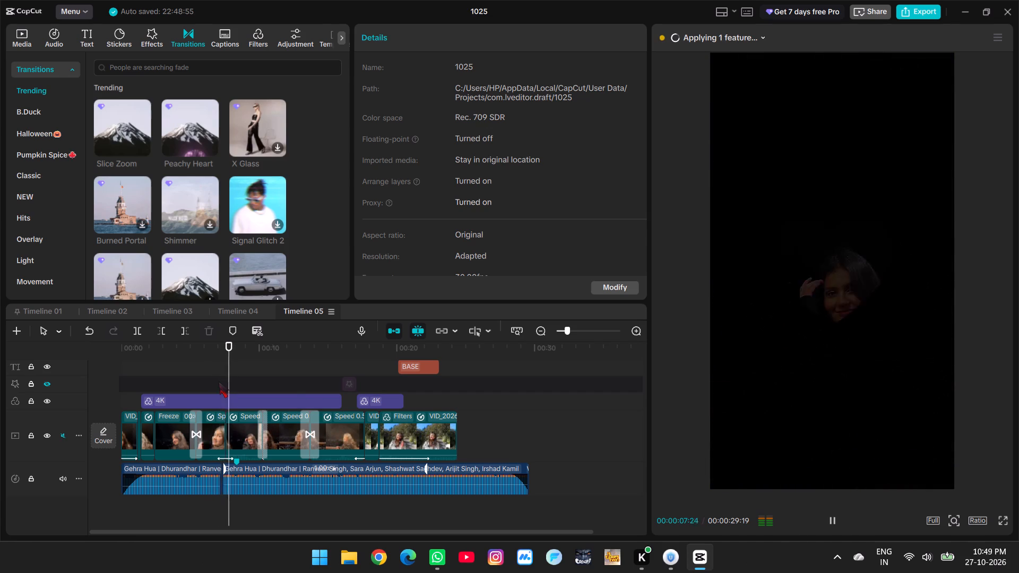
pyautogui.press('space')
pyautogui.scroll(-3, 298, 456)
pyautogui.click(297, 471)
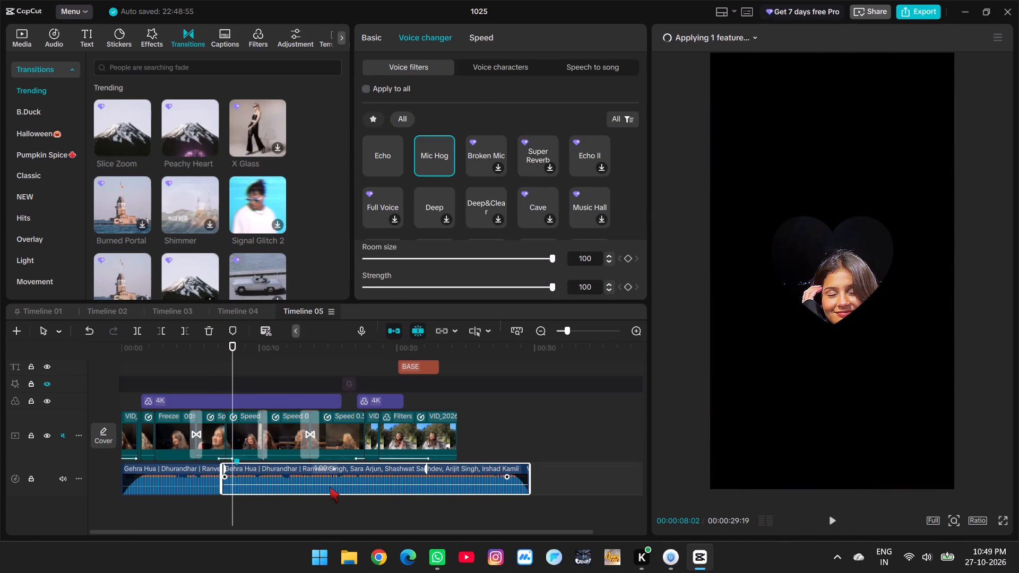
pyautogui.click(383, 38)
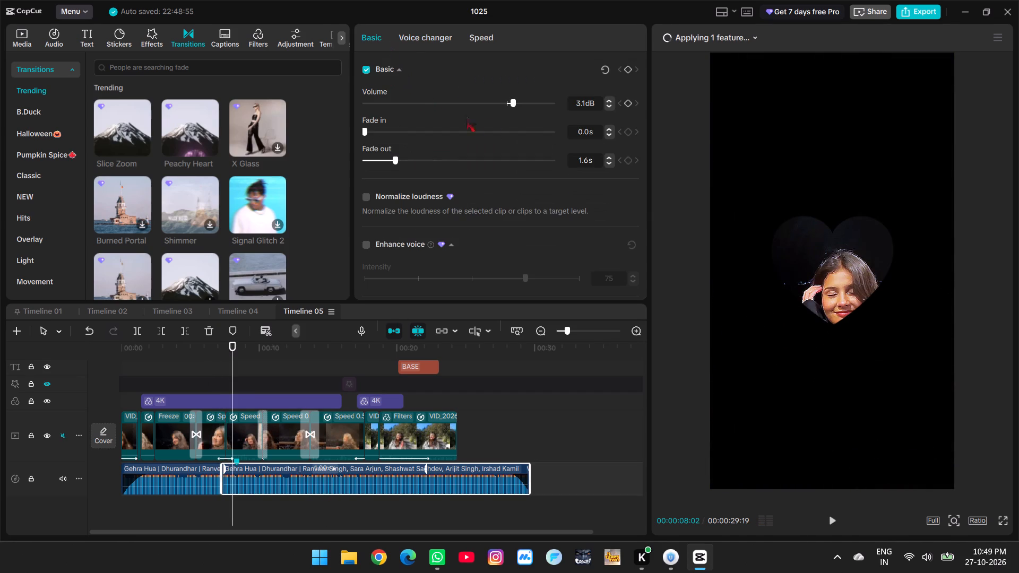
pyautogui.moveTo(512, 105); pyautogui.dragTo(507, 103)
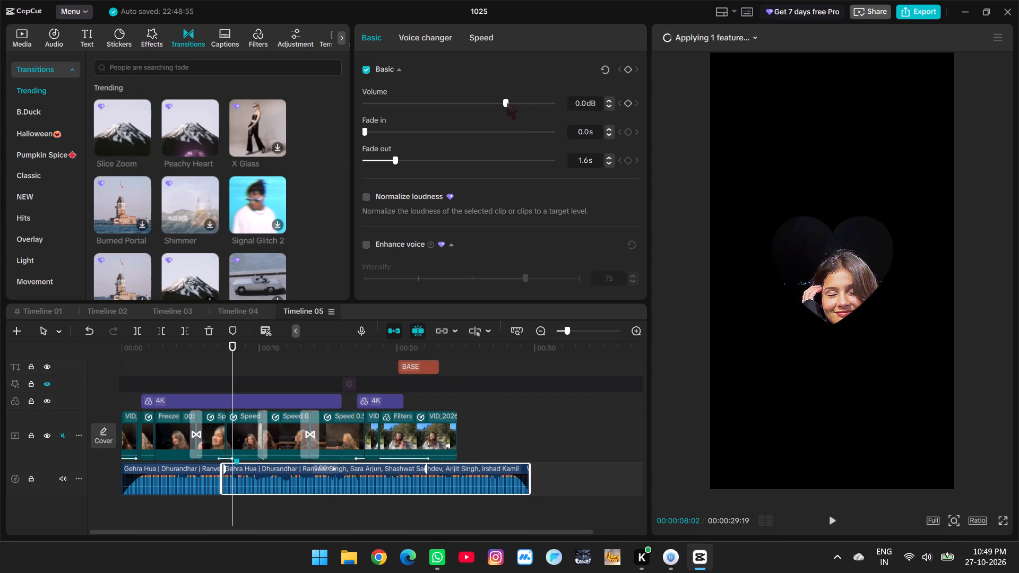
pyautogui.moveTo(507, 103); pyautogui.dragTo(488, 102)
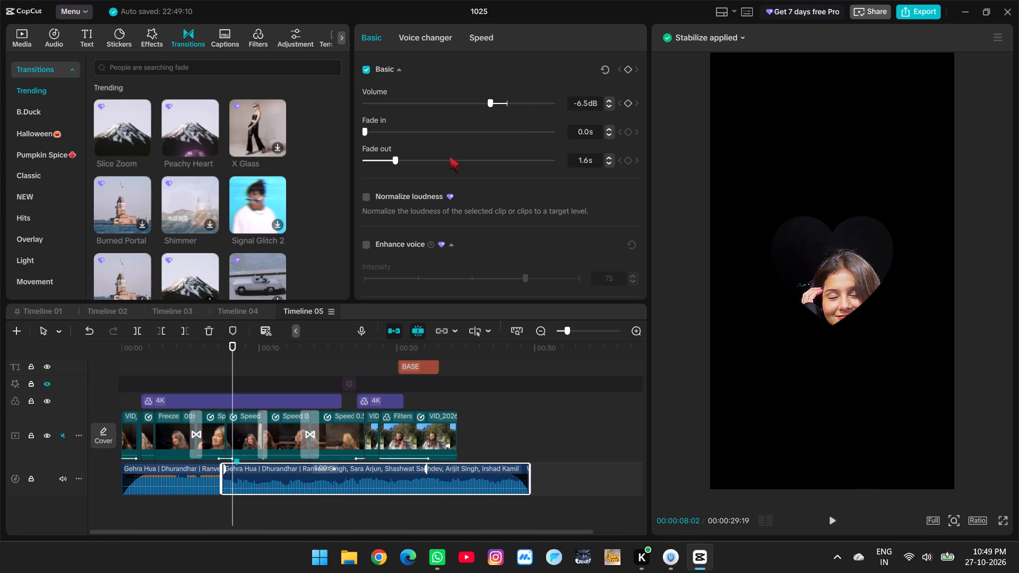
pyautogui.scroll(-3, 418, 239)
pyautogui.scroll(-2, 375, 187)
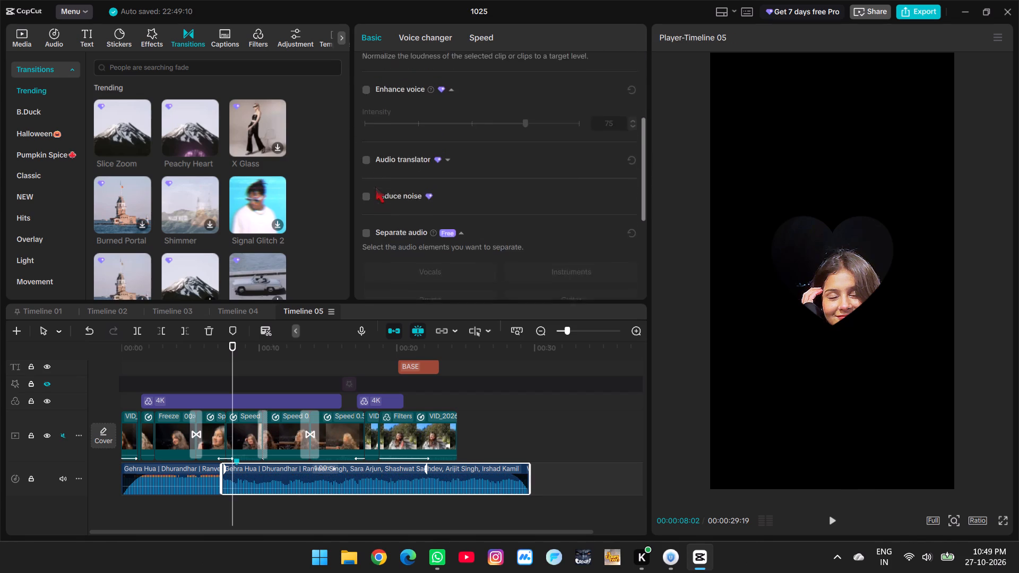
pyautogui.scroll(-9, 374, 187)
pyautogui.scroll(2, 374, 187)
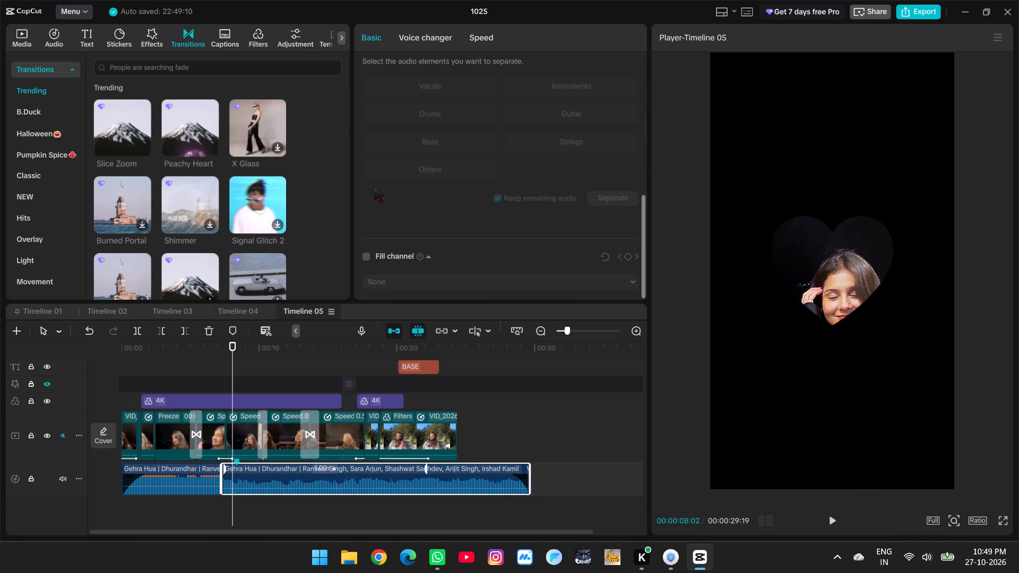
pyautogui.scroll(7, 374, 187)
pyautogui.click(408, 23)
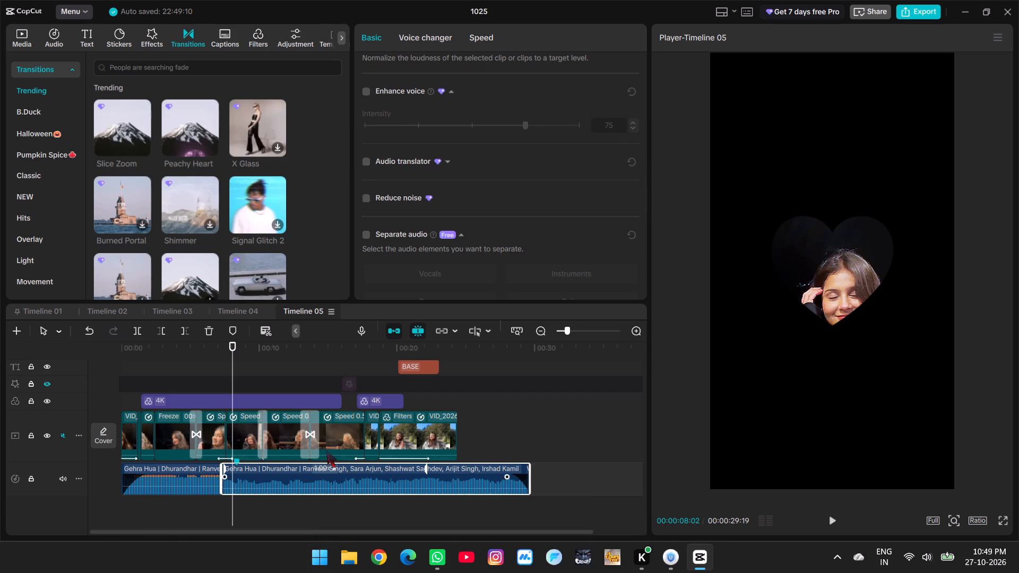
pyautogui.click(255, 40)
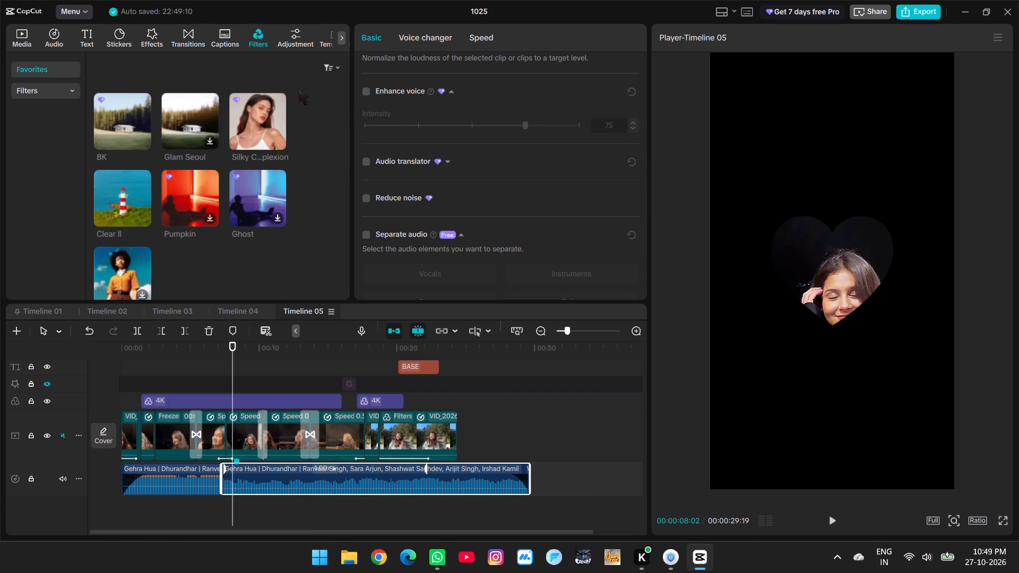
# Search the video effects for "cut" using the recent search.
pyautogui.click(140, 38)
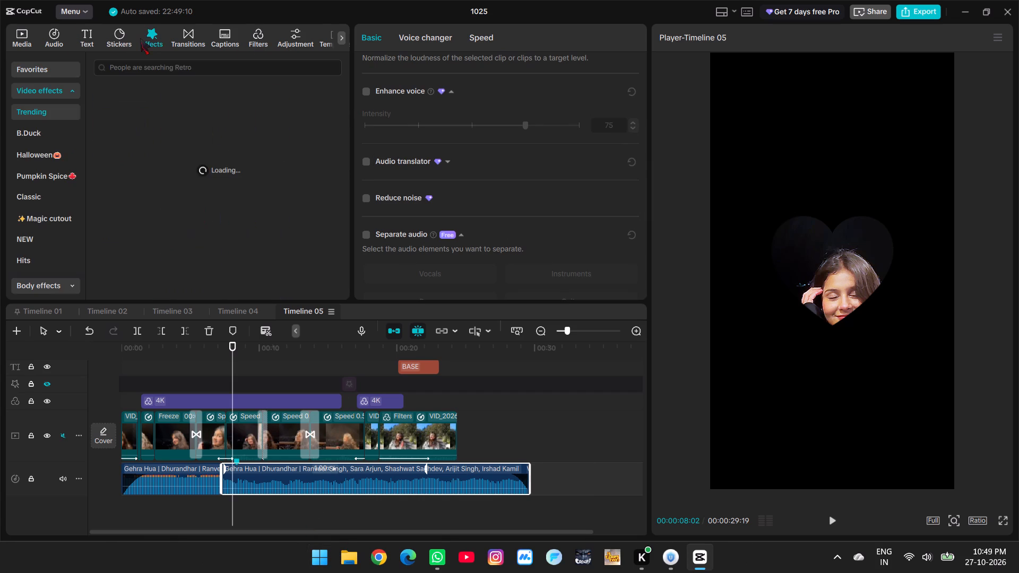
pyautogui.scroll(-2, 181, 247)
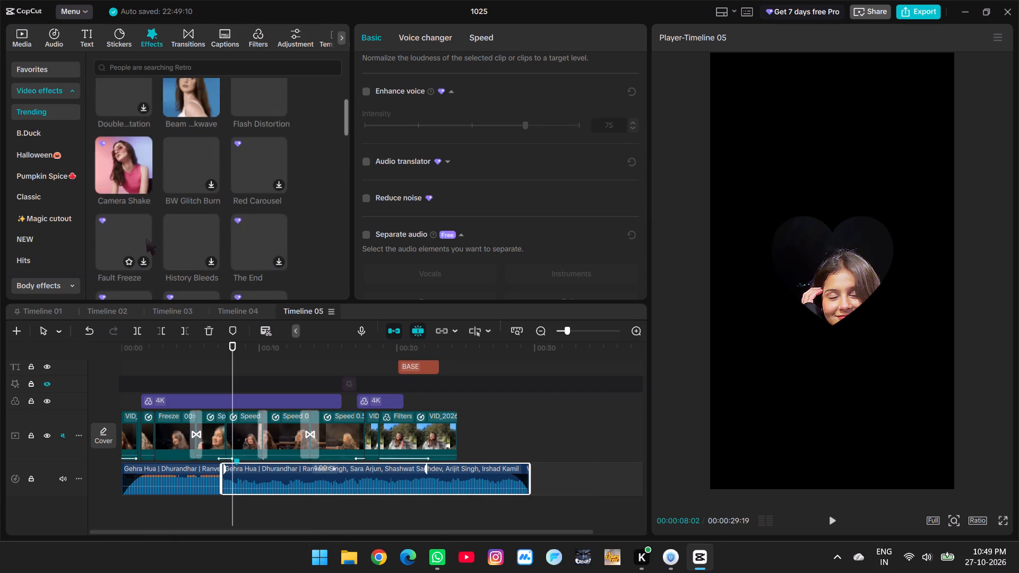
pyautogui.scroll(-2, 138, 233)
pyautogui.click(171, 62)
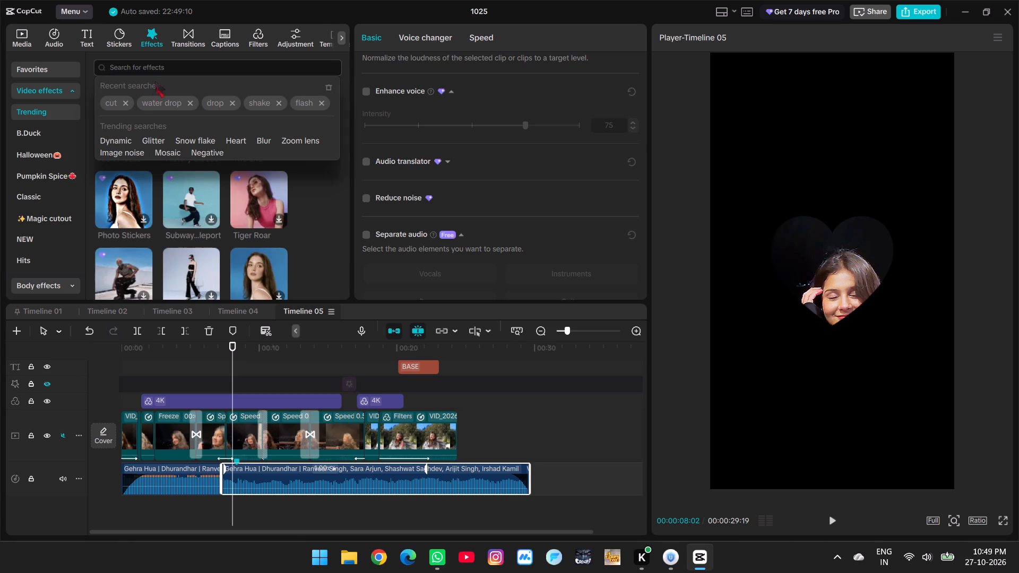
pyautogui.click(105, 95)
pyautogui.click(110, 101)
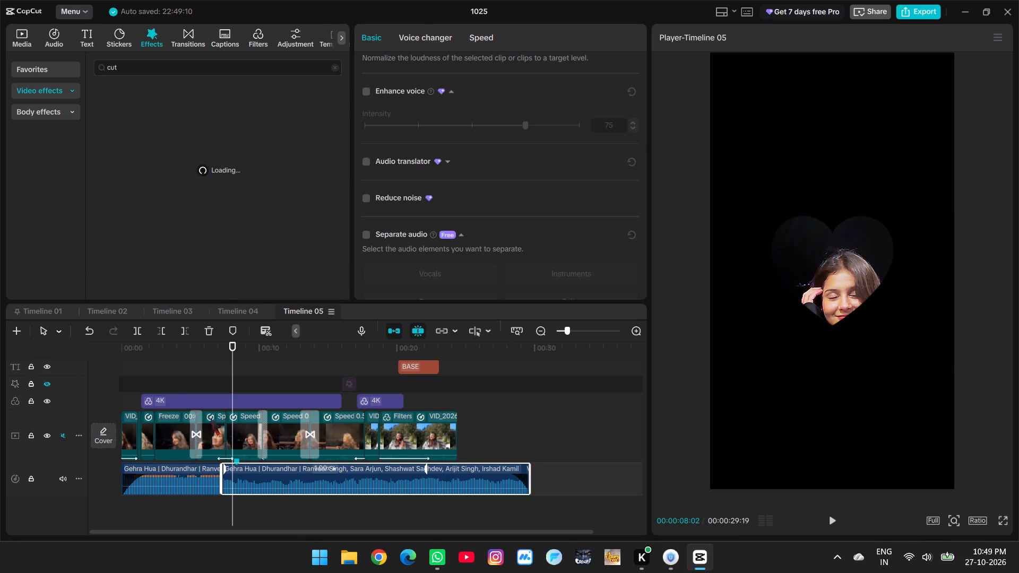
# Play the heart-shaped clip up to about 00:00:08:28 to find where a cut effect fits.
pyautogui.scroll(3, 226, 418)
pyautogui.keyDown('ctrl'); pyautogui.scroll(3, 224, 408); pyautogui.keyUp('ctrl')
pyautogui.press('space')
pyautogui.click(217, 402)
pyautogui.press('space')
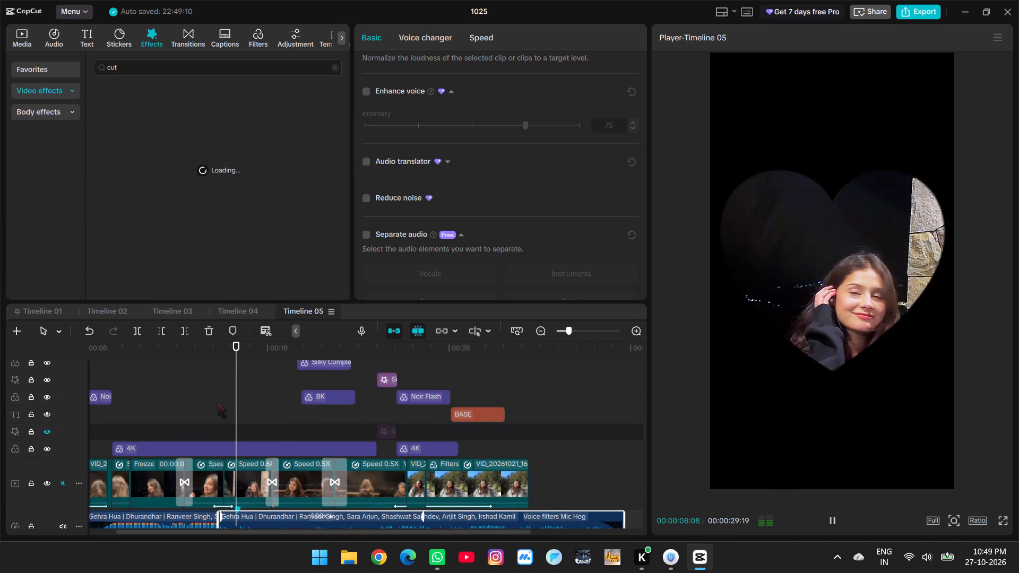
pyautogui.click(217, 402)
pyautogui.moveTo(217, 402); pyautogui.dragTo(228, 406)
pyautogui.press('space')
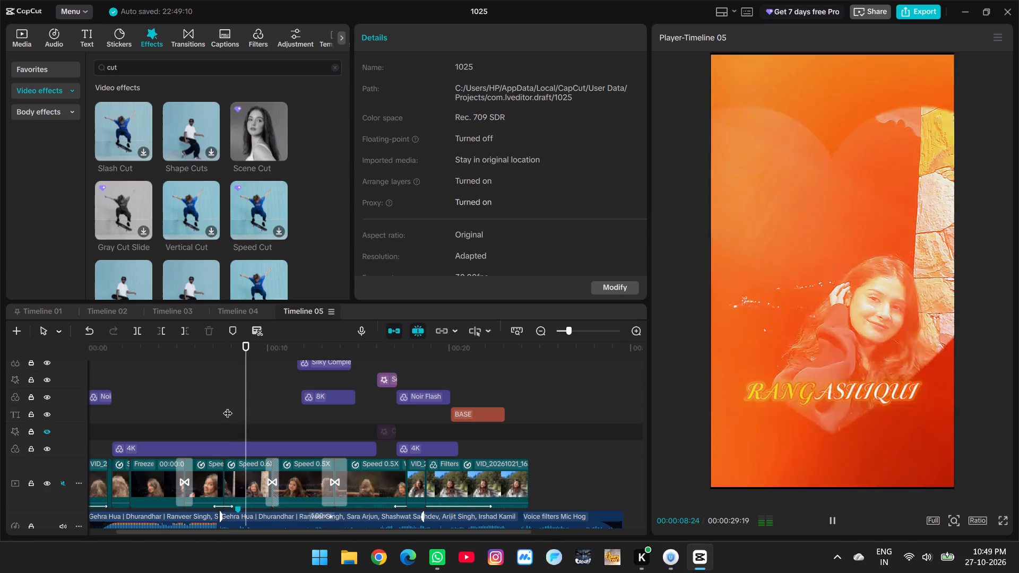
pyautogui.press('space')
# Download the Slash Cut and Shape Cuts effects, preview Scene Cut, and add Scene Cut above the heart-shaped clip.
pyautogui.click(124, 112)
pyautogui.click(204, 126)
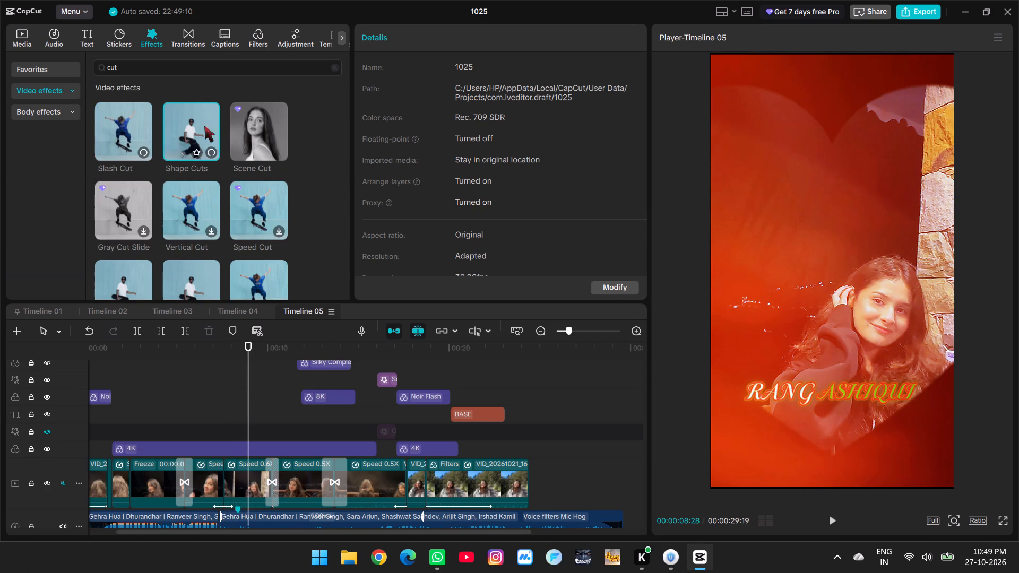
pyautogui.click(245, 121)
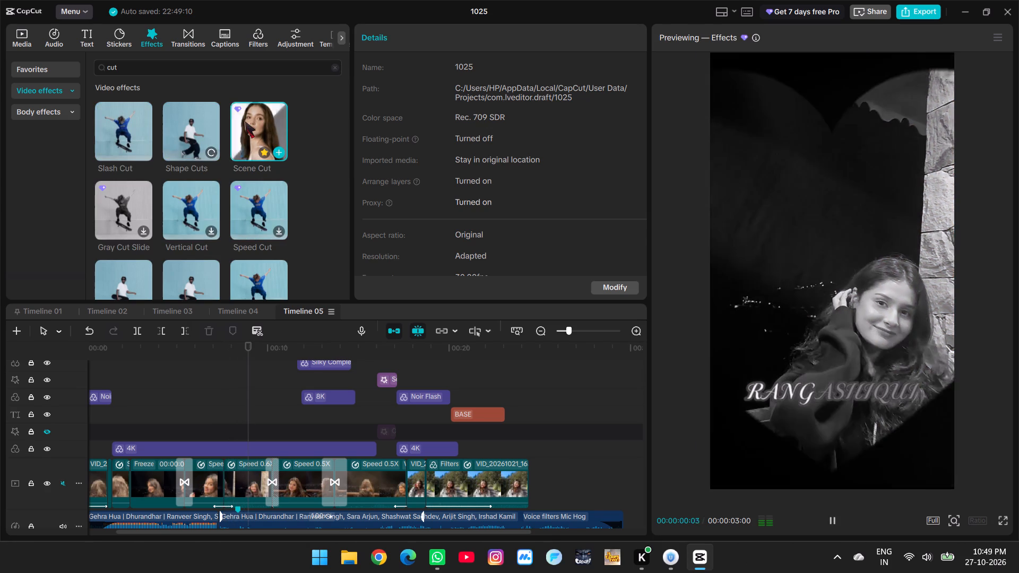
pyautogui.press('space')
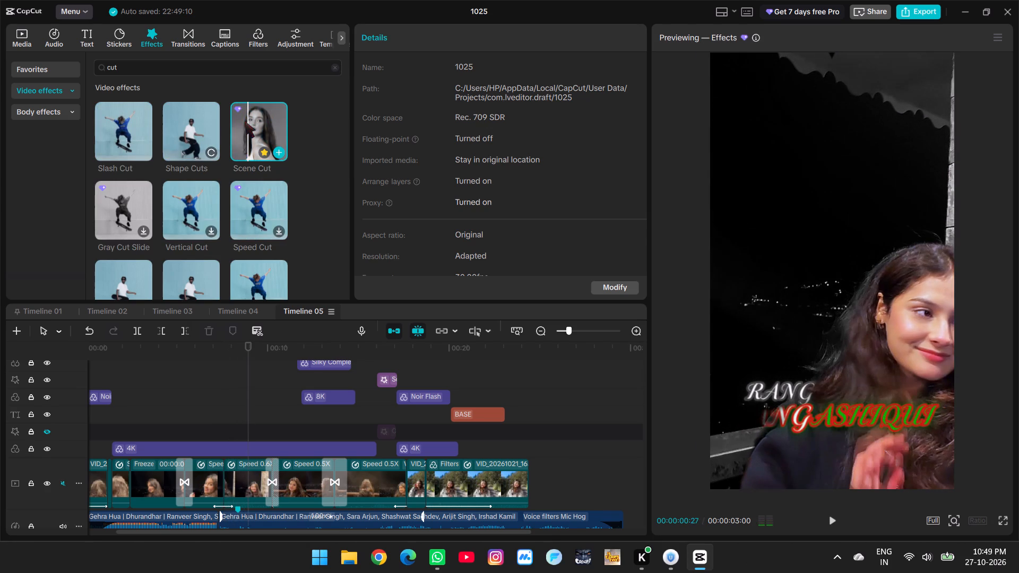
pyautogui.moveTo(248, 122); pyautogui.dragTo(228, 421)
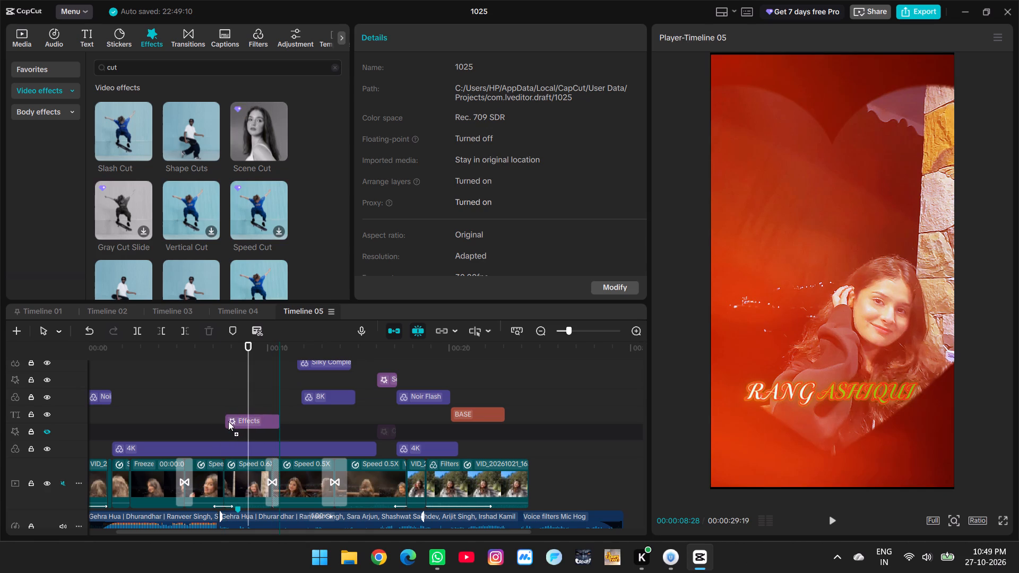
pyautogui.moveTo(228, 421); pyautogui.dragTo(228, 421)
# Align the Scene Cut effect with the heart-shaped clip's start and trim its end to just before the following transition.
pyautogui.moveTo(274, 398); pyautogui.dragTo(353, 401)
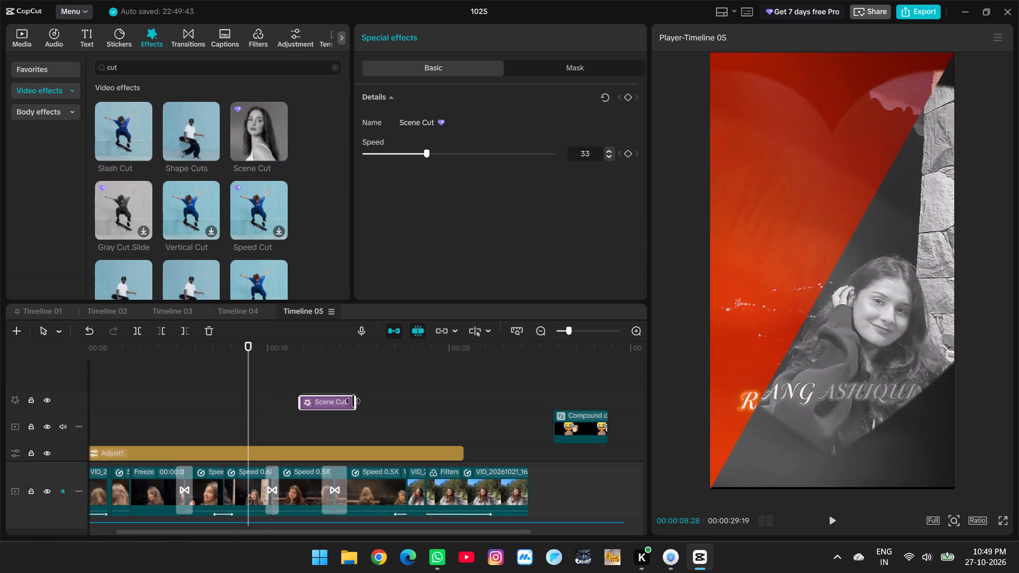
pyautogui.moveTo(353, 401); pyautogui.dragTo(274, 387)
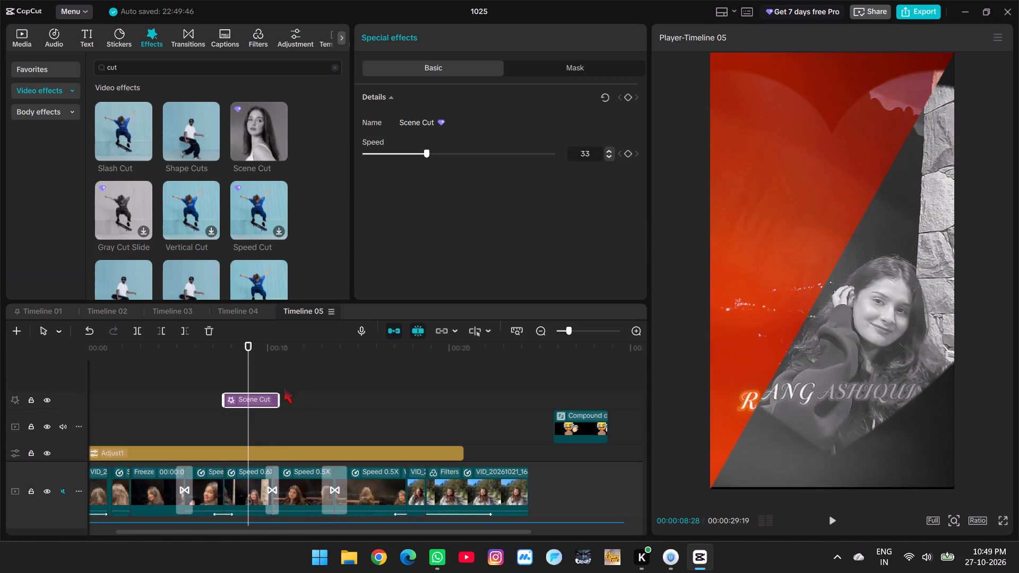
pyautogui.moveTo(280, 401); pyautogui.dragTo(304, 401)
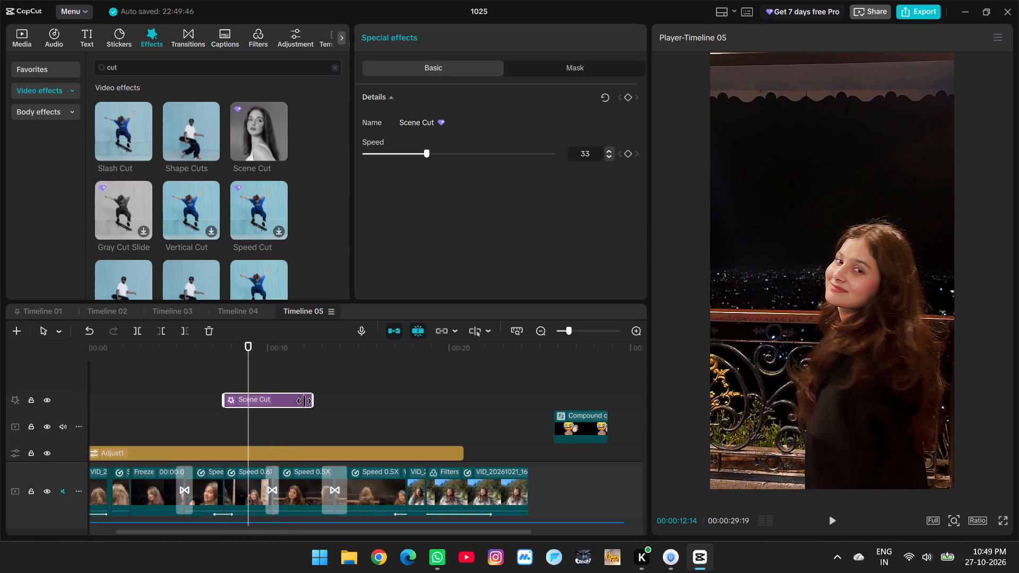
pyautogui.moveTo(304, 401); pyautogui.dragTo(262, 401)
# Play back the heart-shaped clip from its start to about 00:00:09:16 to check the Scene Cut effect.
pyautogui.doubleClick(223, 423)
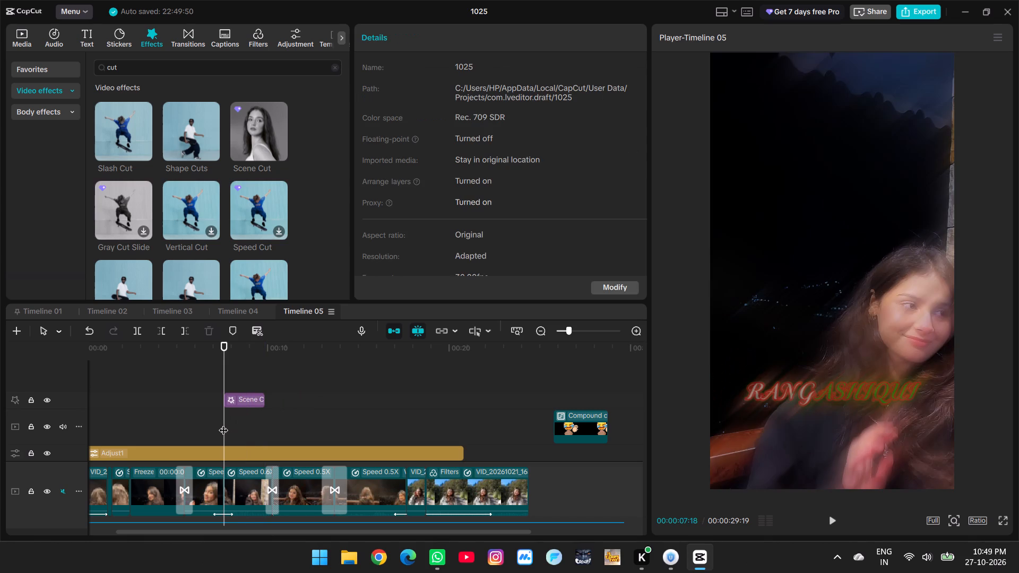
pyautogui.click(236, 403)
pyautogui.click(238, 419)
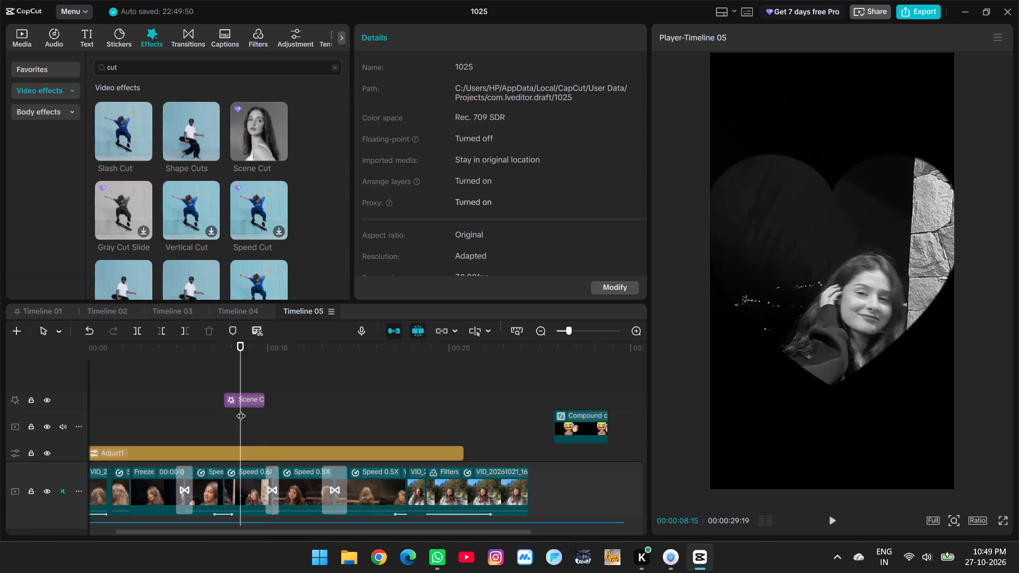
pyautogui.click(215, 406)
pyautogui.press('space')
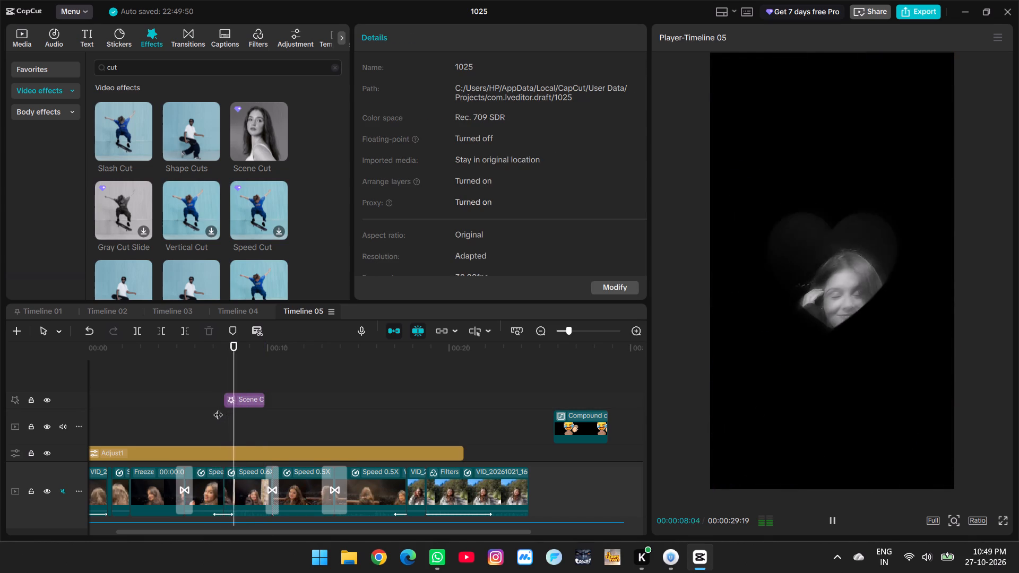
pyautogui.press('space')
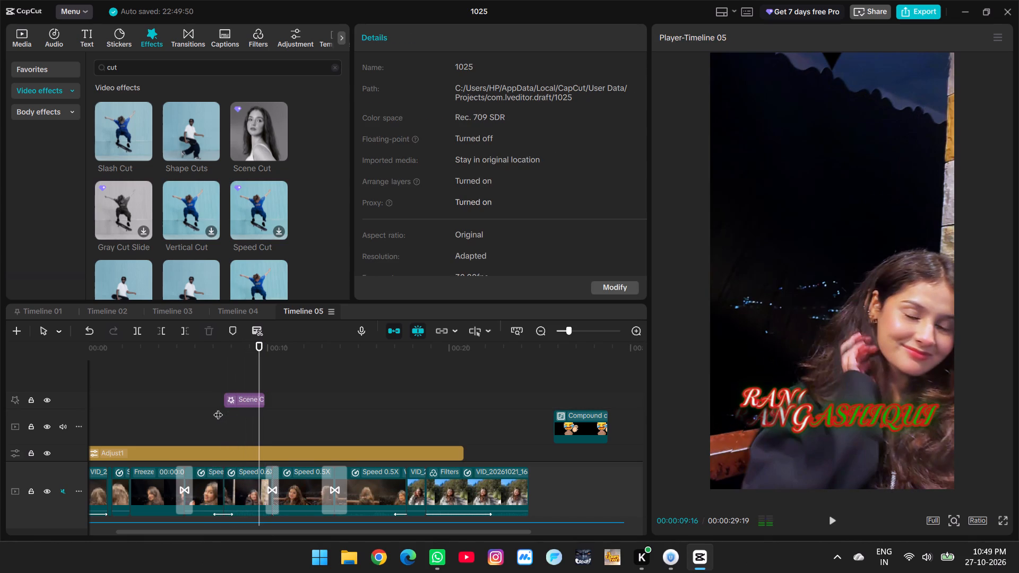
# Set the Scene Cut effect's speed to 71.
pyautogui.click(243, 424)
pyautogui.click(251, 402)
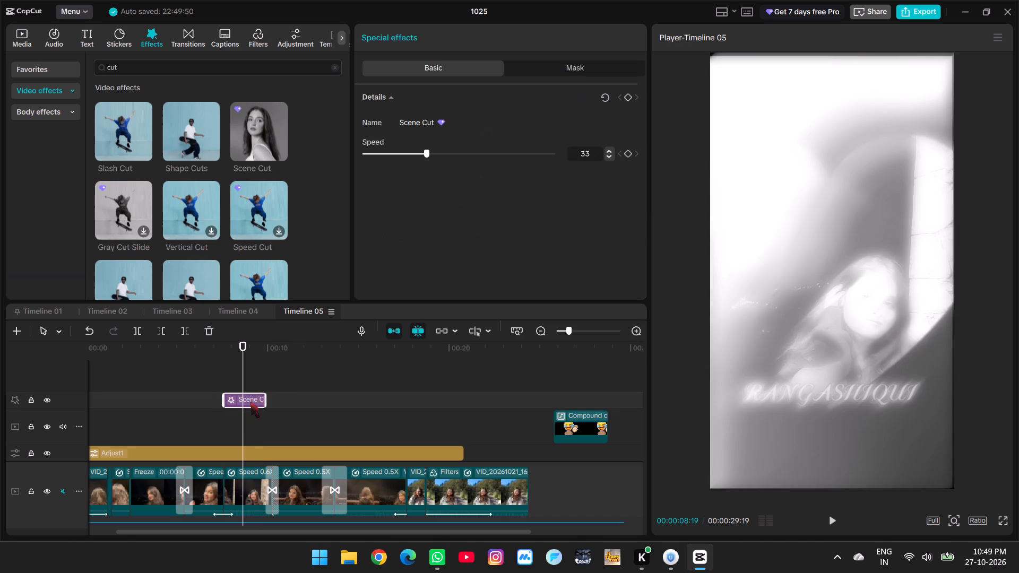
pyautogui.moveTo(422, 154); pyautogui.dragTo(499, 161)
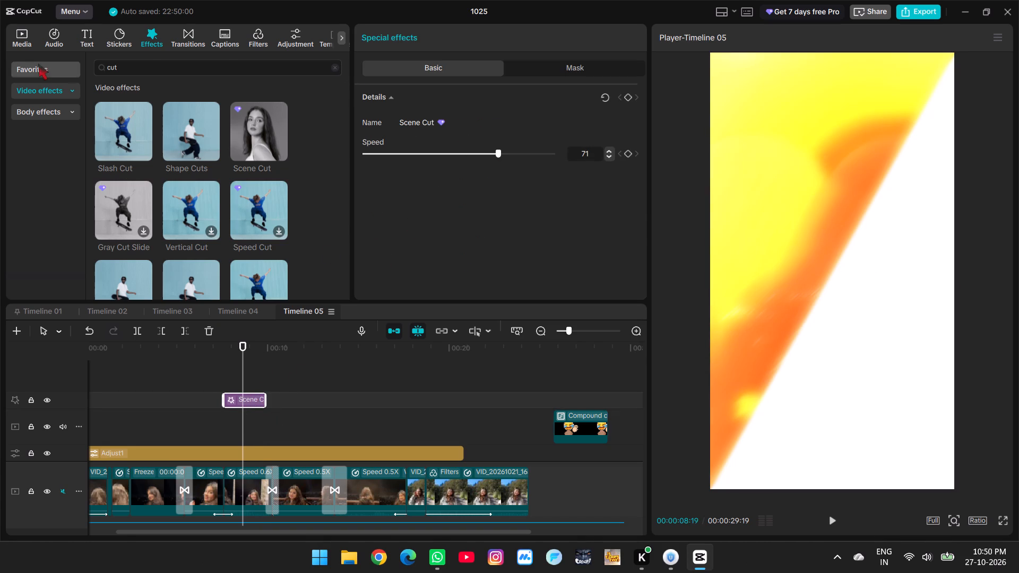
# Preview the gold particle background clip from the favourite media.
pyautogui.click(24, 37)
pyautogui.click(20, 106)
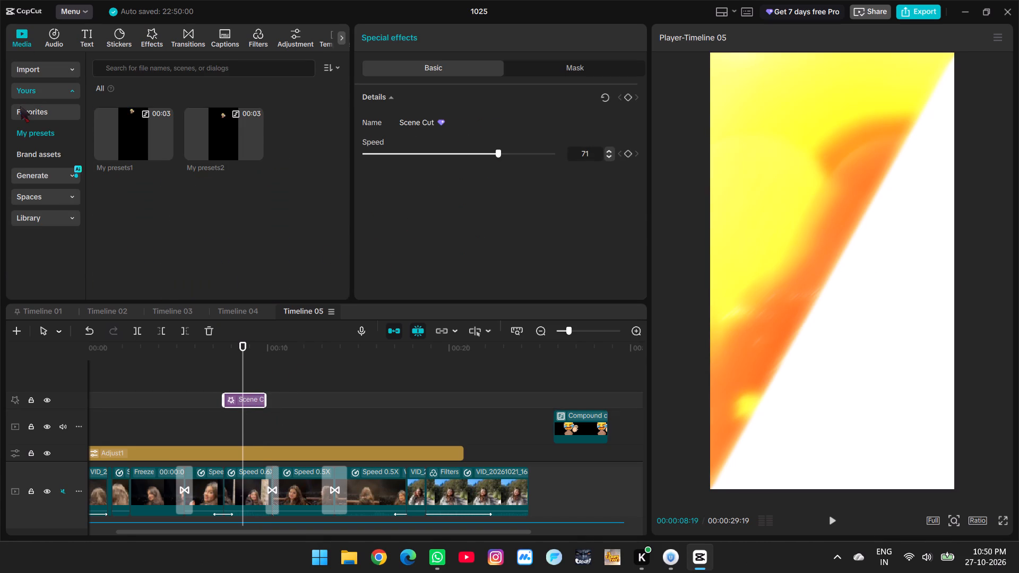
pyautogui.click(148, 127)
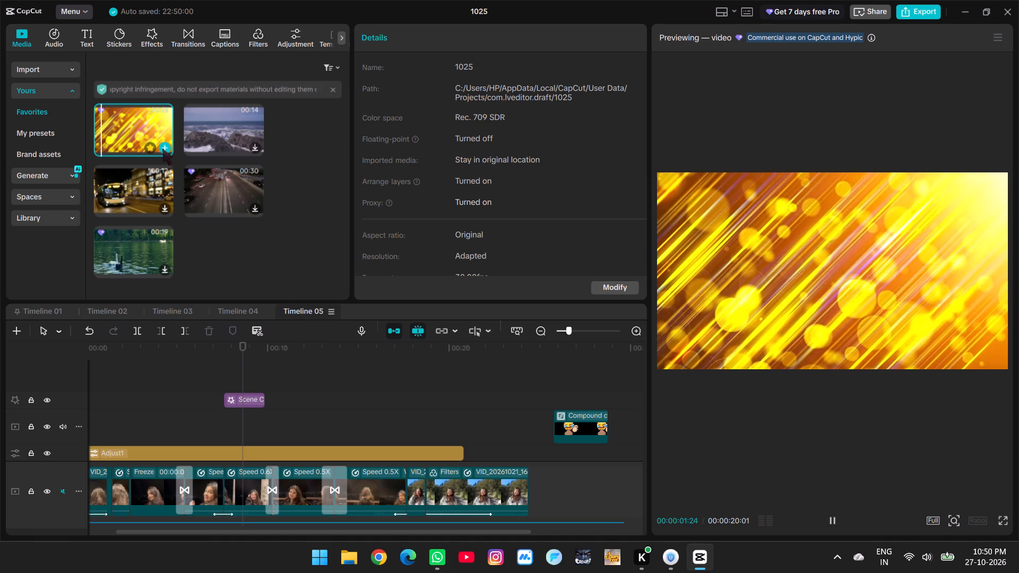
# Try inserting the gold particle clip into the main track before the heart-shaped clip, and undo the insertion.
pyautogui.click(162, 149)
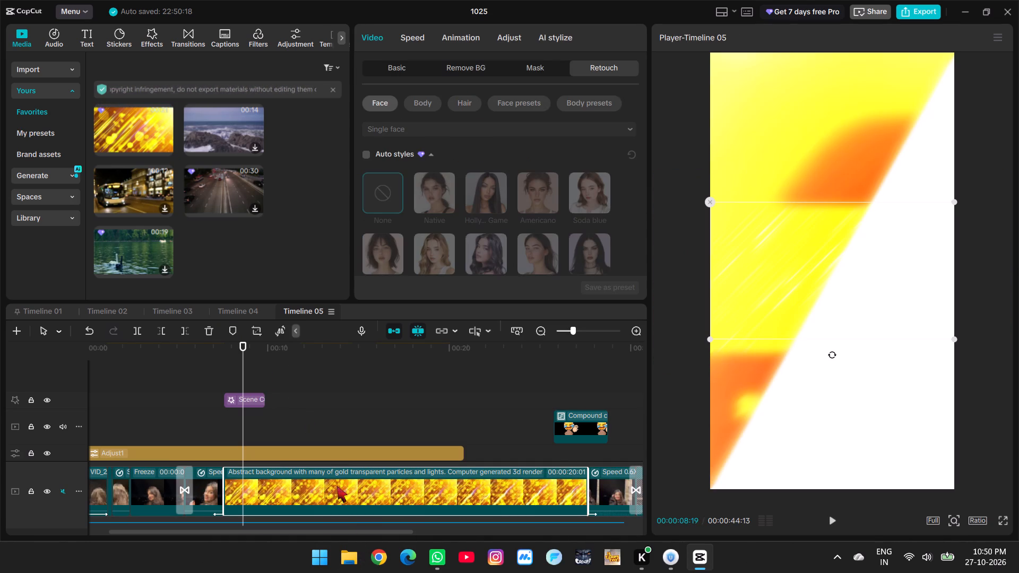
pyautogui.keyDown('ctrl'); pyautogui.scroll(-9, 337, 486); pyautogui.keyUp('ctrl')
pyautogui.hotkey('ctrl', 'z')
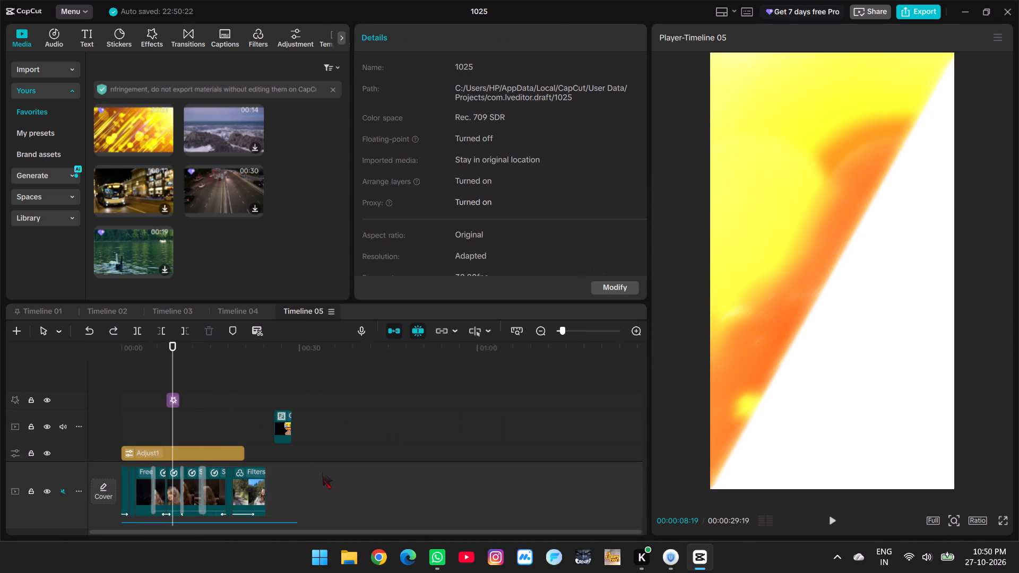
# Place the gold particle clip on the main track directly after the last clip.
pyautogui.click(320, 469)
pyautogui.moveTo(131, 150); pyautogui.dragTo(244, 526)
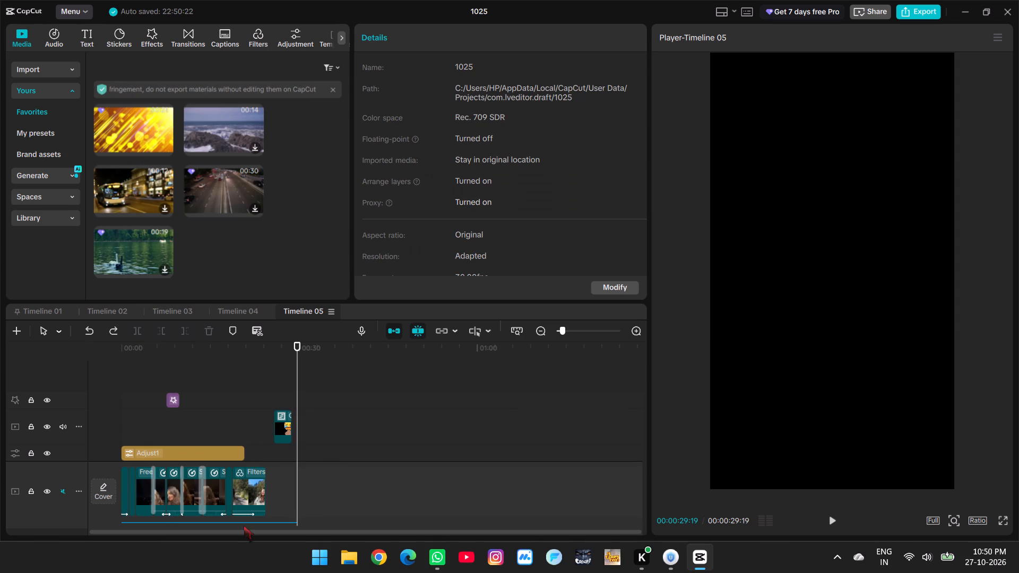
pyautogui.moveTo(244, 526); pyautogui.dragTo(282, 482)
pyautogui.moveTo(145, 118); pyautogui.dragTo(279, 488)
# Rotate the gold particle clip 90° and enlarge it to about 177% so it fills the vertical frame.
pyautogui.click(282, 451)
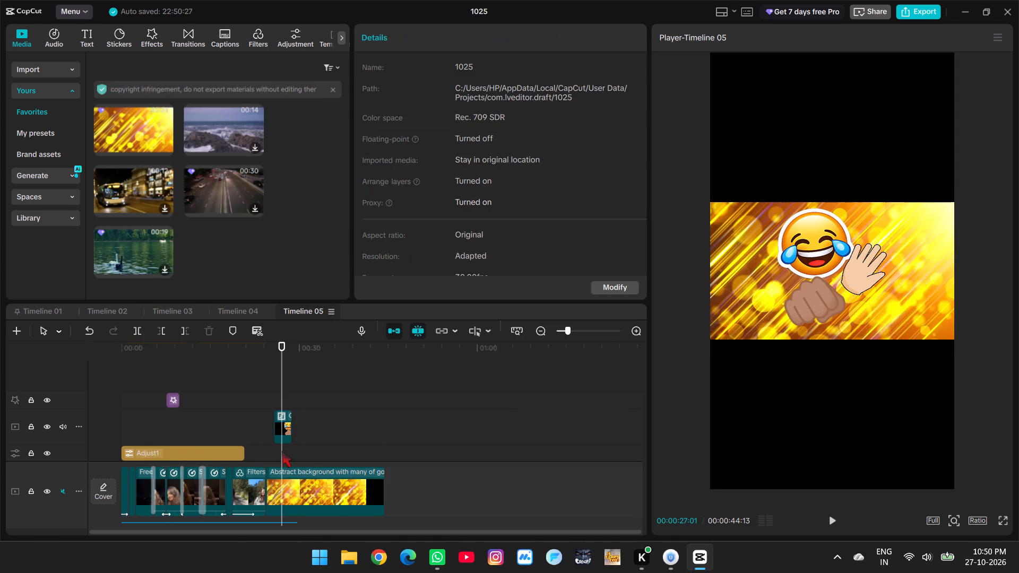
pyautogui.moveTo(282, 451); pyautogui.dragTo(313, 452)
pyautogui.click(309, 484)
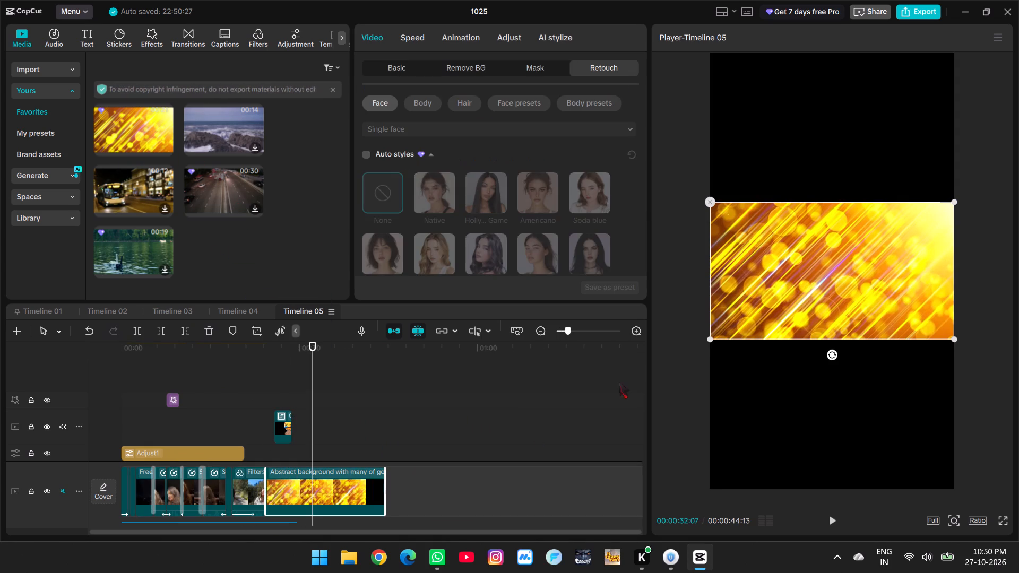
pyautogui.moveTo(832, 356); pyautogui.dragTo(620, 269)
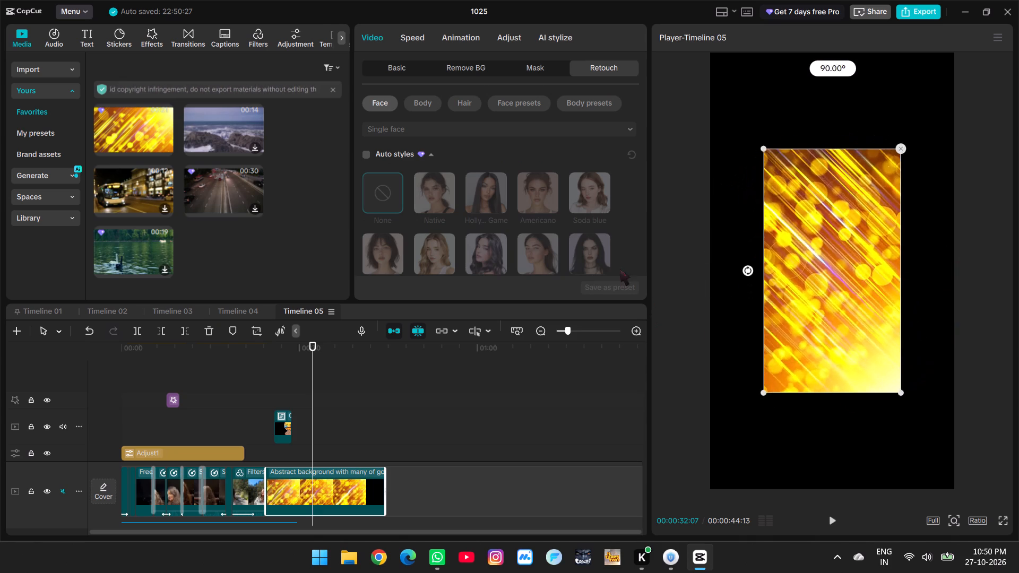
pyautogui.moveTo(620, 269); pyautogui.dragTo(618, 279)
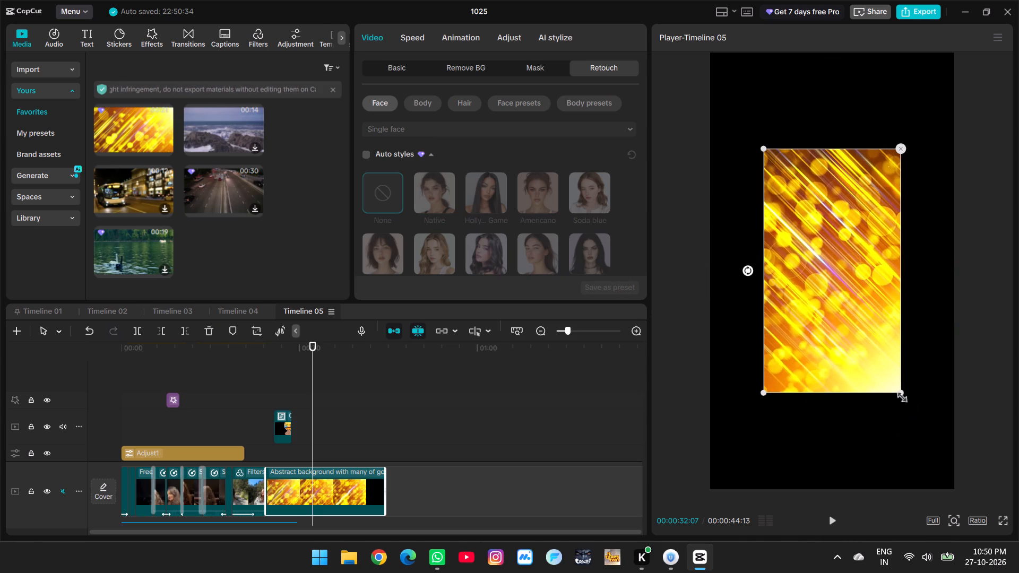
pyautogui.moveTo(902, 391); pyautogui.dragTo(965, 546)
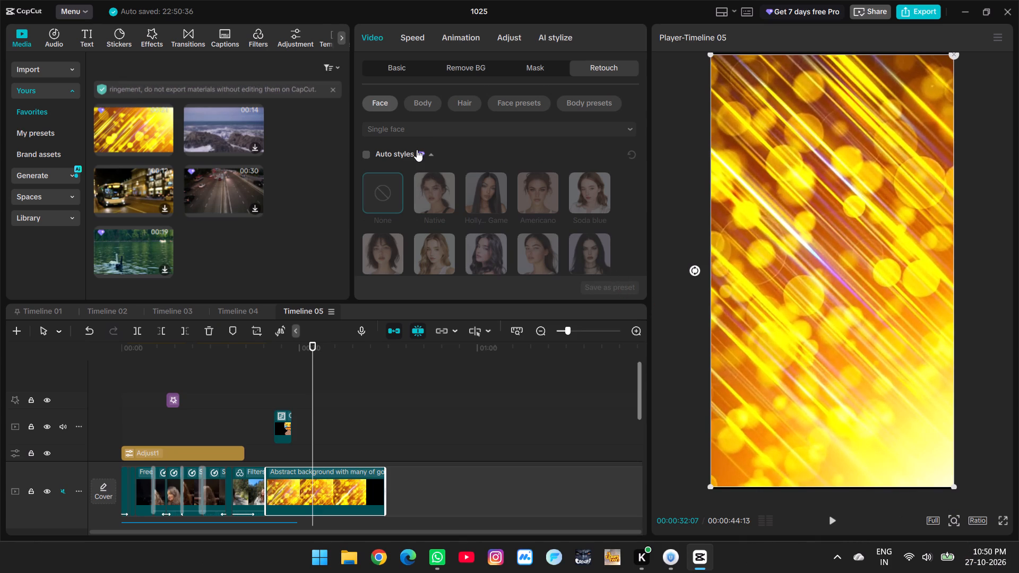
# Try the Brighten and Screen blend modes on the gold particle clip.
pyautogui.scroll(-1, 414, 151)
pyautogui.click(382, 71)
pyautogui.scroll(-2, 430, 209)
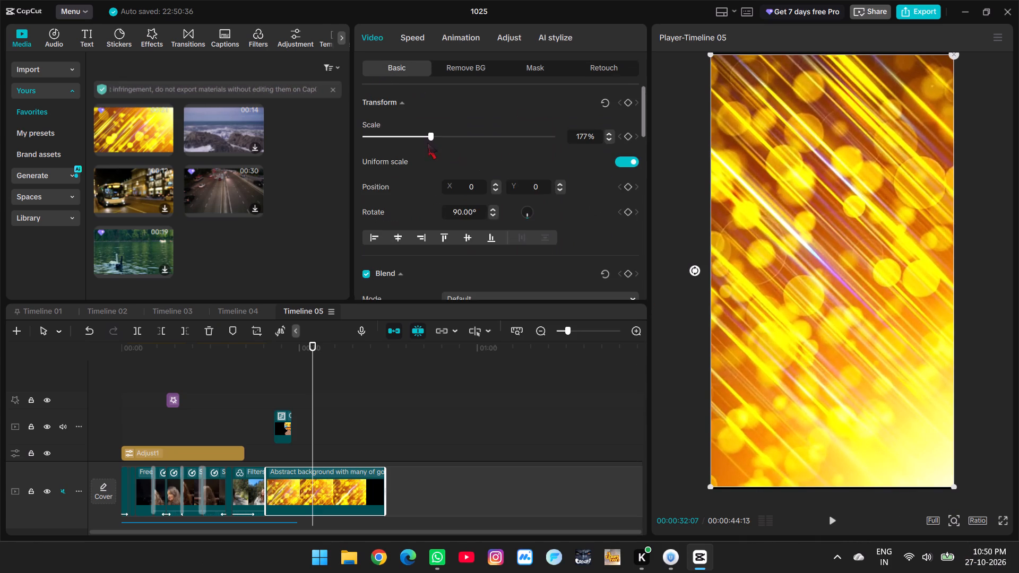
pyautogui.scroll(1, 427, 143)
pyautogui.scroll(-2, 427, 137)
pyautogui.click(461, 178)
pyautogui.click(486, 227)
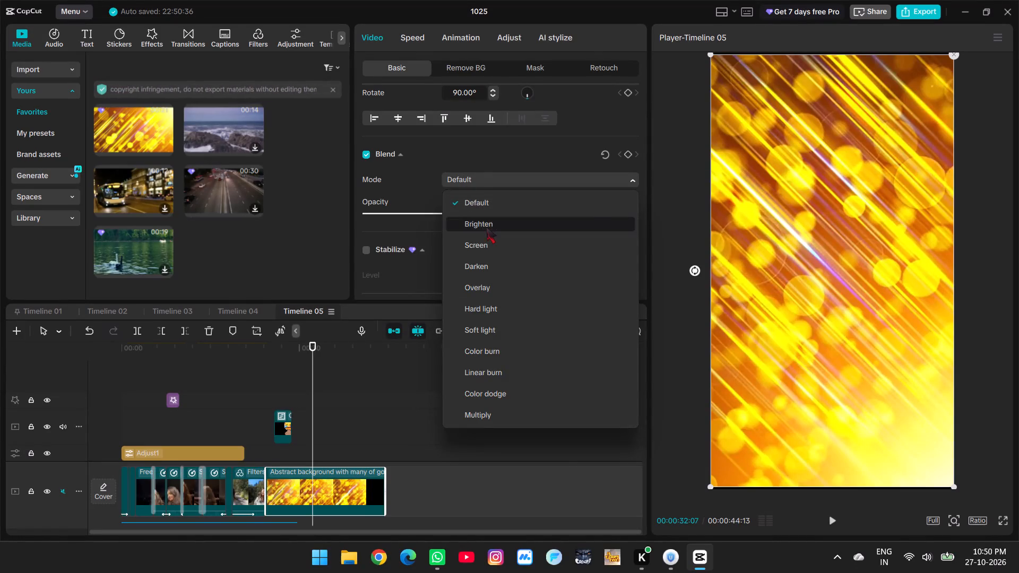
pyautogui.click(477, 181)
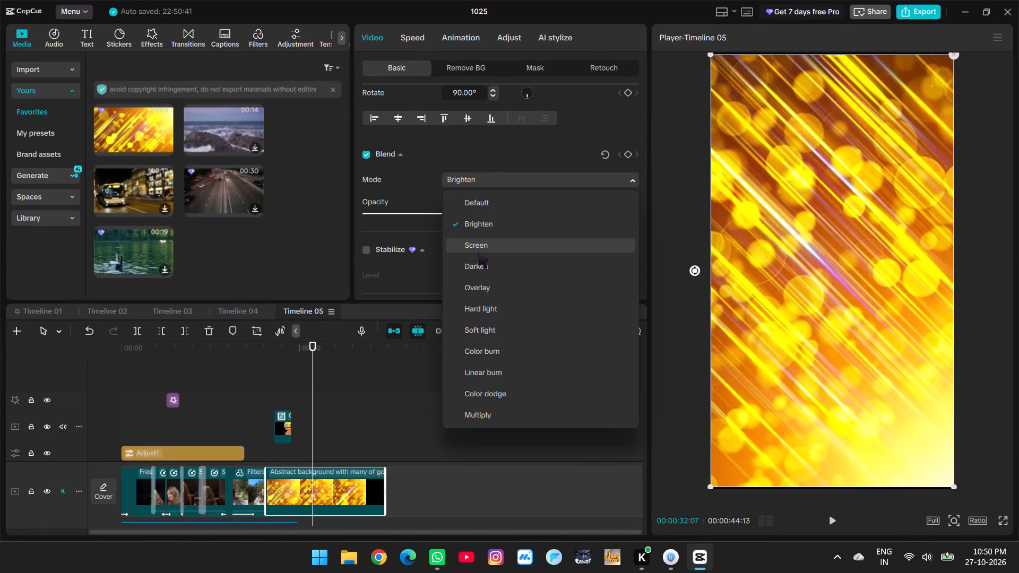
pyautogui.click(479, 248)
# Move the gold particle clip to a new track above the Scene Cut effect, aligned with that effect's start.
pyautogui.moveTo(341, 487); pyautogui.dragTo(239, 360)
pyautogui.click(212, 436)
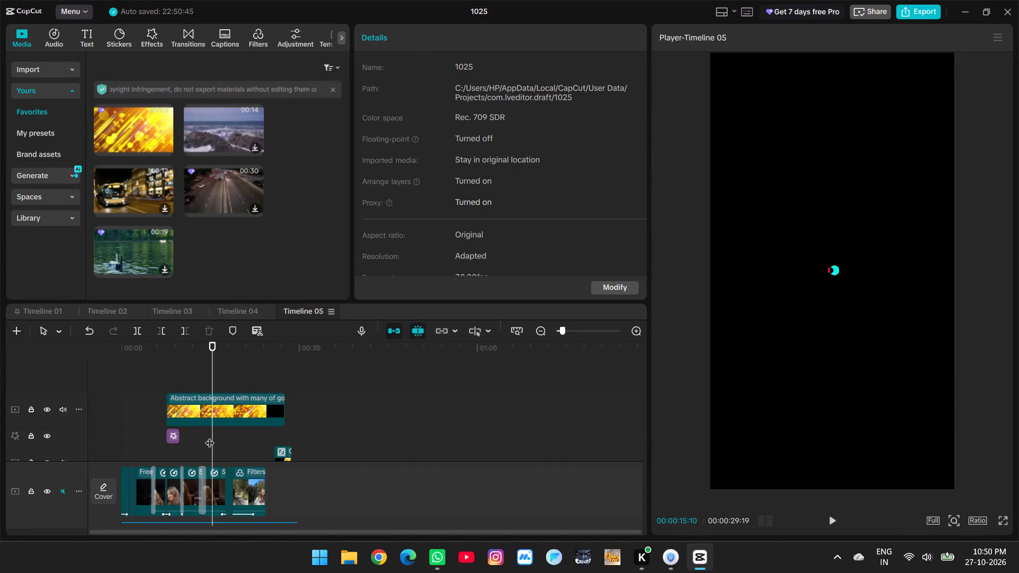
pyautogui.moveTo(210, 436); pyautogui.dragTo(221, 436)
# Try Brighten on the gold particle overlay and set its blend mode to Darken.
pyautogui.click(235, 404)
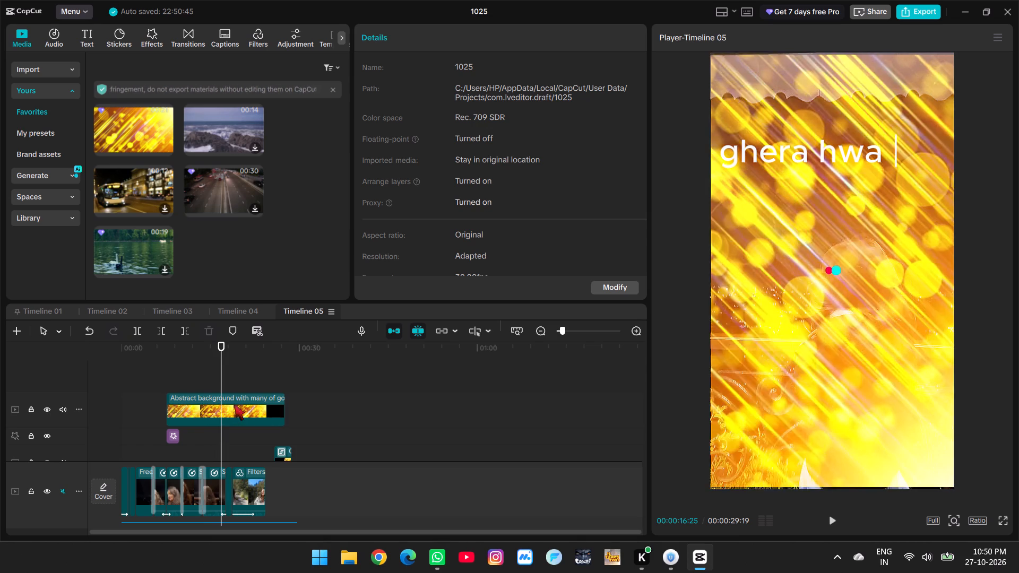
pyautogui.scroll(-2, 420, 160)
pyautogui.scroll(-1, 423, 206)
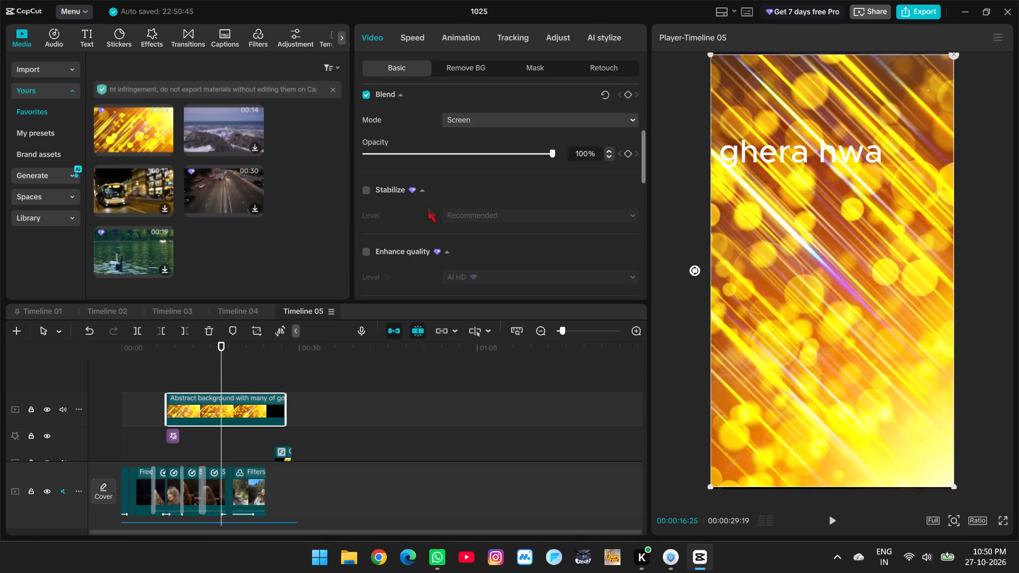
pyautogui.click(454, 121)
pyautogui.click(470, 164)
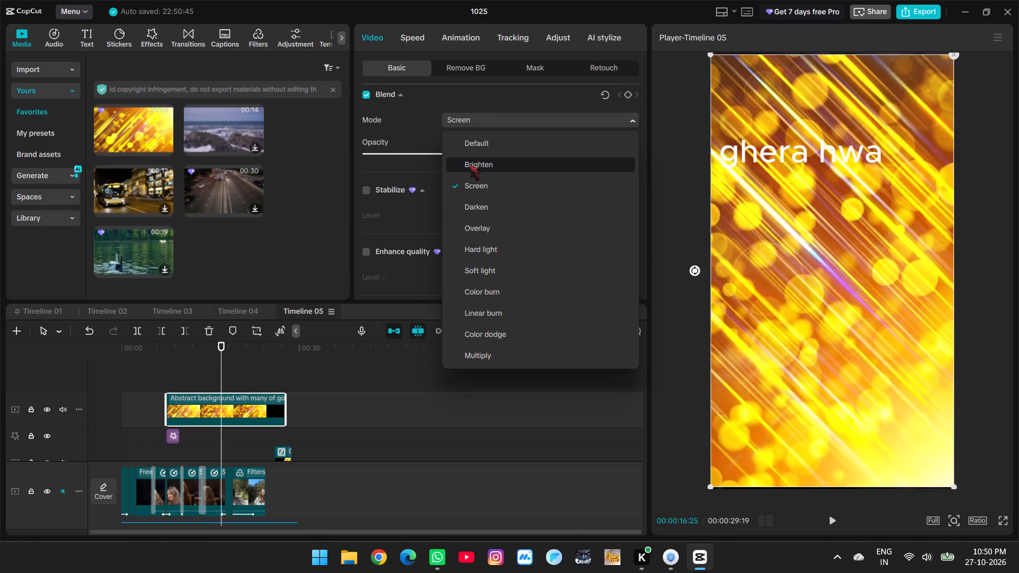
pyautogui.click(470, 119)
pyautogui.click(479, 206)
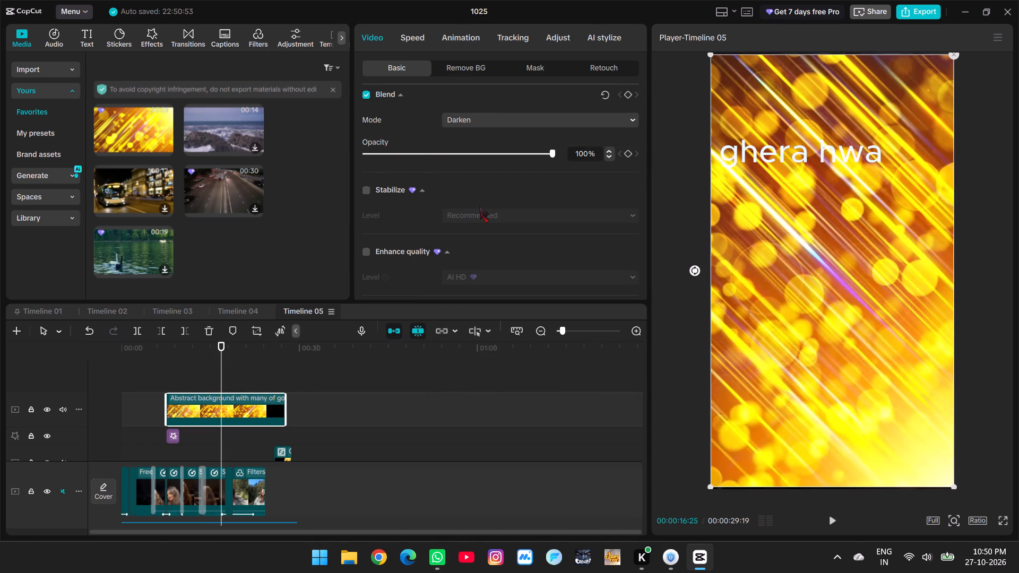
# Play from about 00:00:16:25 to 00:00:21:19 to check the gold particle overlay over the clips.
pyautogui.press('space')
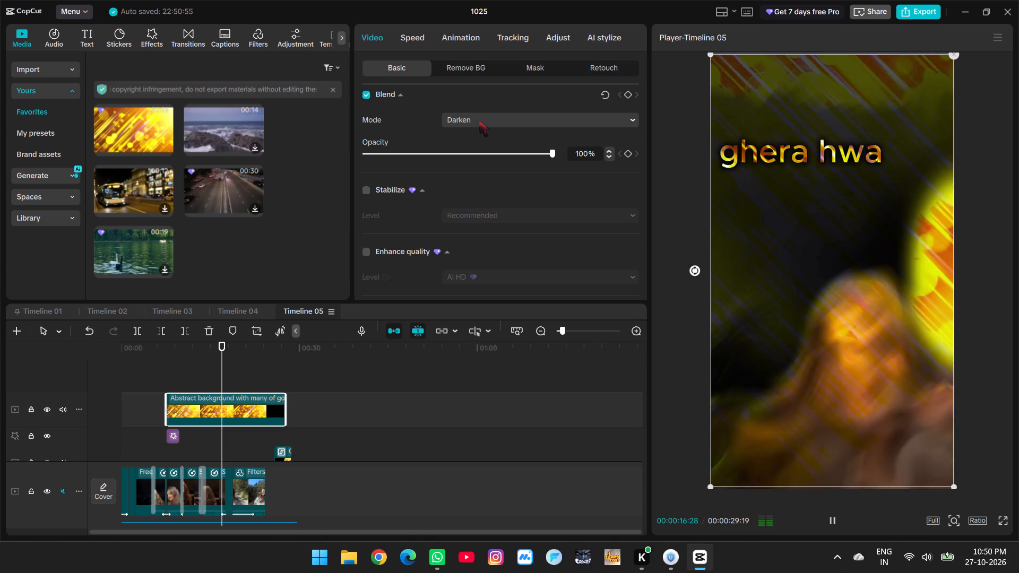
pyautogui.press('space')
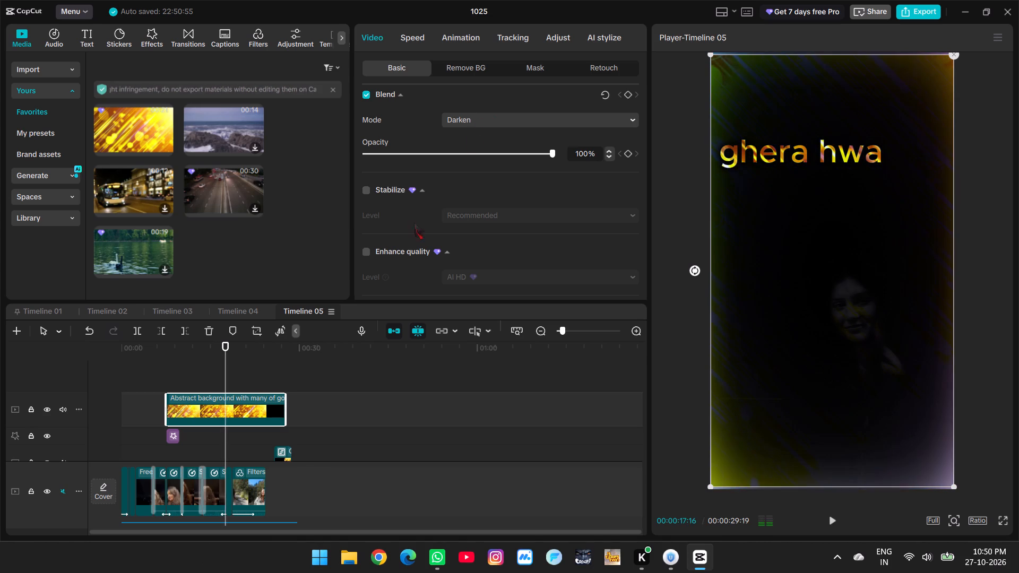
pyautogui.press('space')
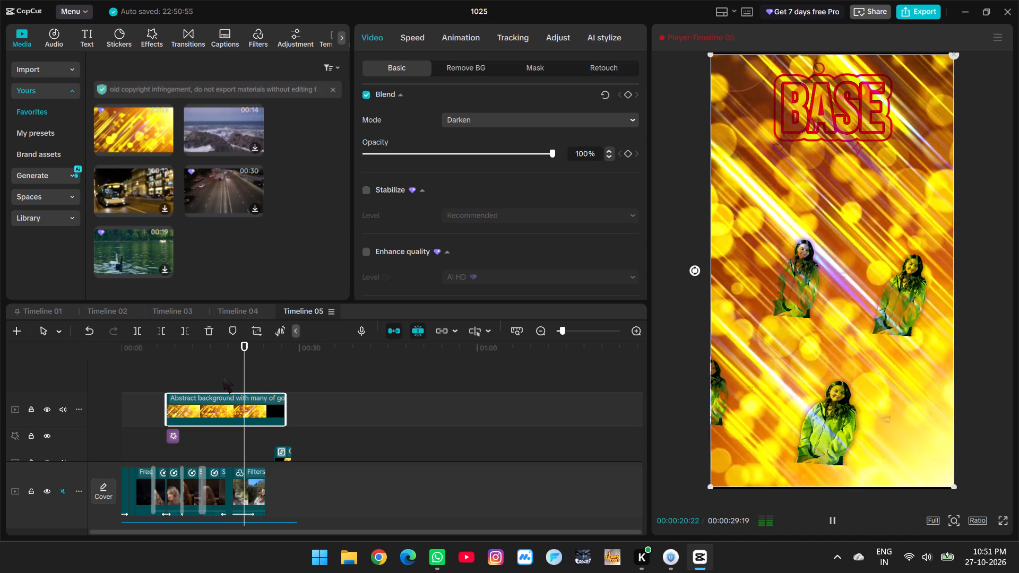
pyautogui.press('space')
# Apply the Stellar Slide entrance animation to the BASE text with a duration of 0.9 s.
pyautogui.scroll(-7, 229, 416)
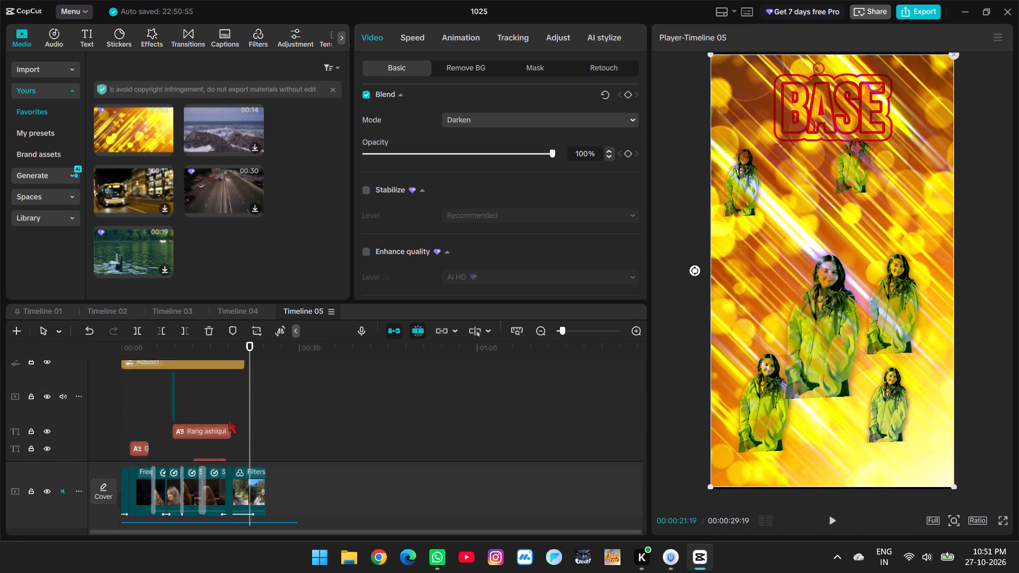
pyautogui.scroll(-11, 228, 418)
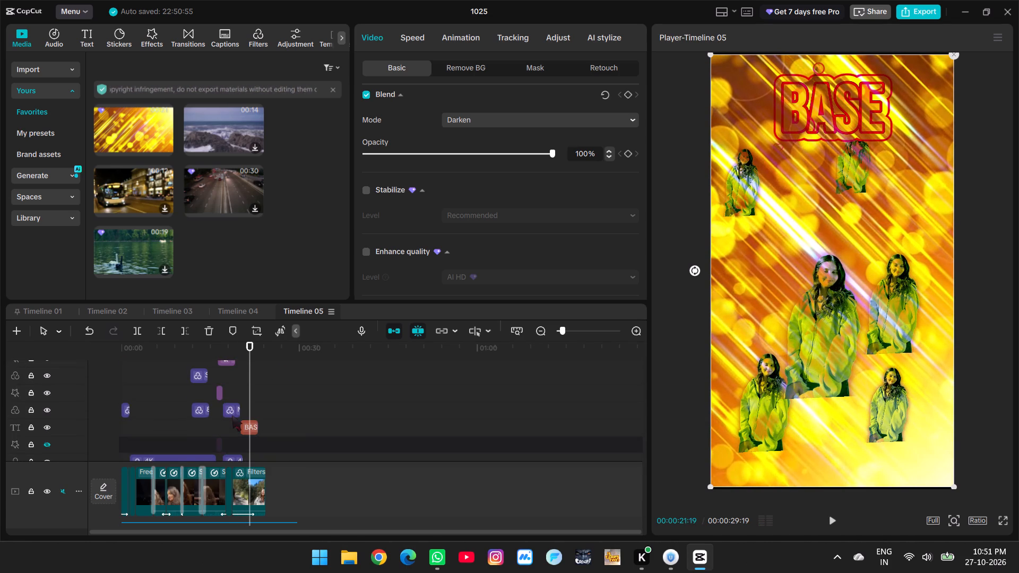
pyautogui.keyDown('ctrl'); pyautogui.scroll(9, 243, 431); pyautogui.keyUp('ctrl')
pyautogui.keyDown('ctrl'); pyautogui.scroll(4, 337, 442); pyautogui.keyUp('ctrl')
pyautogui.click(408, 432)
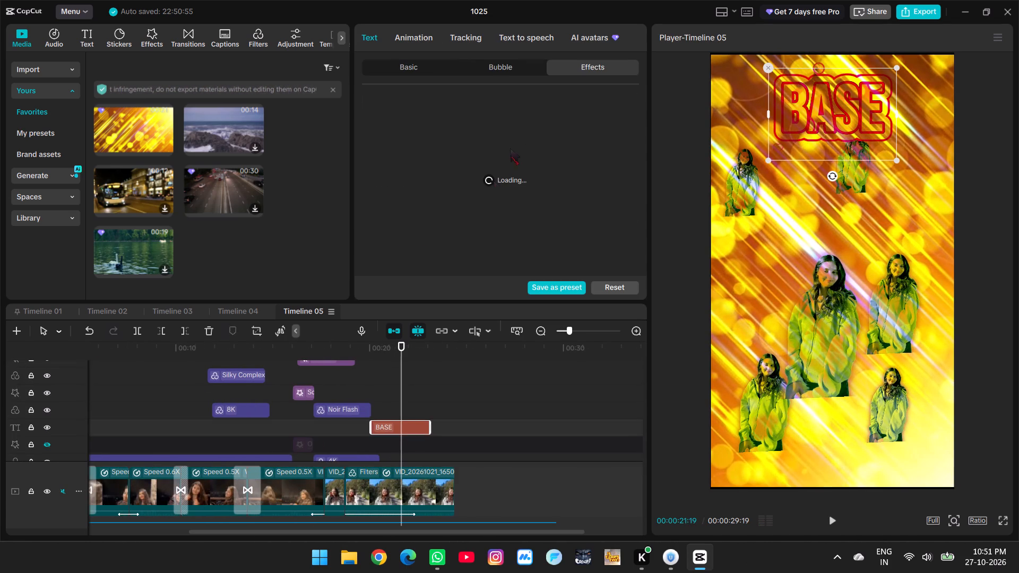
pyautogui.click(407, 34)
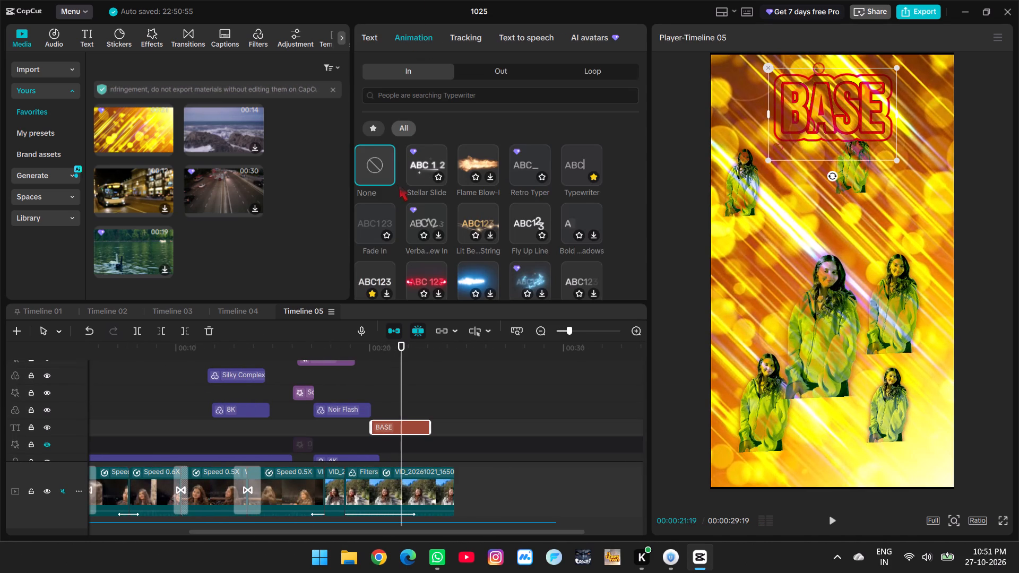
pyautogui.click(430, 161)
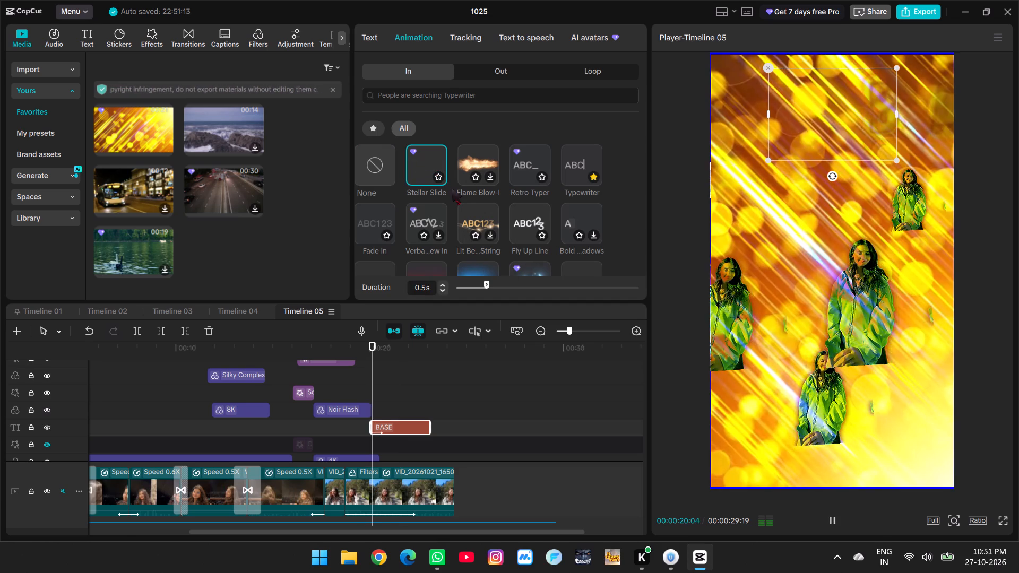
pyautogui.click(513, 283)
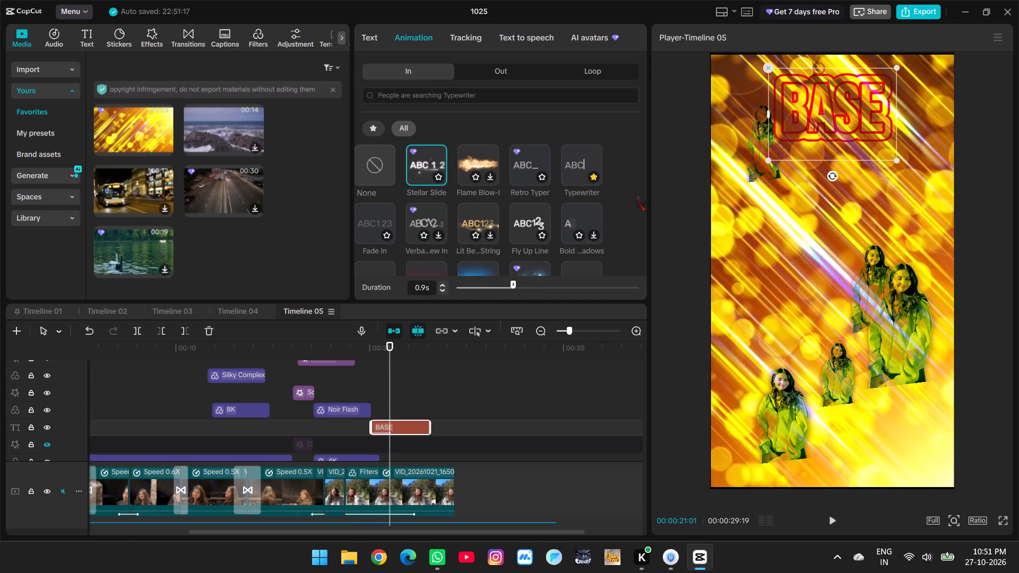
# Start downloading the ocean waves clip from the favourite media.
pyautogui.click(716, 30)
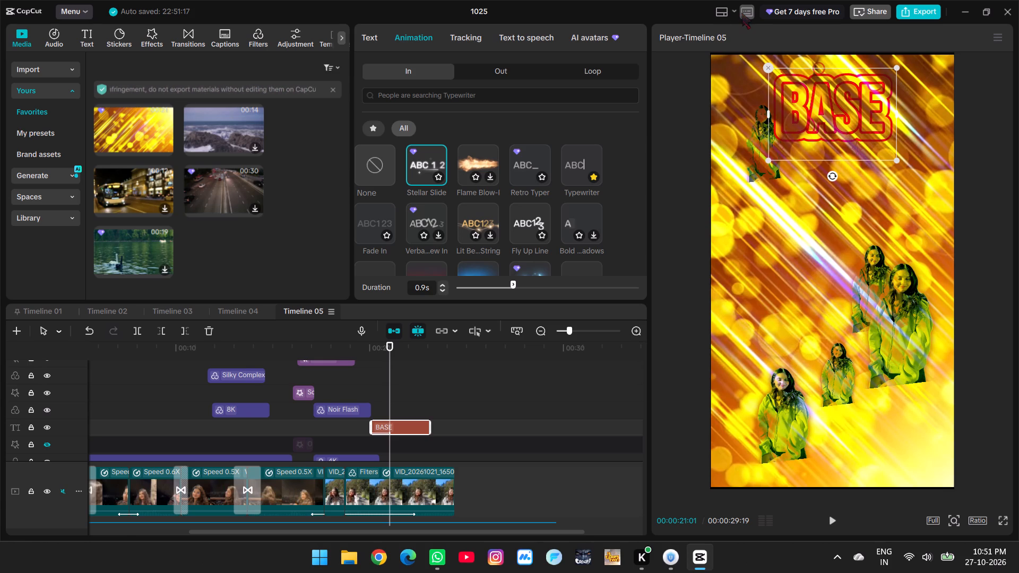
pyautogui.scroll(5, 396, 394)
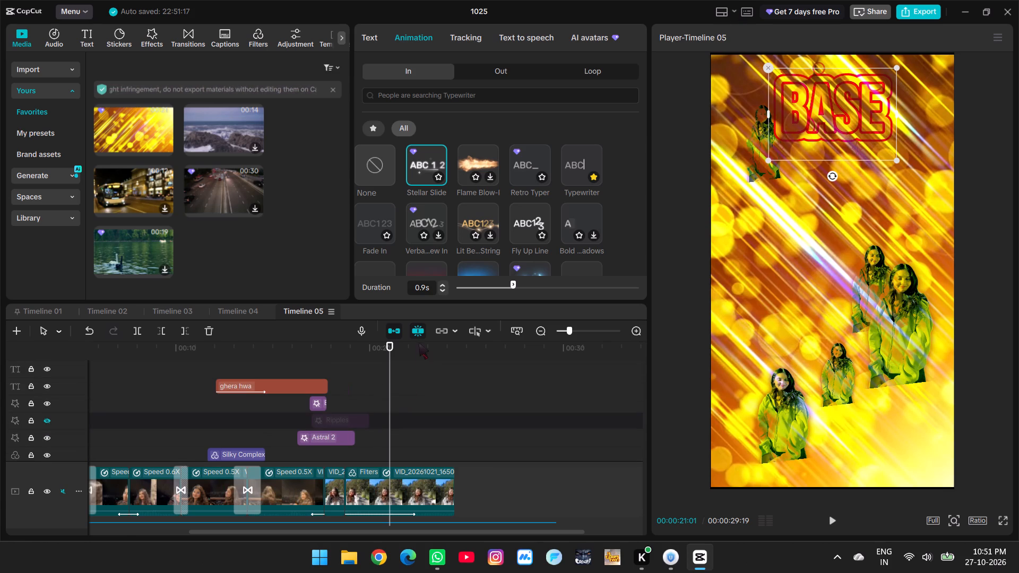
pyautogui.scroll(4, 344, 394)
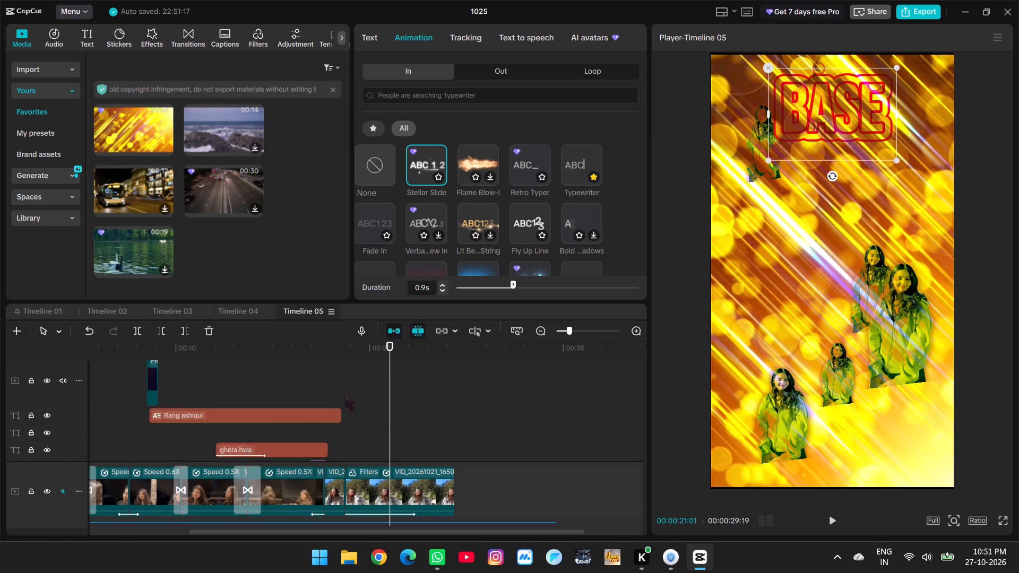
pyautogui.scroll(3, 344, 394)
pyautogui.click(235, 114)
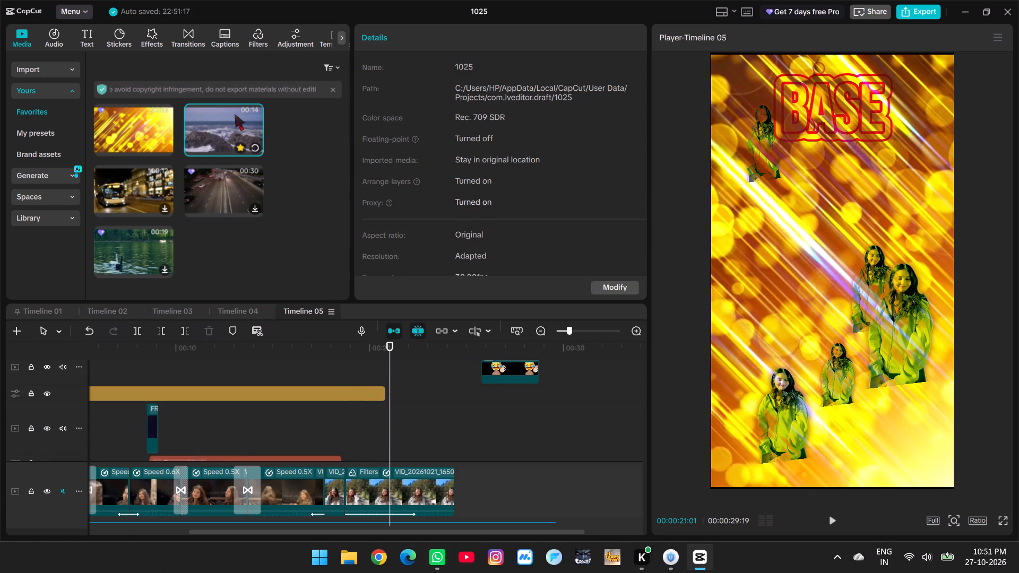
# Place the favourite swan lake clip on the overlay track above the Rang ashiqui text, starting at about 00:00:29:19.
pyautogui.click(151, 259)
pyautogui.moveTo(149, 245); pyautogui.dragTo(409, 355)
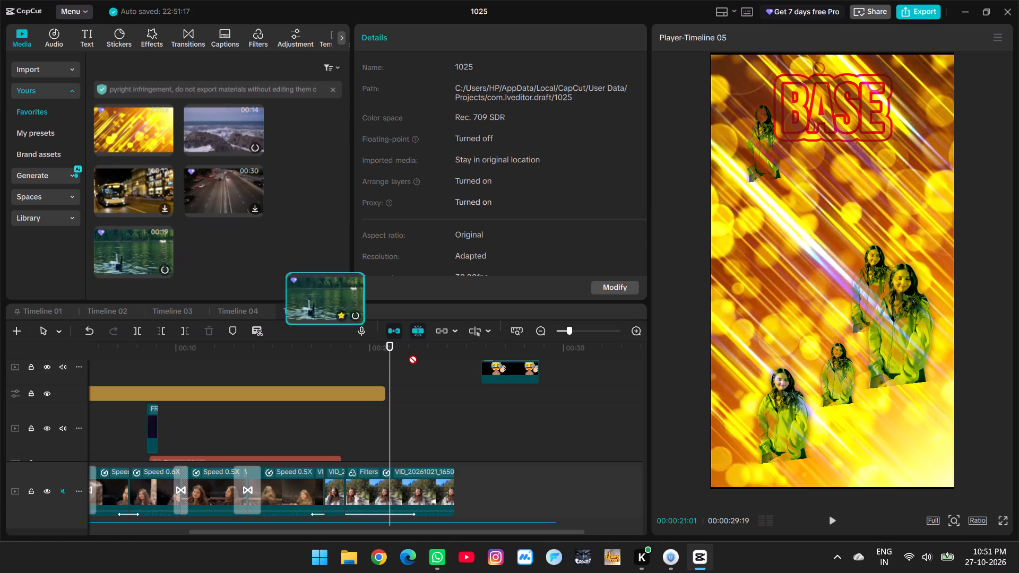
pyautogui.moveTo(409, 355); pyautogui.dragTo(574, 466)
pyautogui.keyDown('ctrl'); pyautogui.scroll(-8, 573, 464); pyautogui.keyUp('ctrl')
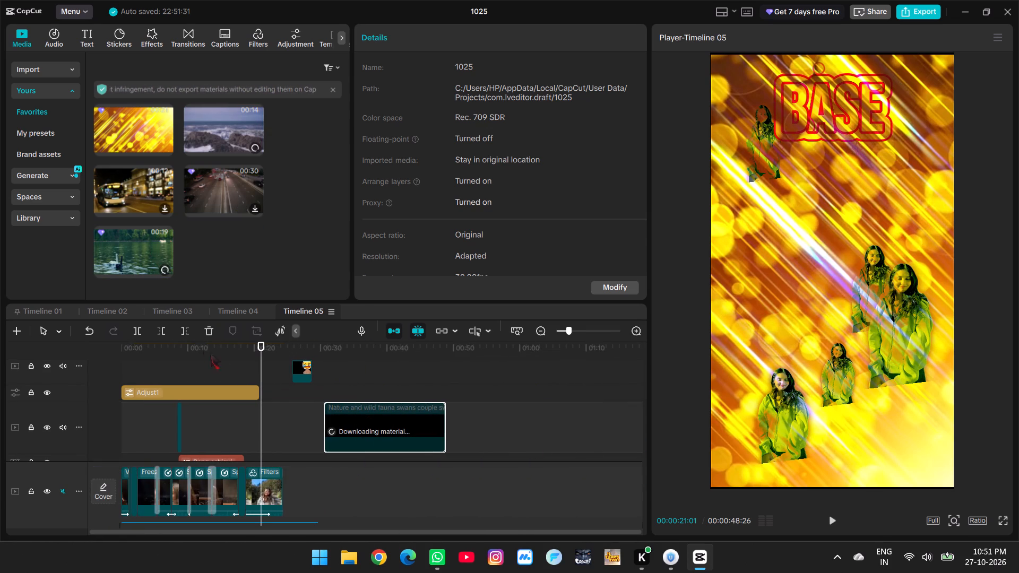
# Undo the placement of the swan lake clip on the overlay track of Timeline 05.
pyautogui.hotkey('ctrl', 'z')
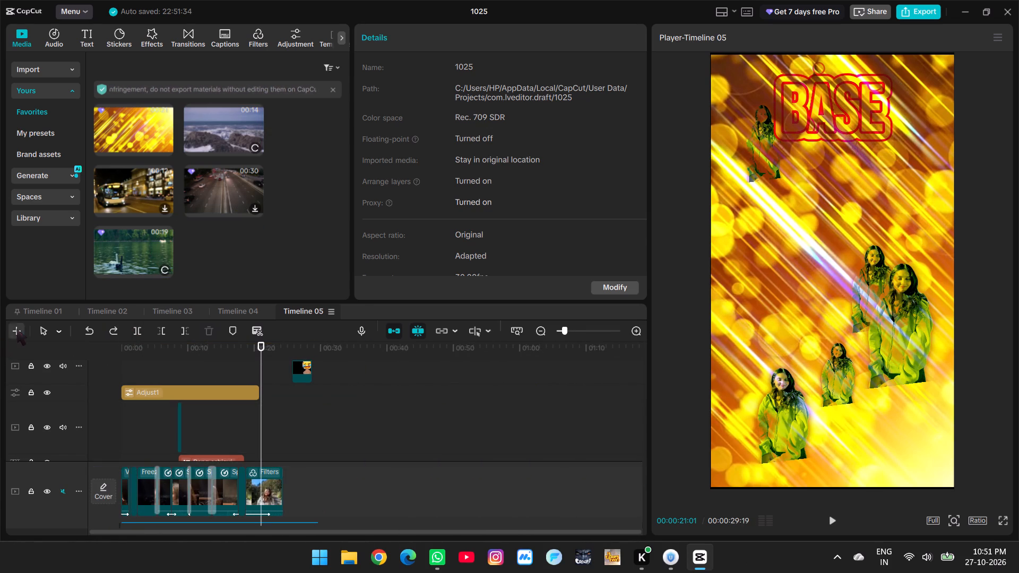
# Add a new empty timeline to the project after Timeline 05.
pyautogui.click(16, 329)
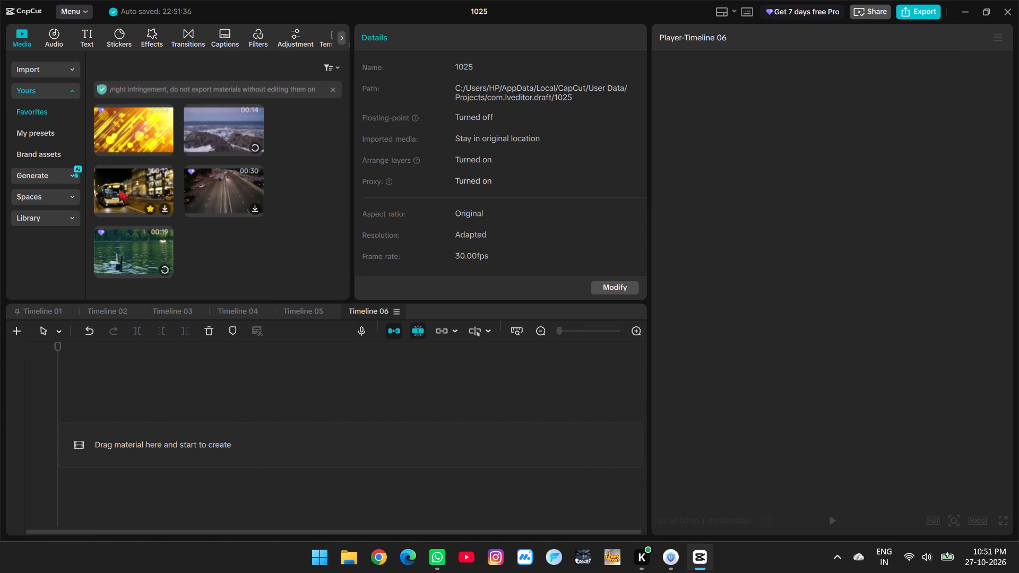
# Place the favourite swan lake clip on the main track at the start of Timeline 06.
pyautogui.click(118, 255)
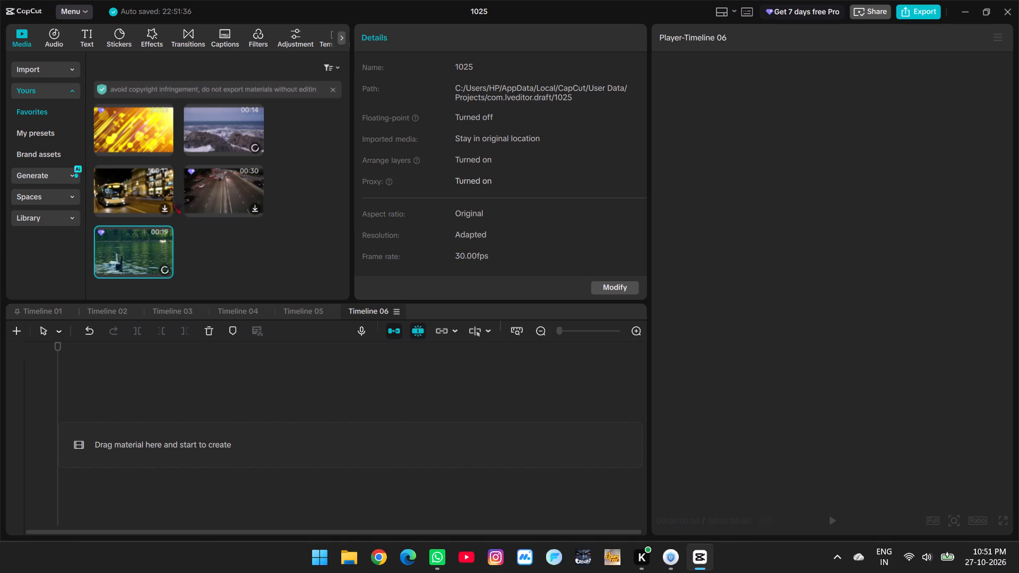
pyautogui.click(119, 187)
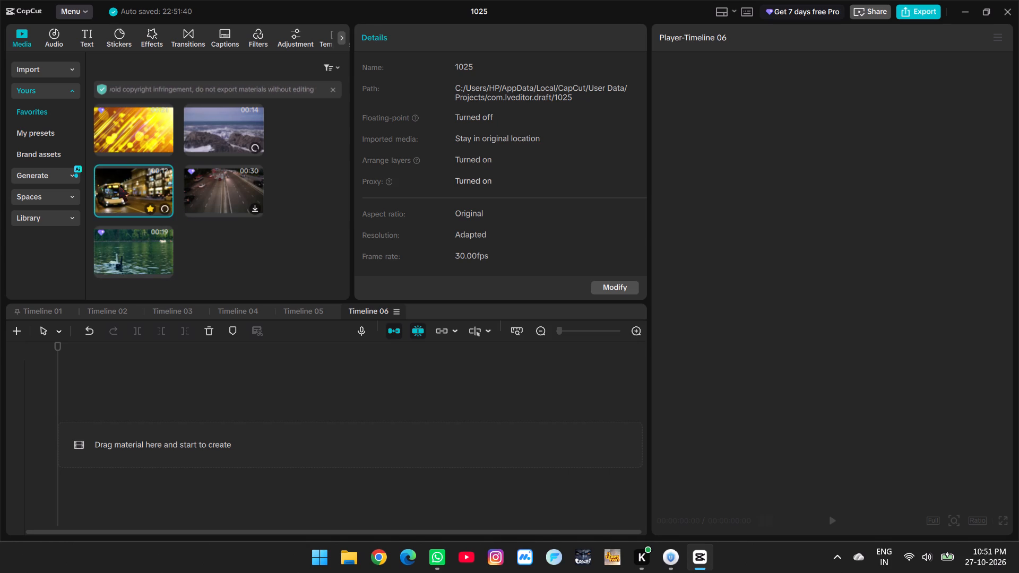
pyautogui.click(132, 242)
pyautogui.moveTo(148, 235); pyautogui.dragTo(116, 411)
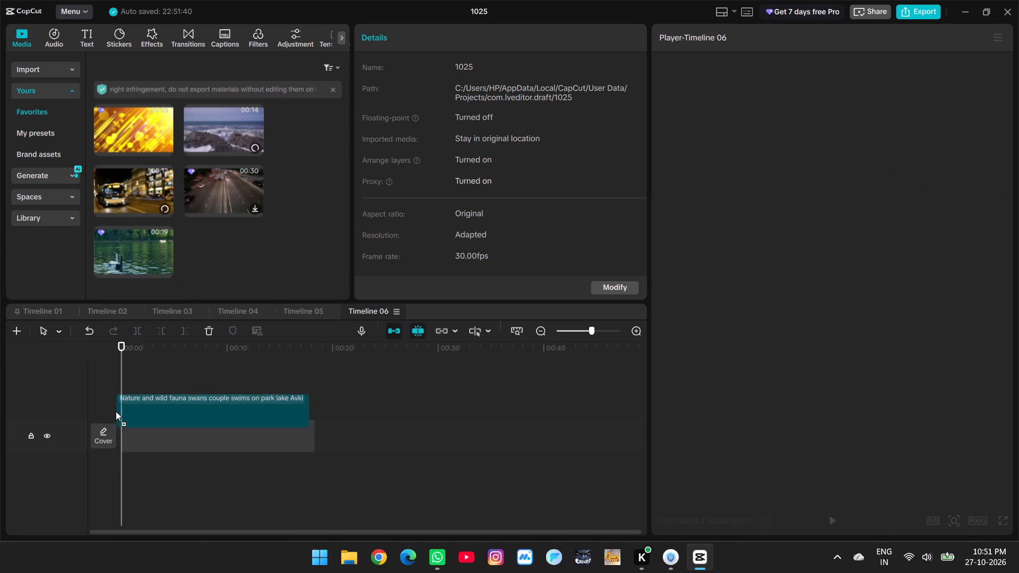
pyautogui.moveTo(116, 411); pyautogui.dragTo(109, 416)
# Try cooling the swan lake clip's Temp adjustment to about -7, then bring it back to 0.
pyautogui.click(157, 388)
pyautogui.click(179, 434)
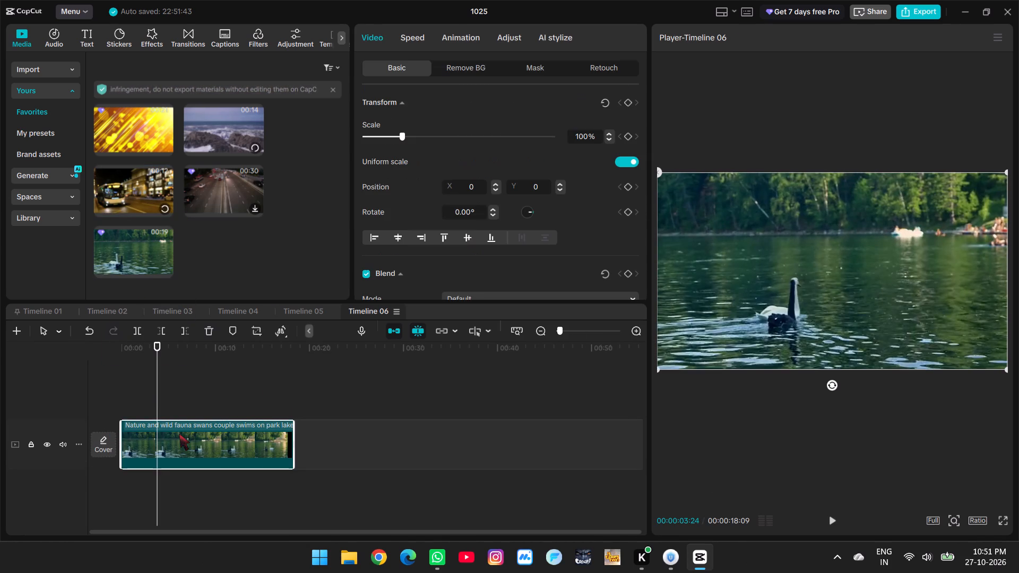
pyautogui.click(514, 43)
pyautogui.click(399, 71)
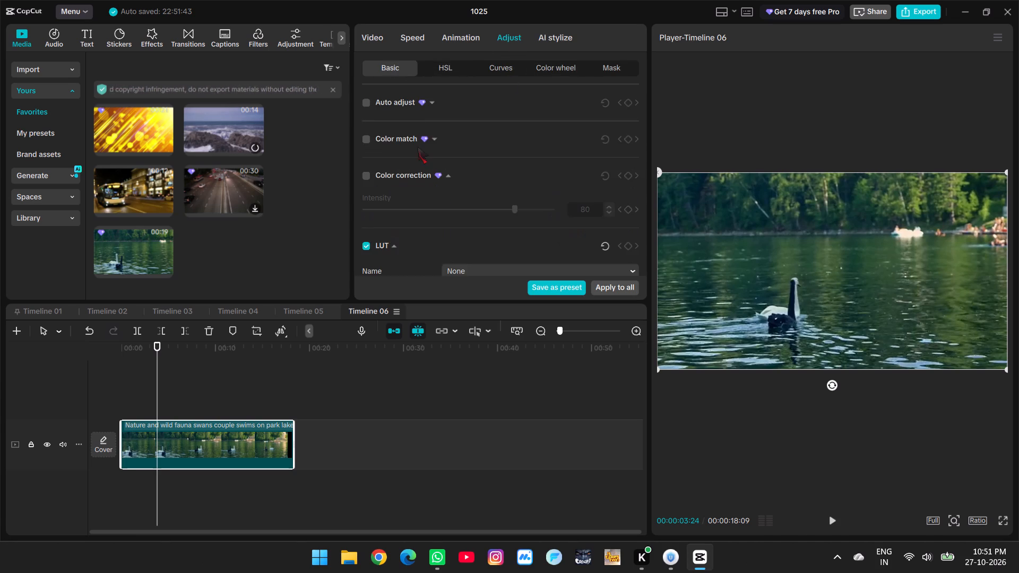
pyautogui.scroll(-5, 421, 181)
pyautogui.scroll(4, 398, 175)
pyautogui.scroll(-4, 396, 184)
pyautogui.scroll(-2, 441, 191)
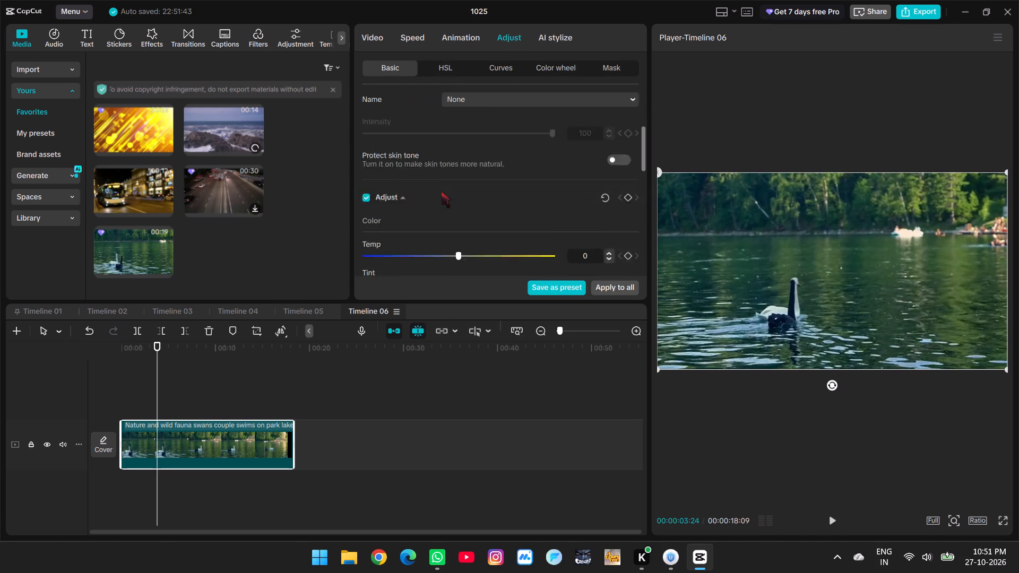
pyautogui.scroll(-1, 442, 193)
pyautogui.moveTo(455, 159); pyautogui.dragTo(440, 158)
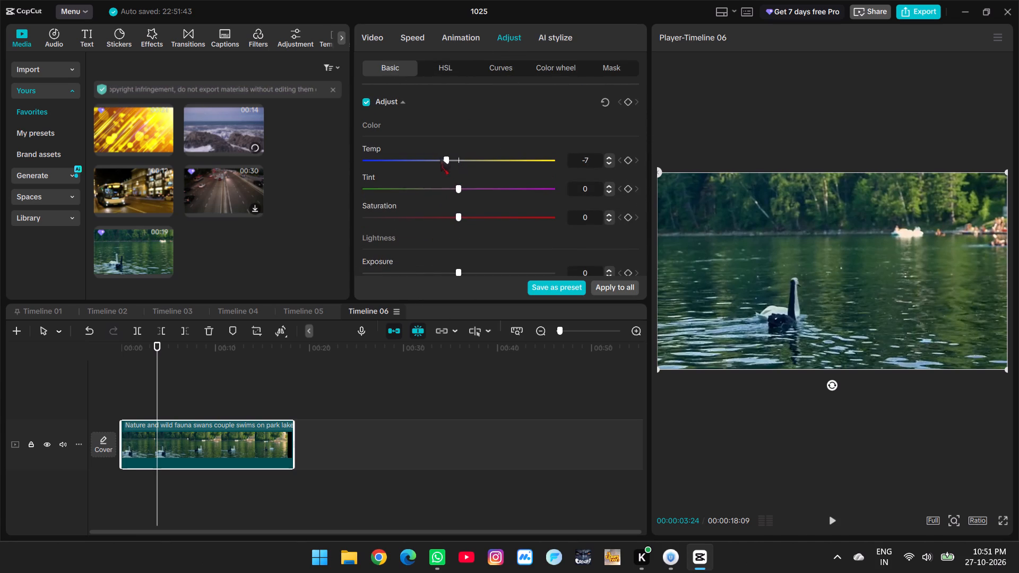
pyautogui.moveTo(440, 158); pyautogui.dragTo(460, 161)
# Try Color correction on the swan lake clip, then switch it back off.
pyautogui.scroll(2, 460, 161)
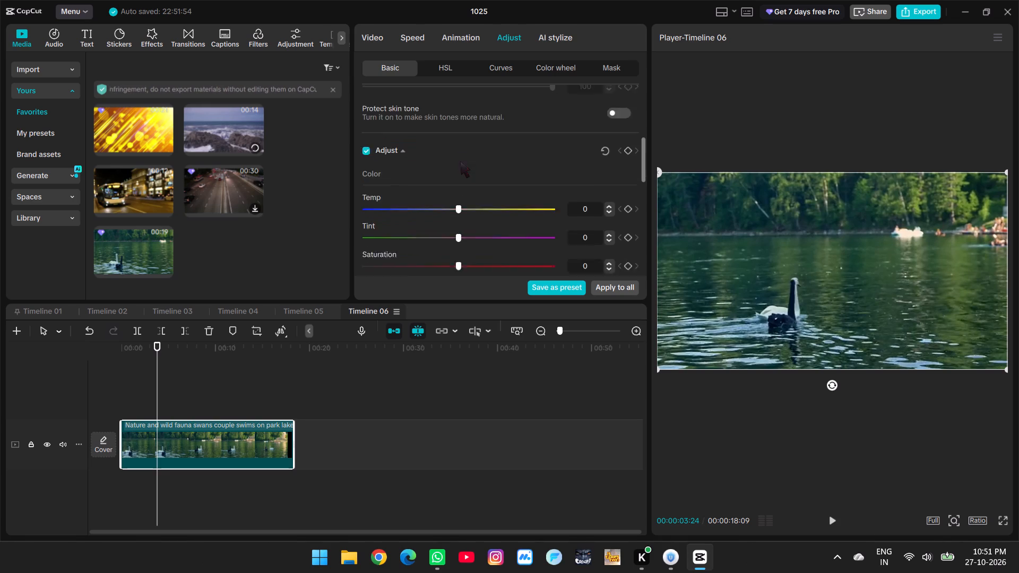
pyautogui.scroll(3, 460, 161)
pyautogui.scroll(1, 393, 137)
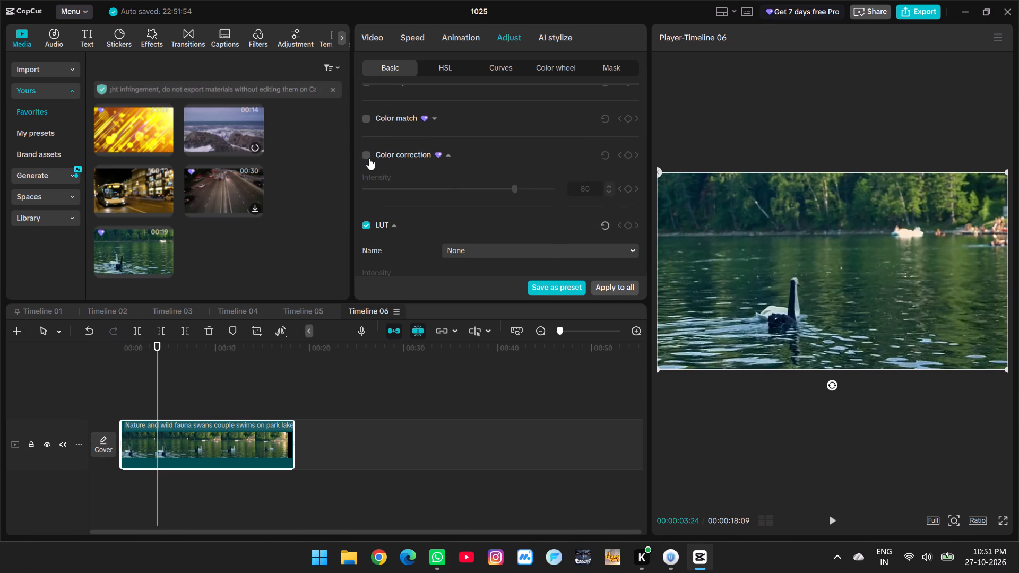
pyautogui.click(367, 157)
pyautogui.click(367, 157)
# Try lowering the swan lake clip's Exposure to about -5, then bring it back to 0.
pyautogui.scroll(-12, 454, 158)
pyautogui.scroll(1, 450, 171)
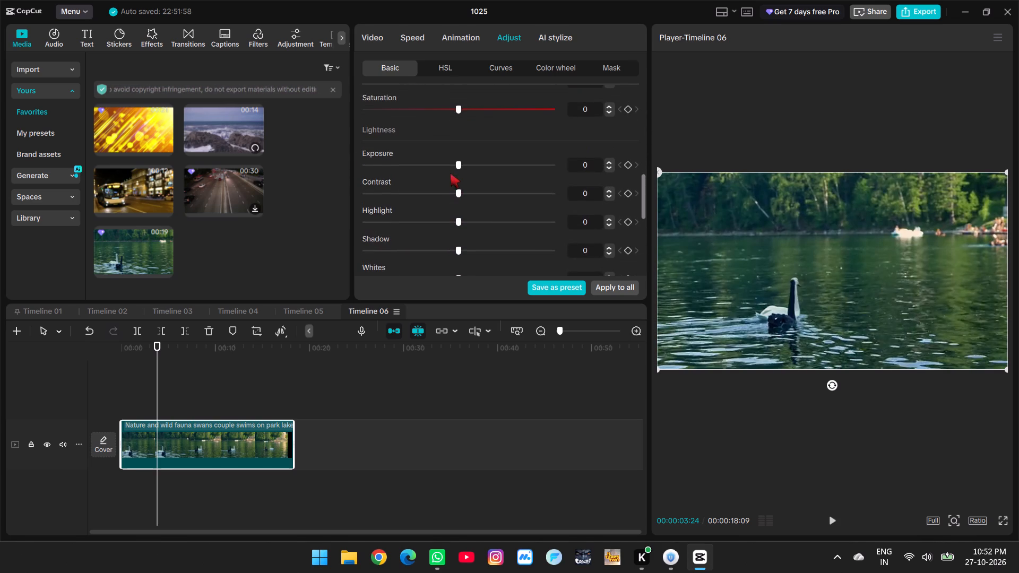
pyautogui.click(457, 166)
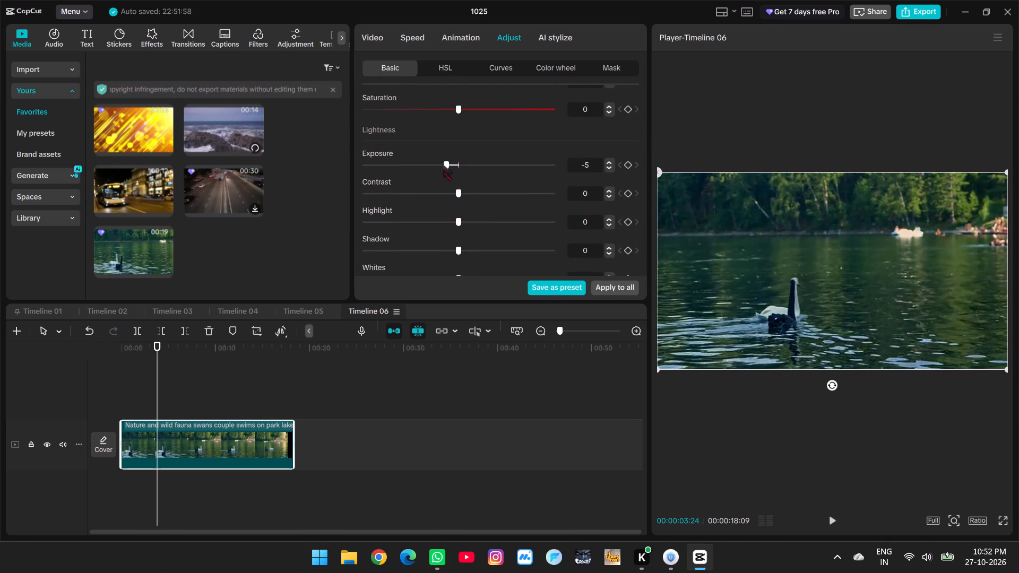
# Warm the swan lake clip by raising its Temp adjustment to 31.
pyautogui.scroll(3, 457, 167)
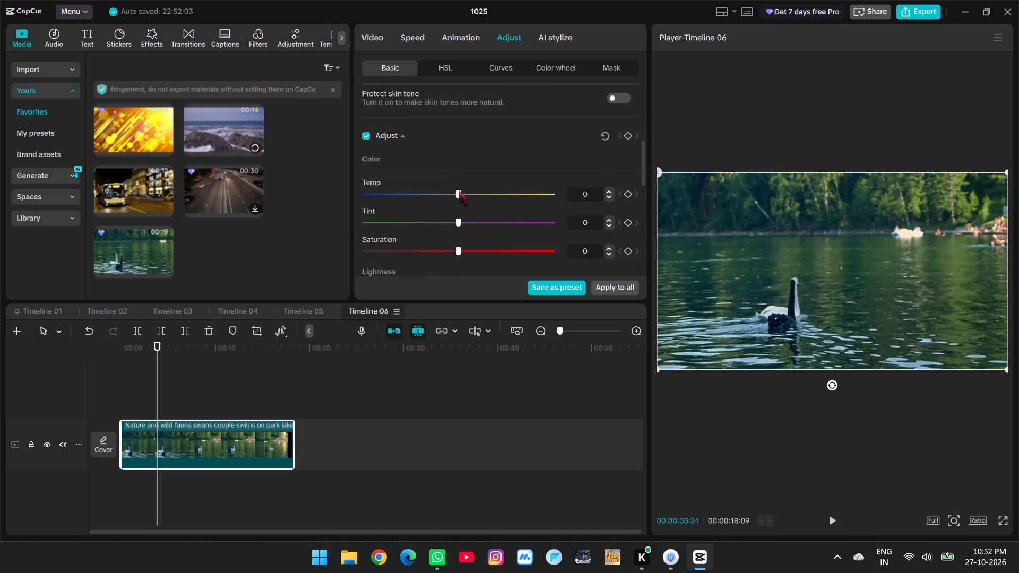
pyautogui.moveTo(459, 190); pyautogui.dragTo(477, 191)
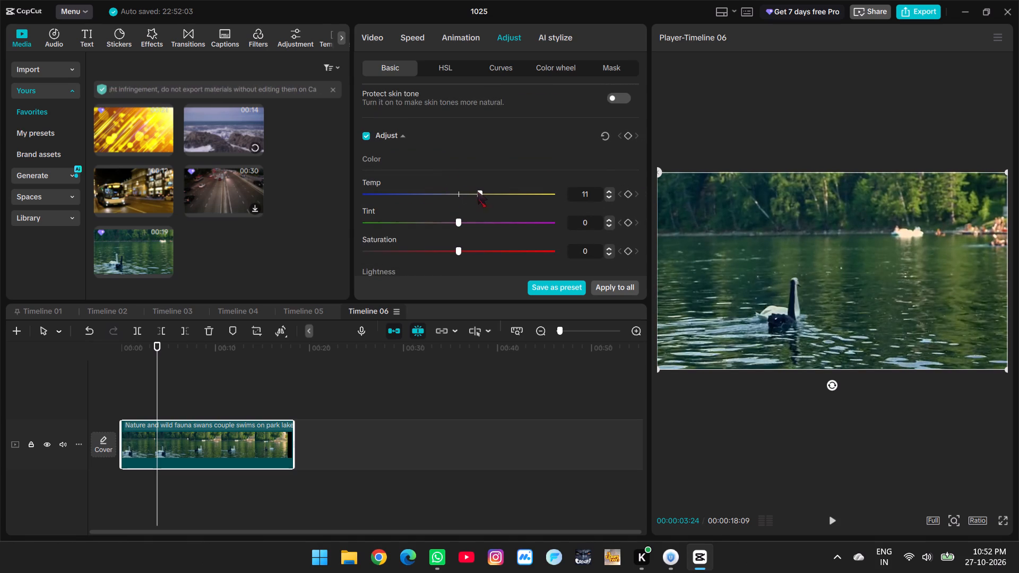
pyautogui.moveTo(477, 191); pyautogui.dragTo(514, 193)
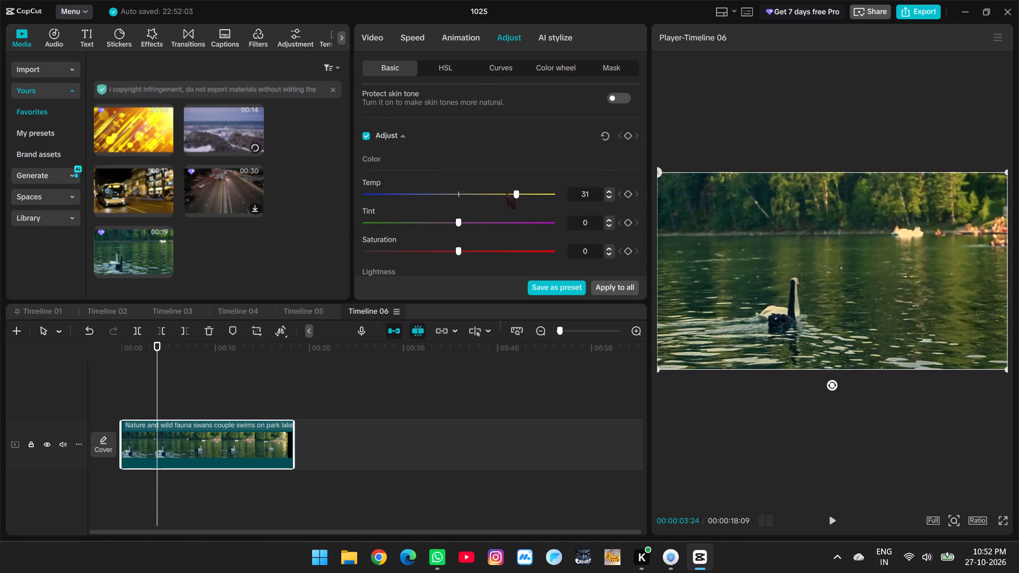
# Set the swan lake clip's Saturation to 22, comparing it against 30 and 0.
pyautogui.scroll(-1, 492, 192)
pyautogui.moveTo(458, 204); pyautogui.dragTo(513, 206)
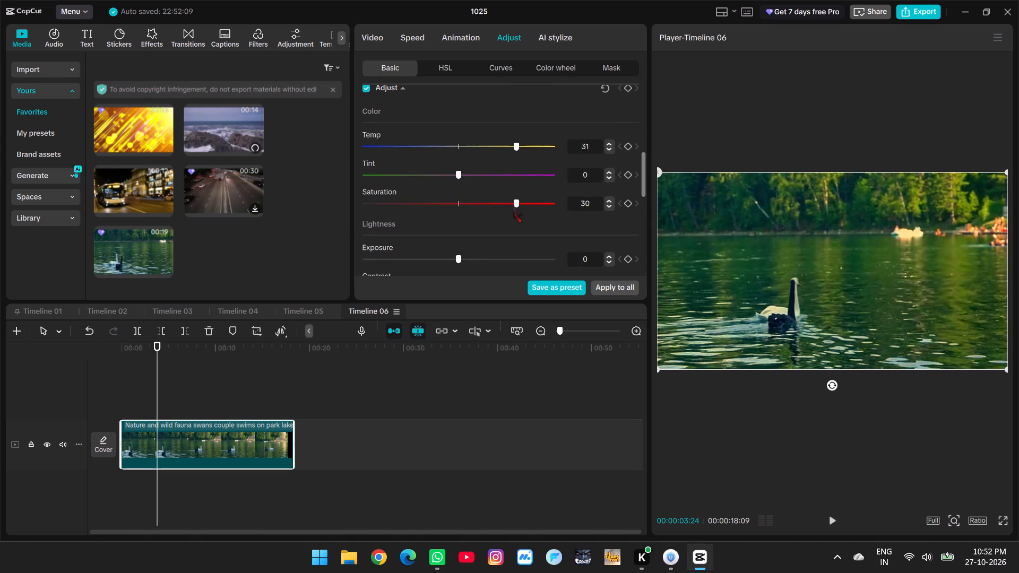
pyautogui.moveTo(513, 206); pyautogui.dragTo(453, 196)
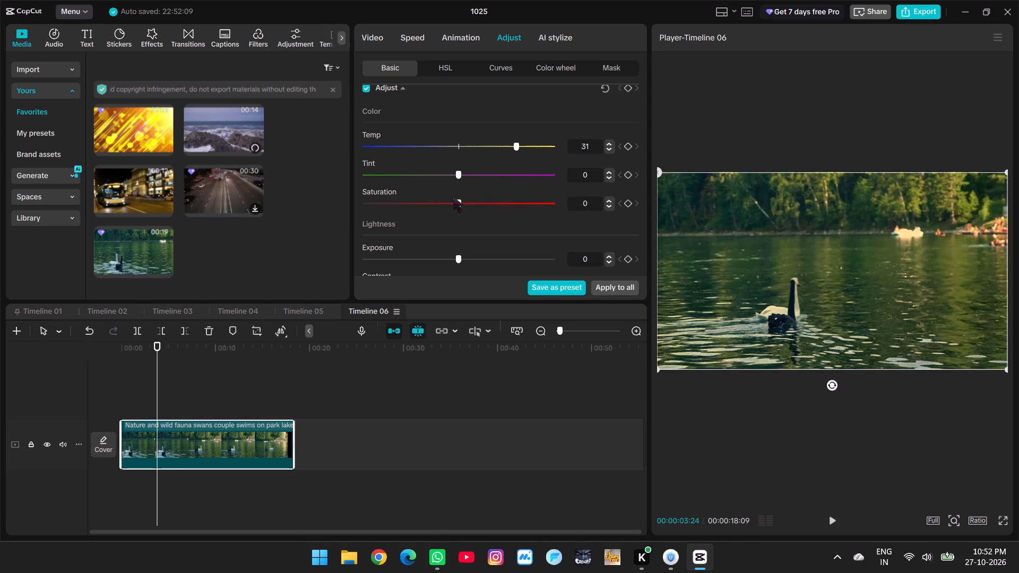
pyautogui.moveTo(453, 196); pyautogui.dragTo(497, 209)
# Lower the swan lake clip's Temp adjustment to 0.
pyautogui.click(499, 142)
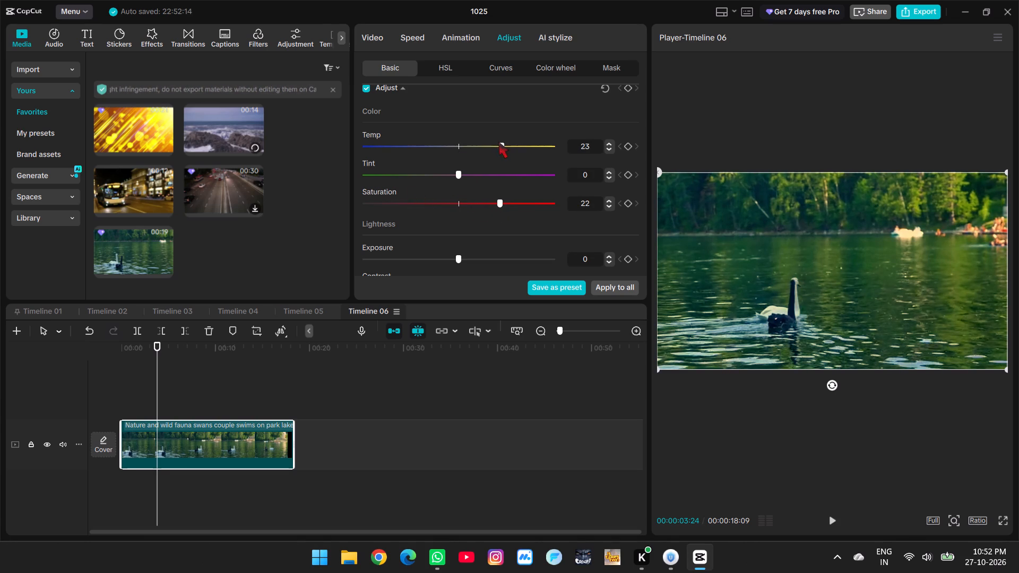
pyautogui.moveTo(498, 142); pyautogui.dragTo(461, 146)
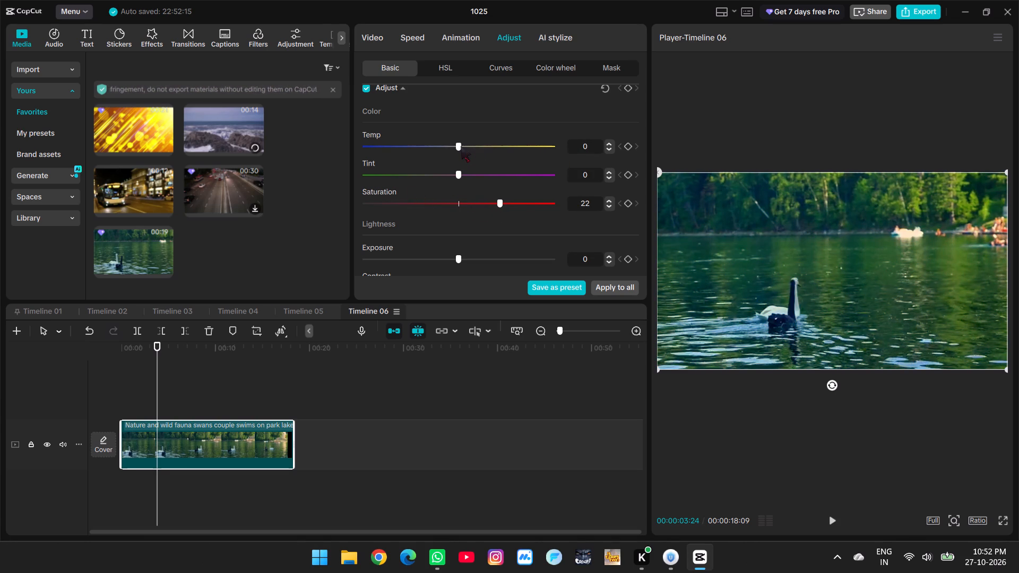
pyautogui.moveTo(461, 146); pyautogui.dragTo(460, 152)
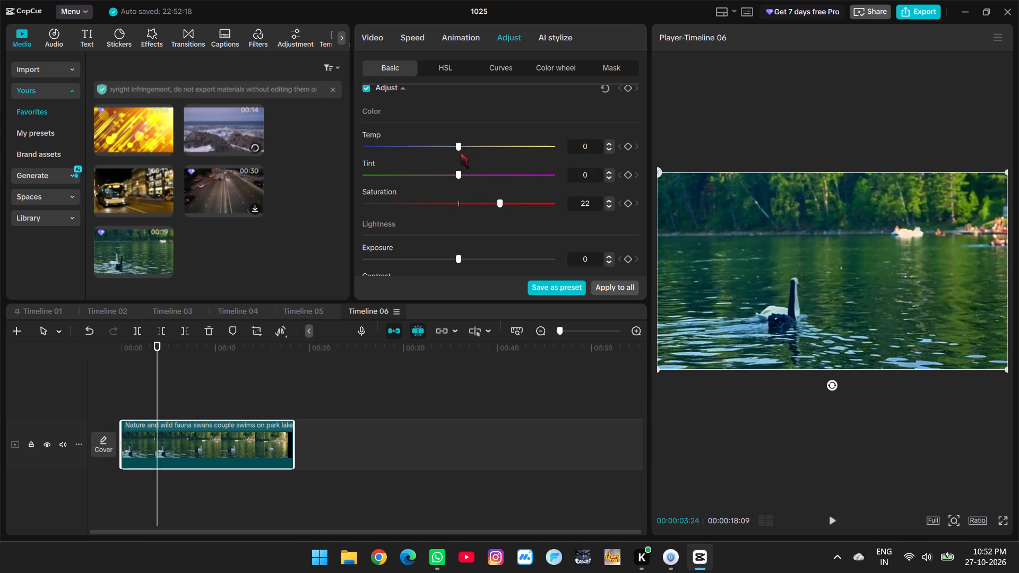
# Darken the swan lake clip's shadows to -0.29 with the Shadow color wheel at 100 intensity.
pyautogui.click(441, 66)
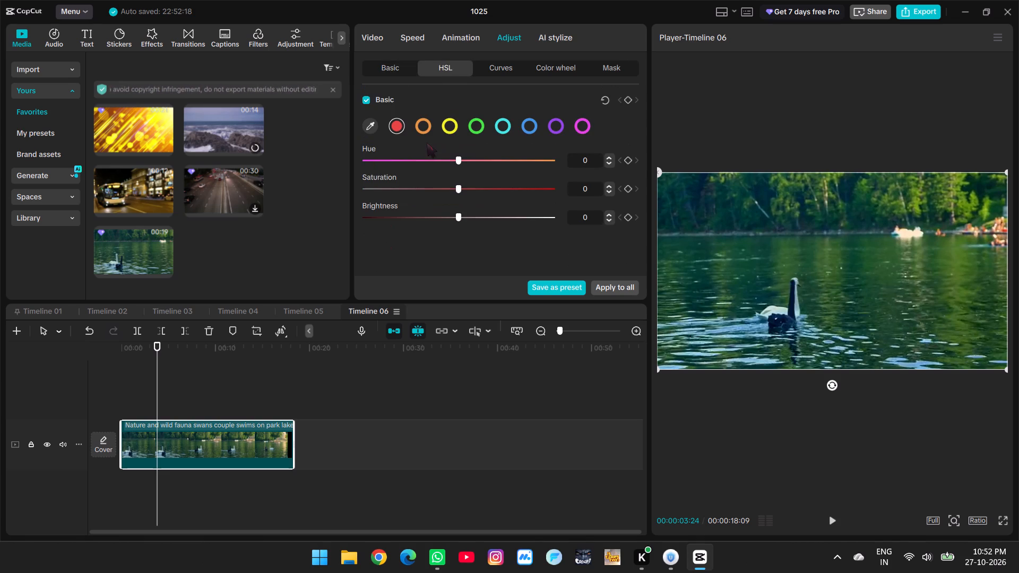
pyautogui.click(507, 62)
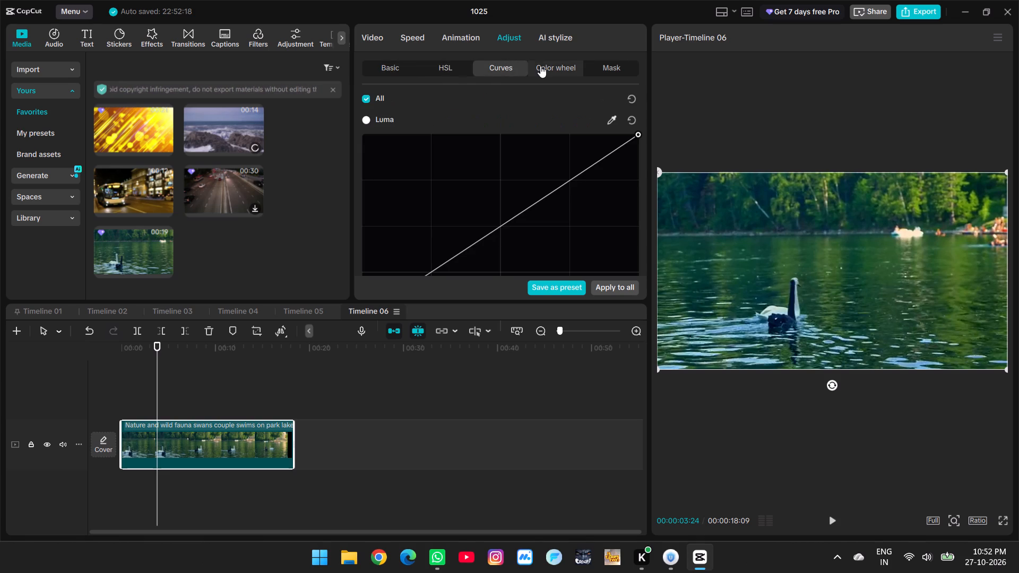
pyautogui.click(548, 71)
pyautogui.scroll(-1, 466, 149)
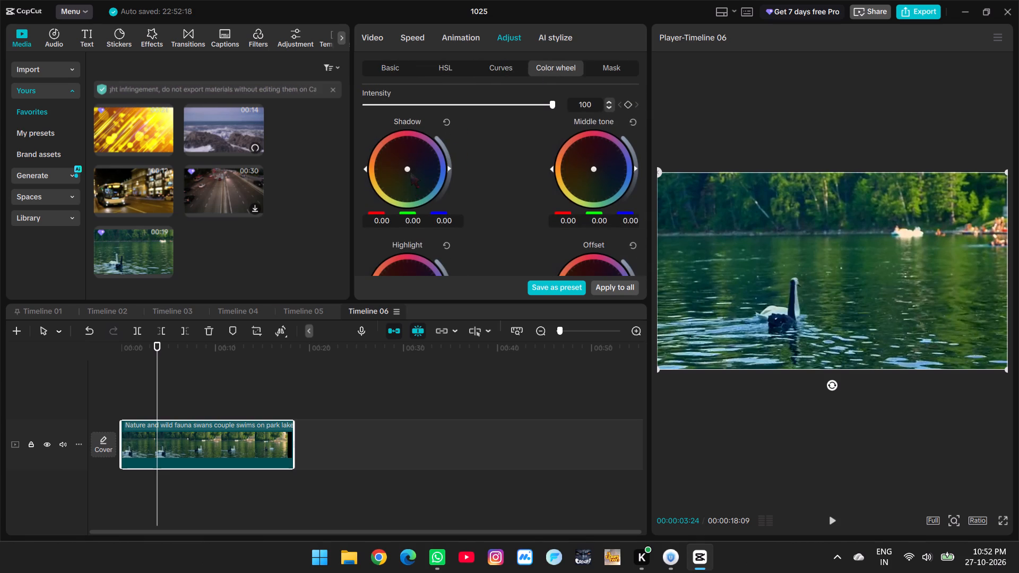
pyautogui.moveTo(448, 170); pyautogui.dragTo(439, 190)
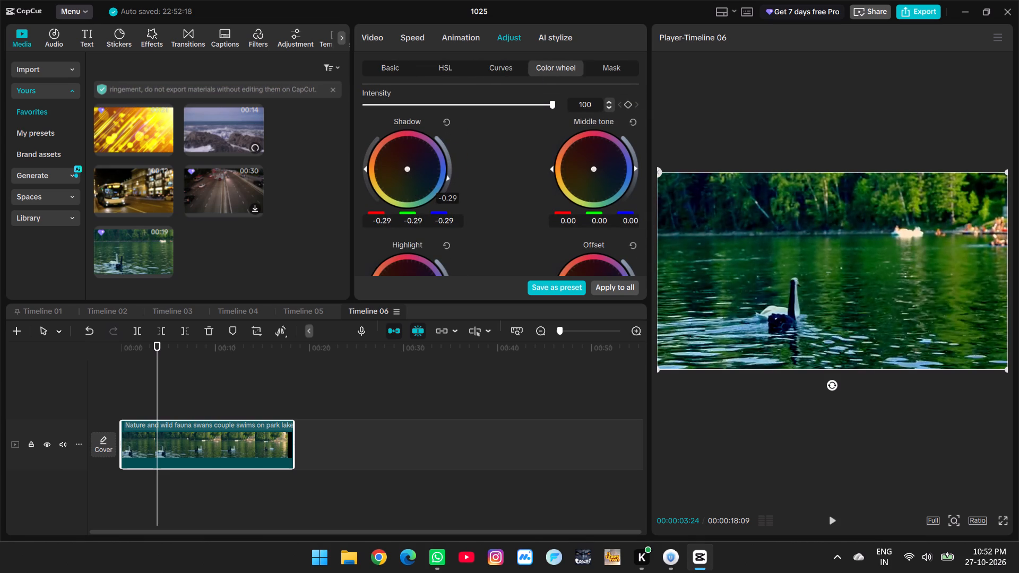
pyautogui.moveTo(439, 190); pyautogui.dragTo(439, 189)
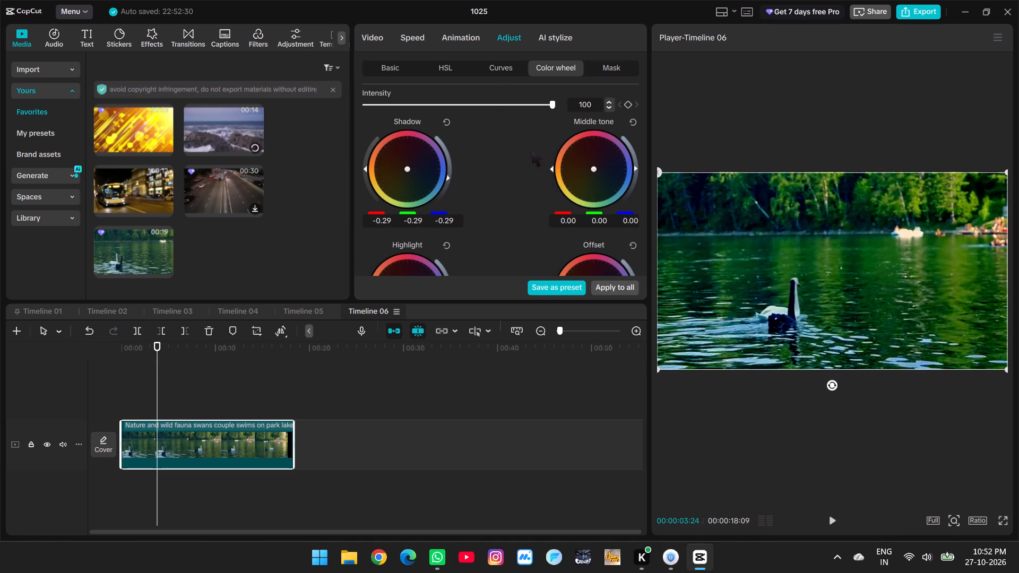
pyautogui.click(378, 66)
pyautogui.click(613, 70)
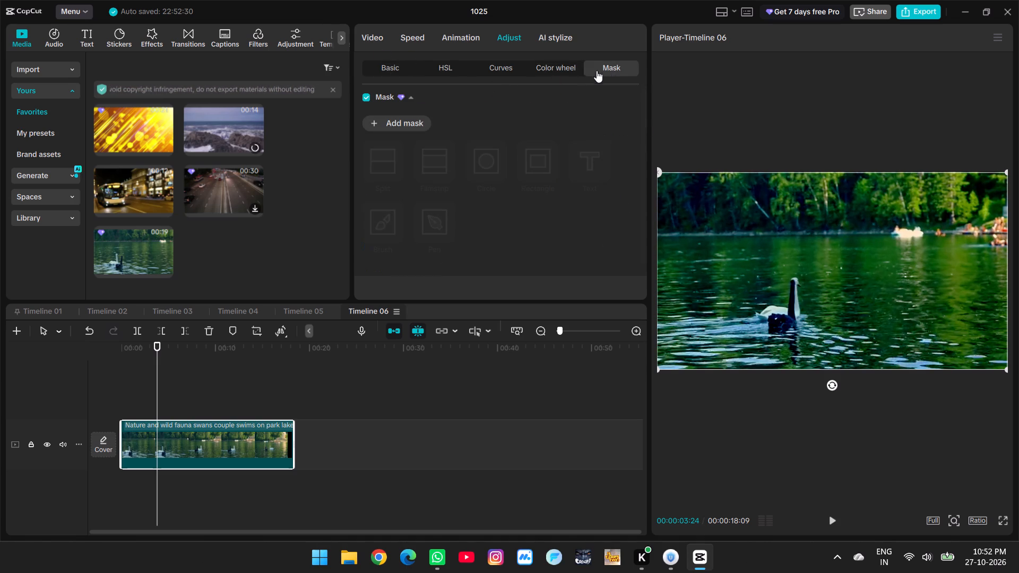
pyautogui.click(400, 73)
# Enable Skin retouching on the swan lake clip and set Clear to 65.
pyautogui.click(379, 38)
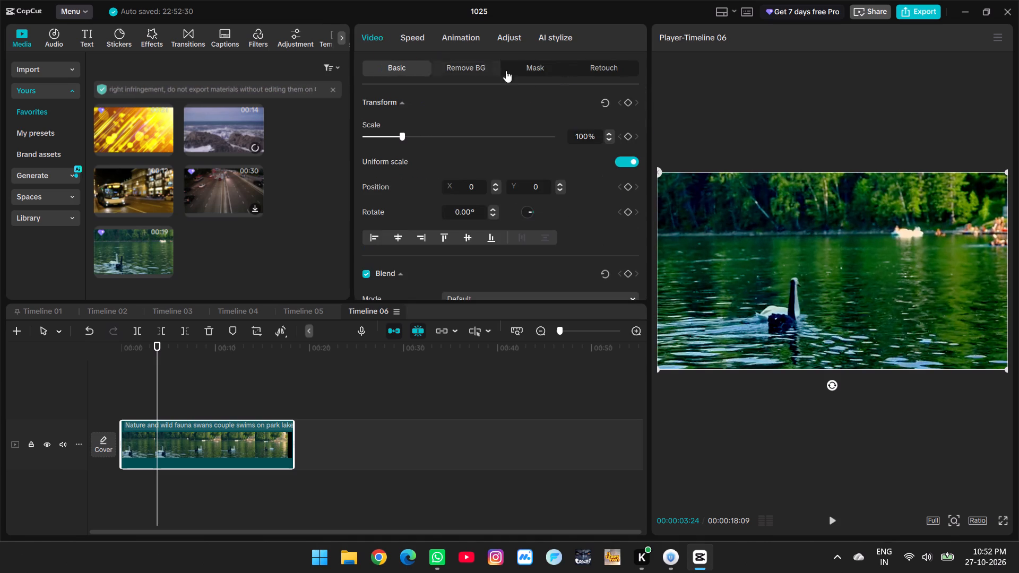
pyautogui.click(590, 68)
pyautogui.scroll(-2, 478, 179)
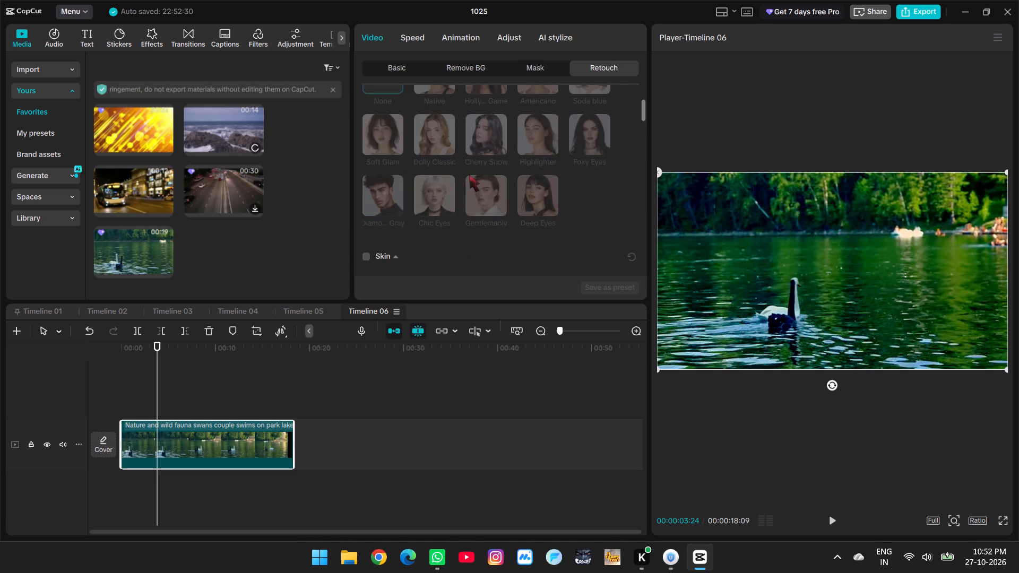
pyautogui.scroll(2, 468, 170)
pyautogui.scroll(-5, 413, 177)
pyautogui.scroll(1, 403, 160)
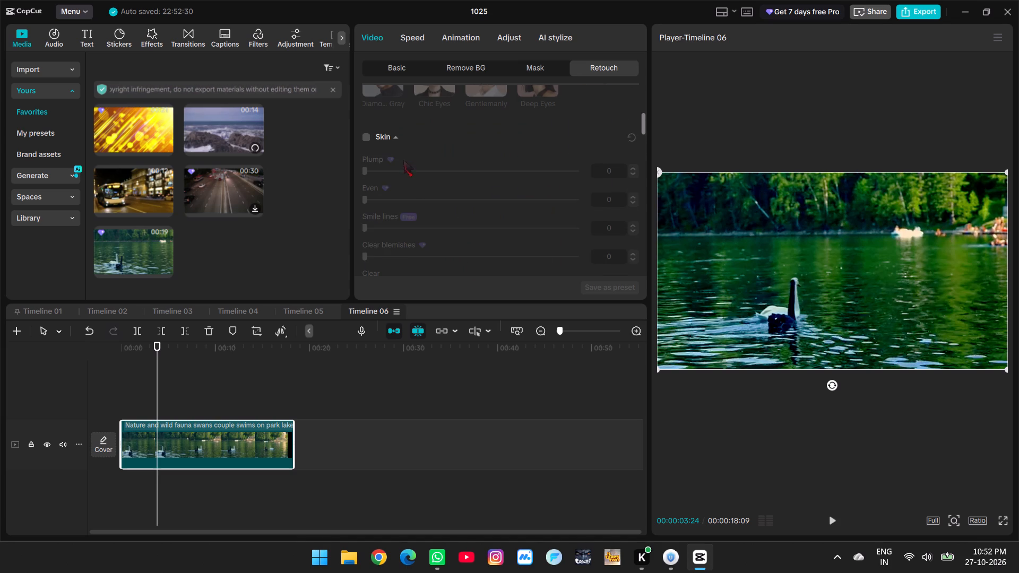
pyautogui.click(365, 138)
pyautogui.scroll(-1, 370, 155)
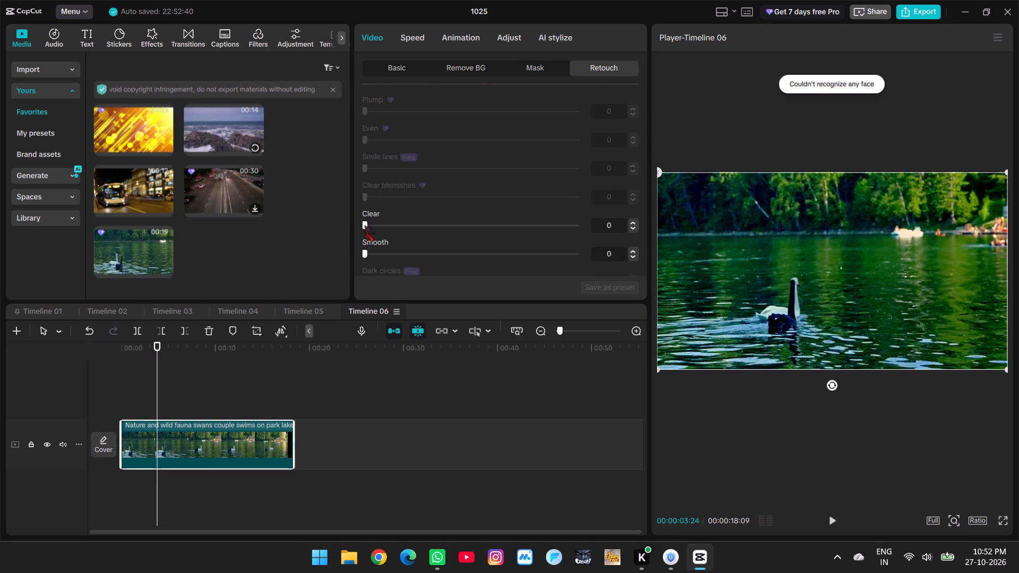
pyautogui.moveTo(365, 225); pyautogui.dragTo(462, 236)
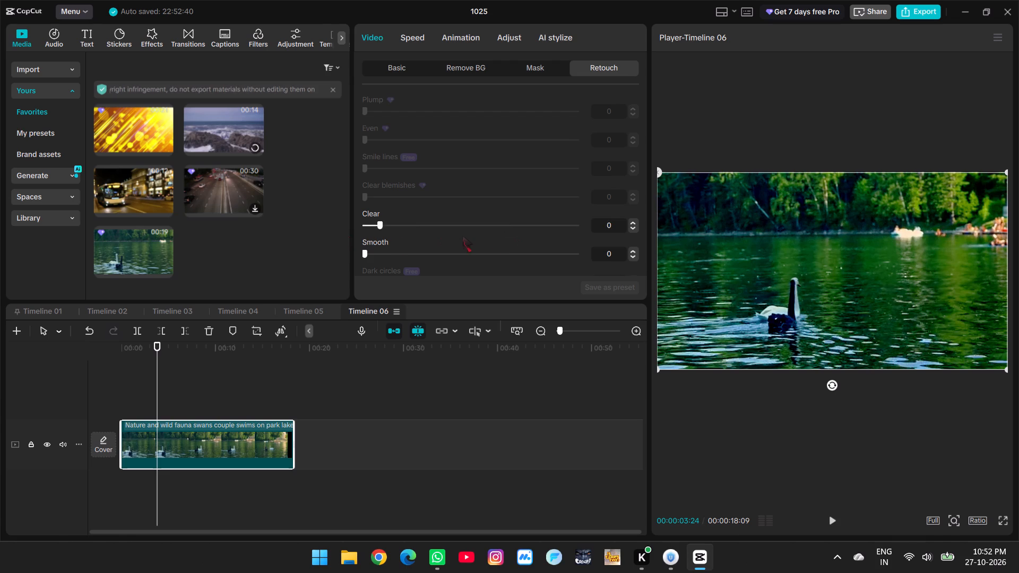
pyautogui.moveTo(462, 236); pyautogui.dragTo(502, 235)
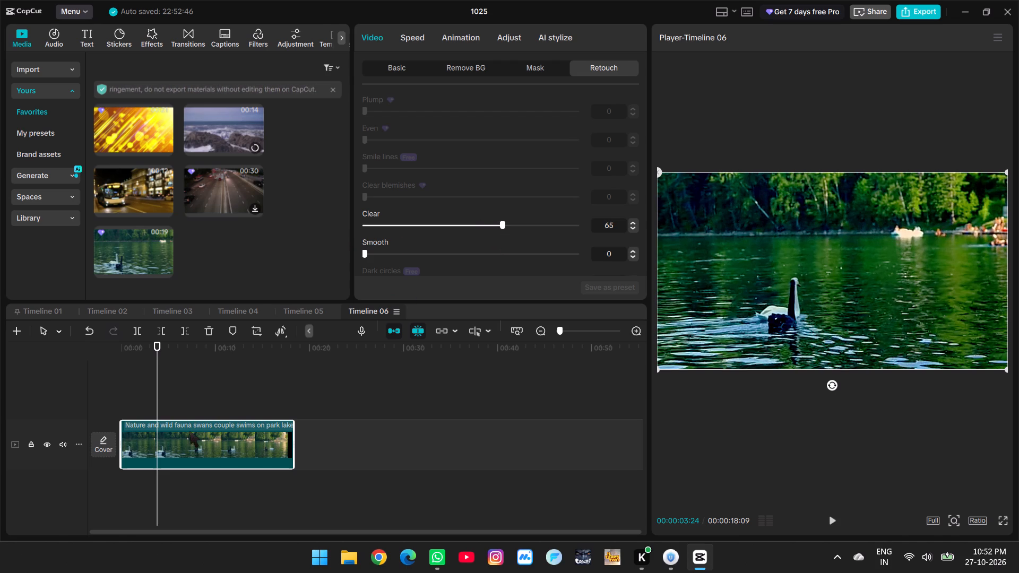
# Preview the original swan lake clip from the favourites, then return to the adjusted clip in the timeline for comparison.
pyautogui.click(141, 242)
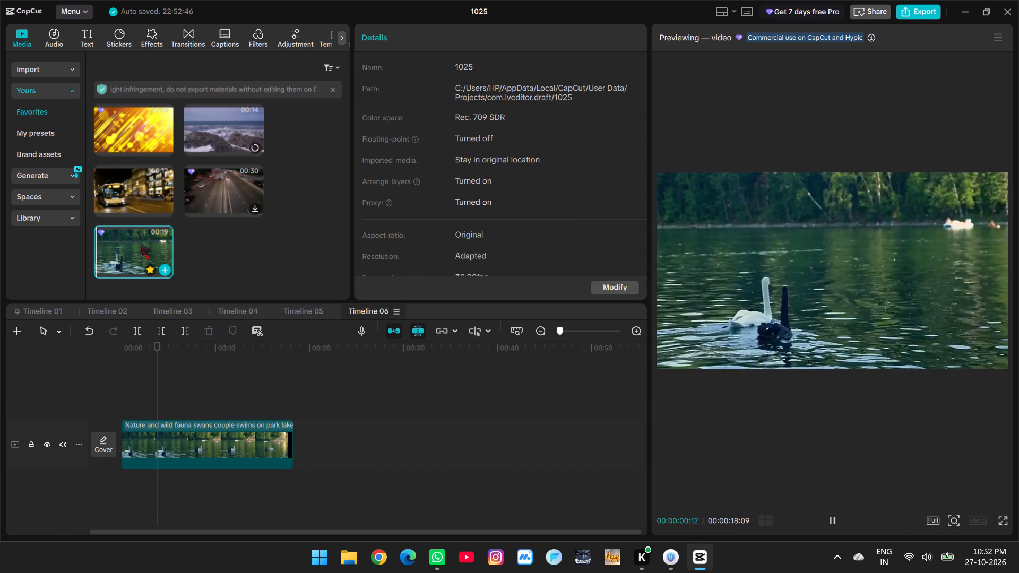
pyautogui.press('space')
pyautogui.click(191, 437)
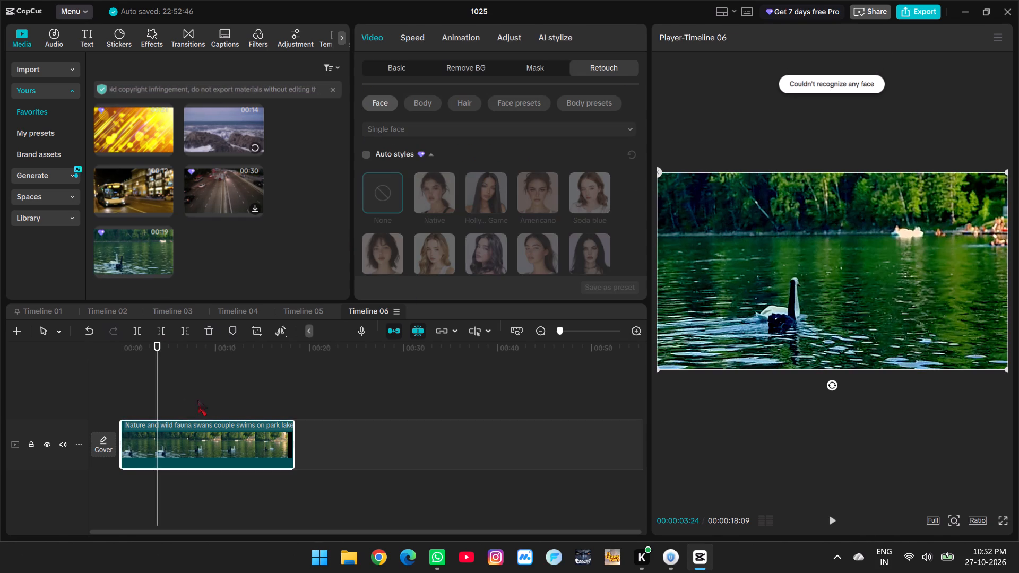
# Play the graded swan lake clip and compare it with the original clip from the favourites at a similar moment.
pyautogui.click(198, 393)
pyautogui.click(208, 438)
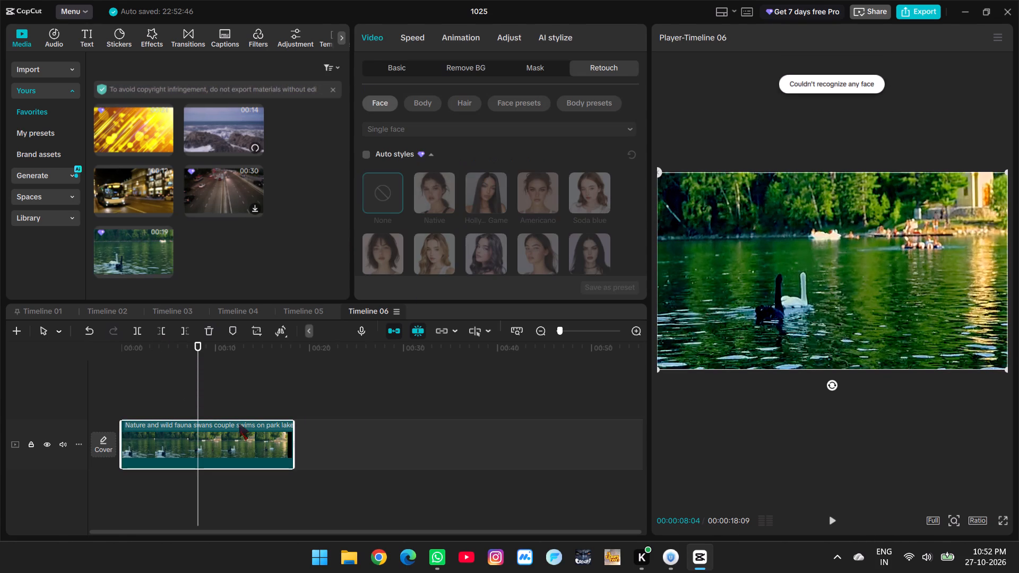
pyautogui.press('space')
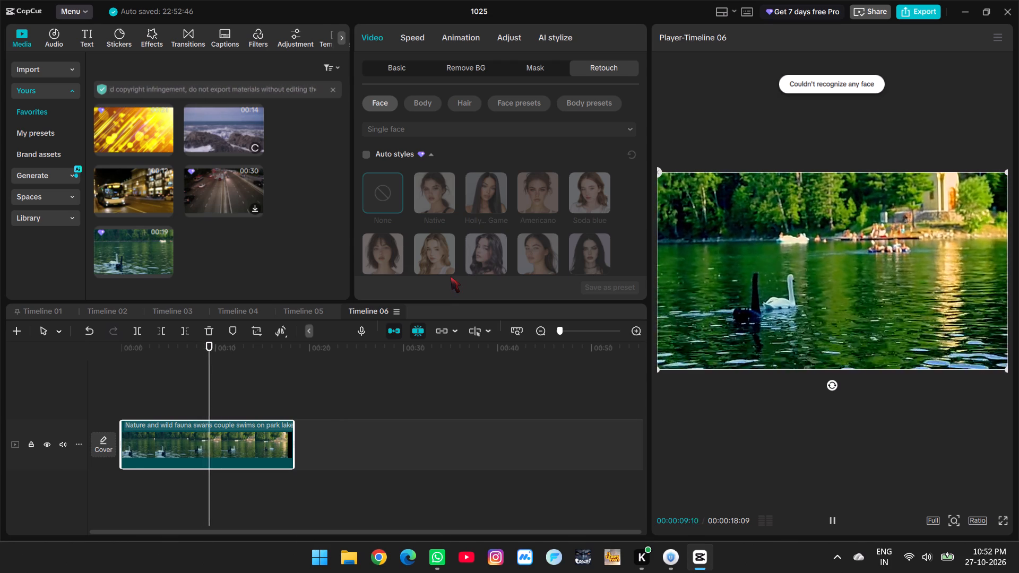
pyautogui.press('space')
pyautogui.press('space')
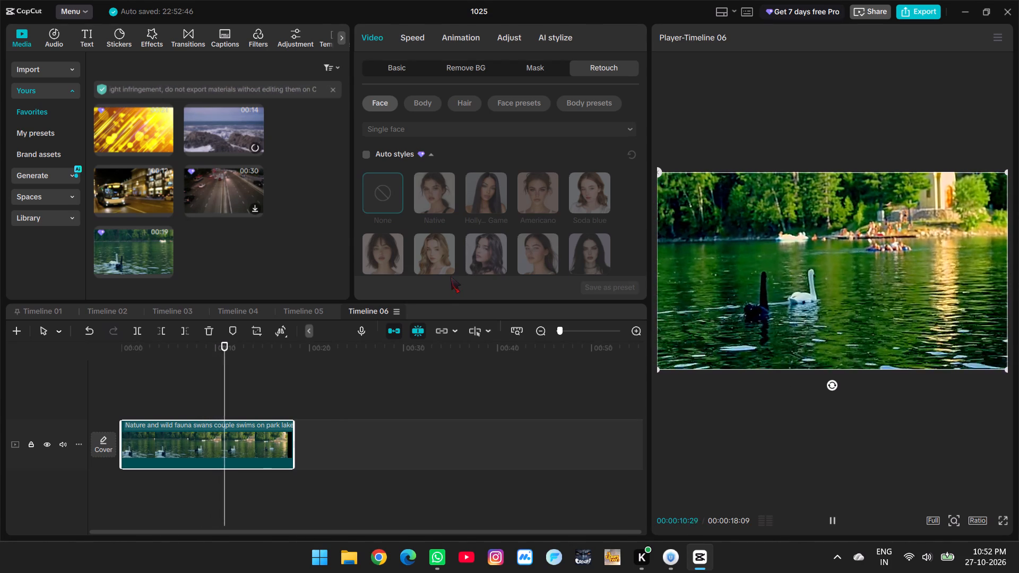
pyautogui.press('space')
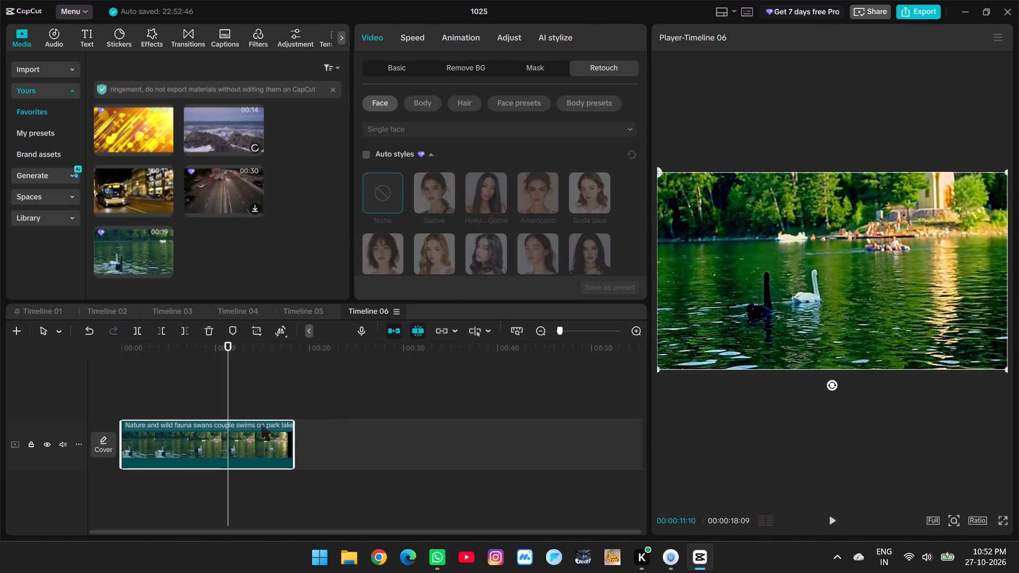
pyautogui.click(159, 235)
pyautogui.click(159, 235)
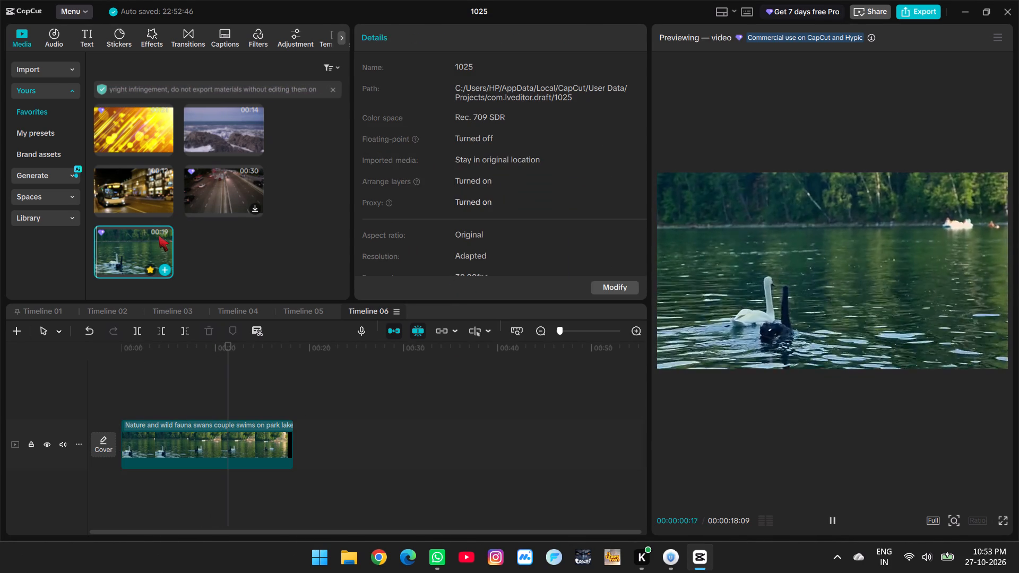
pyautogui.click(265, 438)
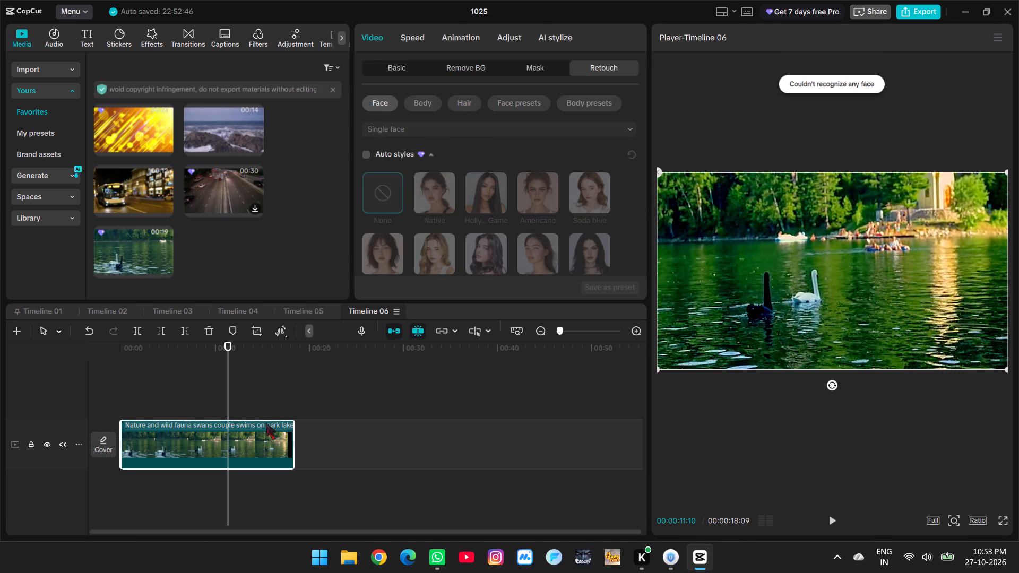
pyautogui.click(260, 407)
# Place the original swan lake clip from the favourites on a new track above the graded clip, starting at 00:00.
pyautogui.moveTo(139, 234); pyautogui.dragTo(144, 289)
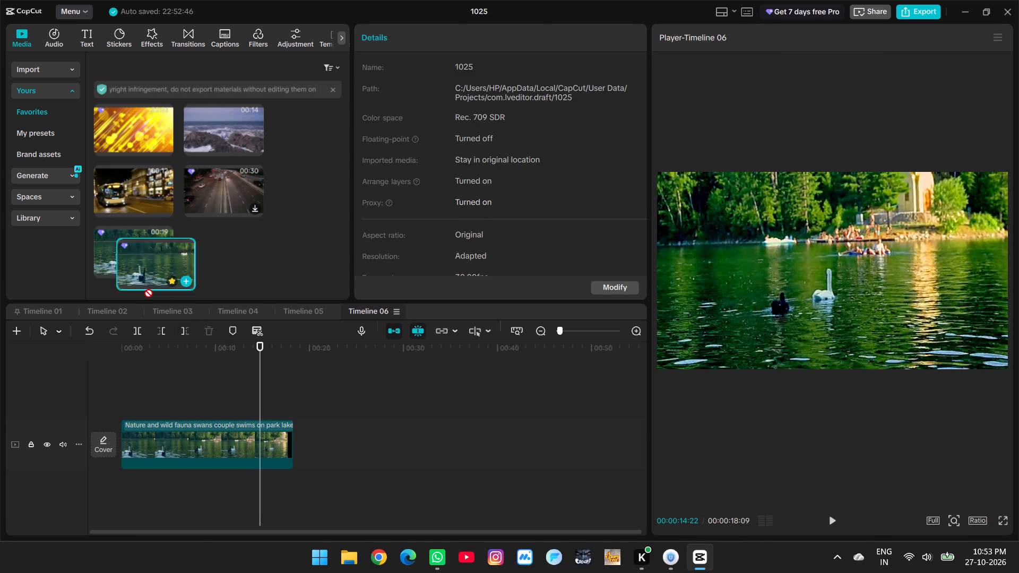
pyautogui.moveTo(144, 289); pyautogui.dragTo(121, 396)
# Compare the original and graded swan lake clips by hiding and showing the upper track, paused and during playback.
pyautogui.click(133, 381)
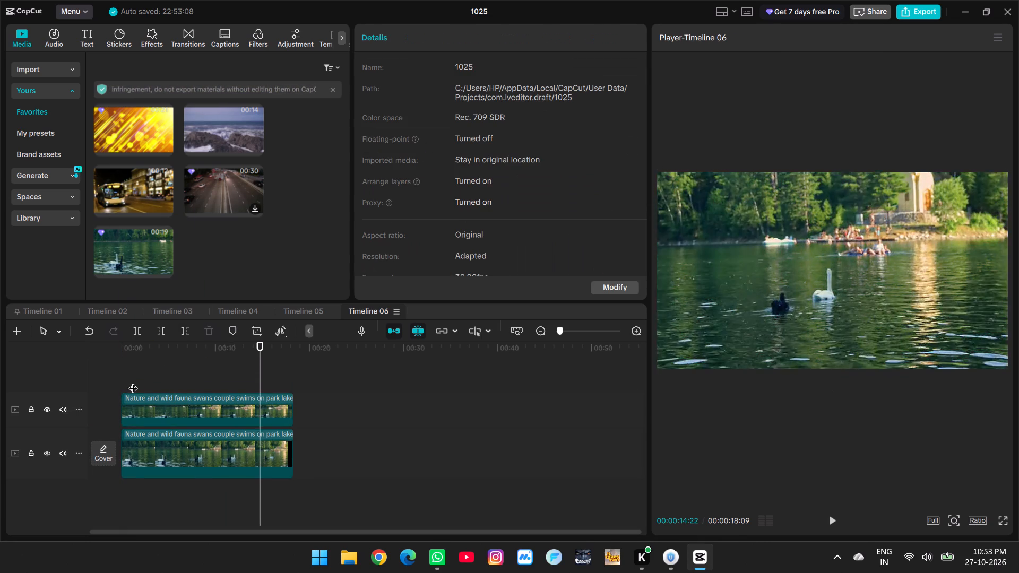
pyautogui.moveTo(133, 381); pyautogui.dragTo(214, 398)
pyautogui.click(48, 414)
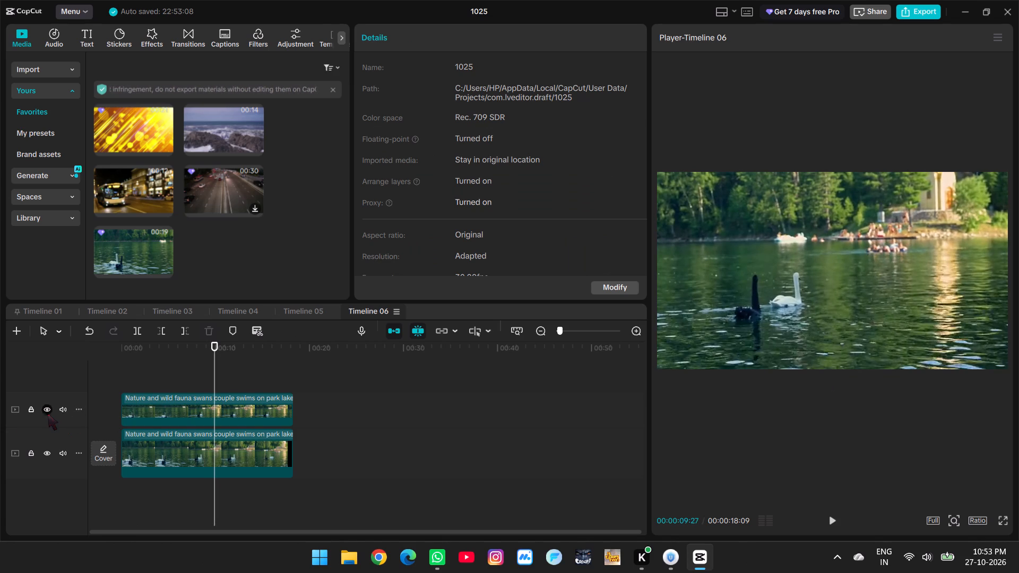
pyautogui.click(48, 414)
pyautogui.click(48, 414)
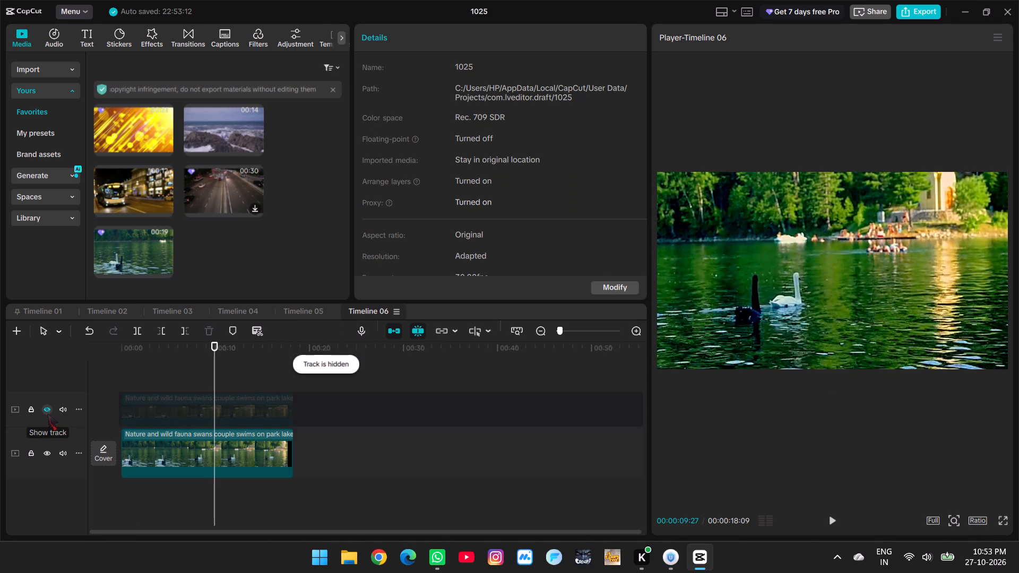
pyautogui.click(48, 414)
pyautogui.click(48, 414)
pyautogui.click(48, 414)
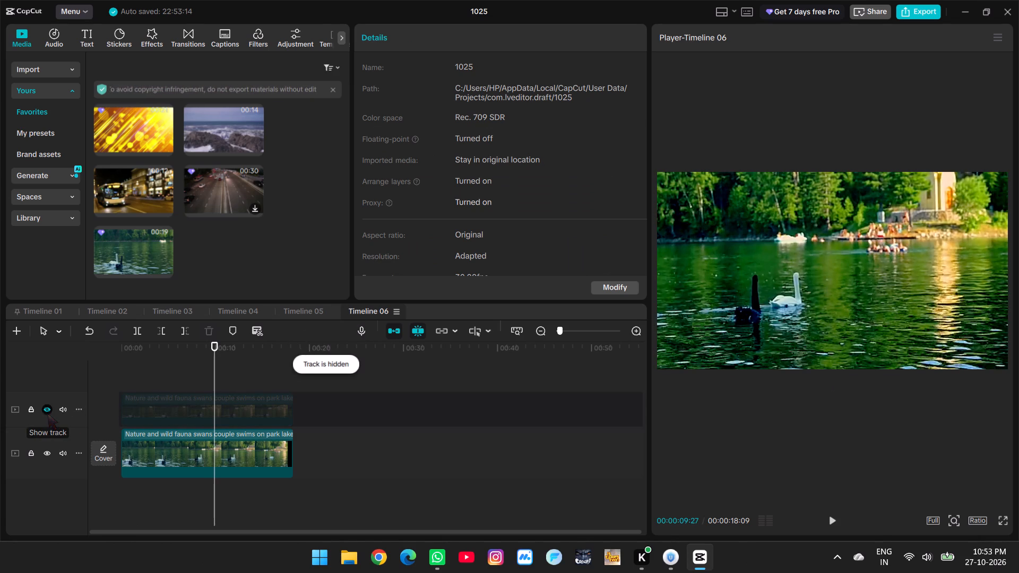
pyautogui.press('space')
pyautogui.click(48, 414)
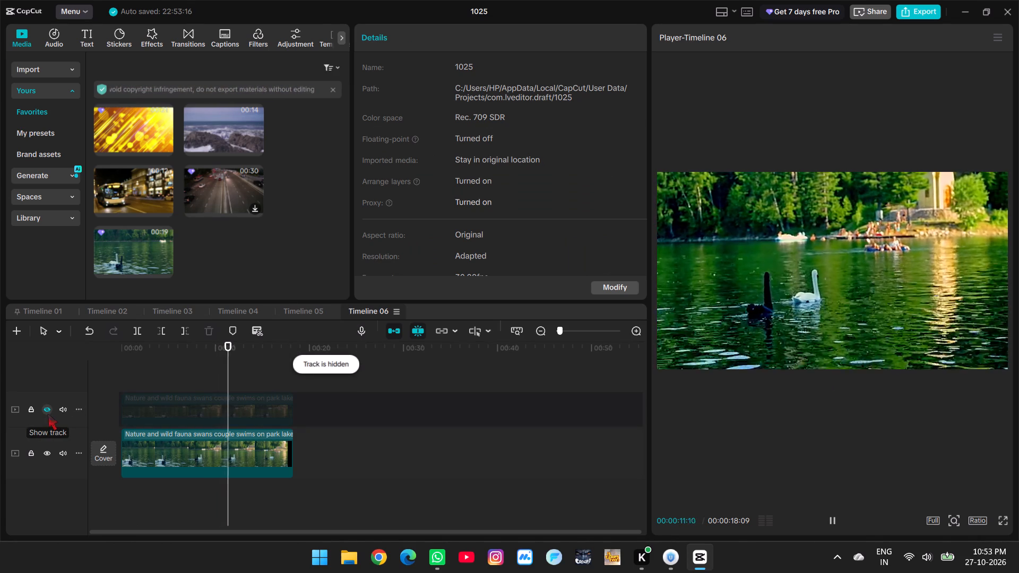
pyautogui.click(48, 414)
pyautogui.press('space')
pyautogui.click(258, 455)
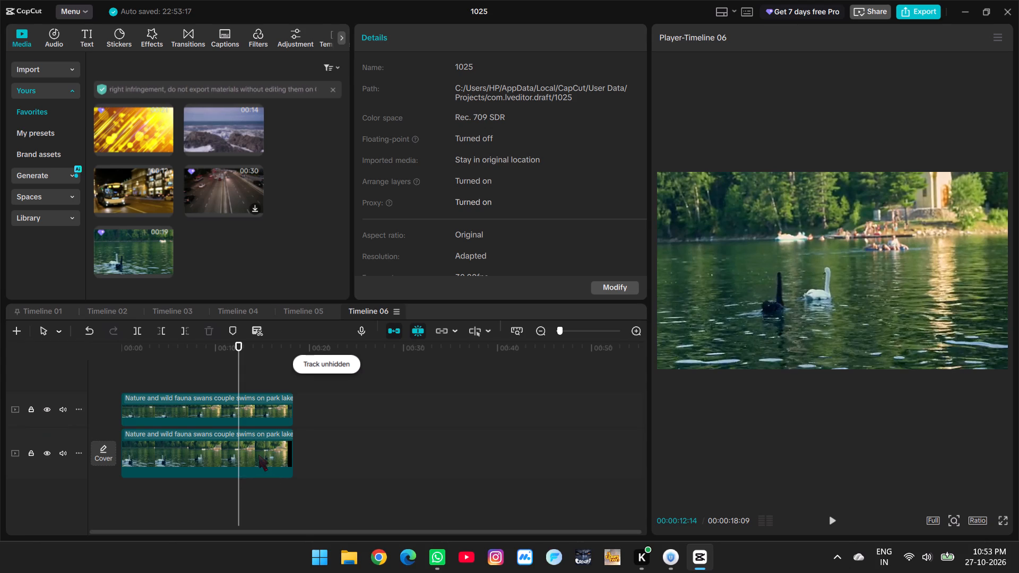
# Preview the favourite Clear II filter on the ungraded swan lake clip in the upper track.
pyautogui.click(213, 415)
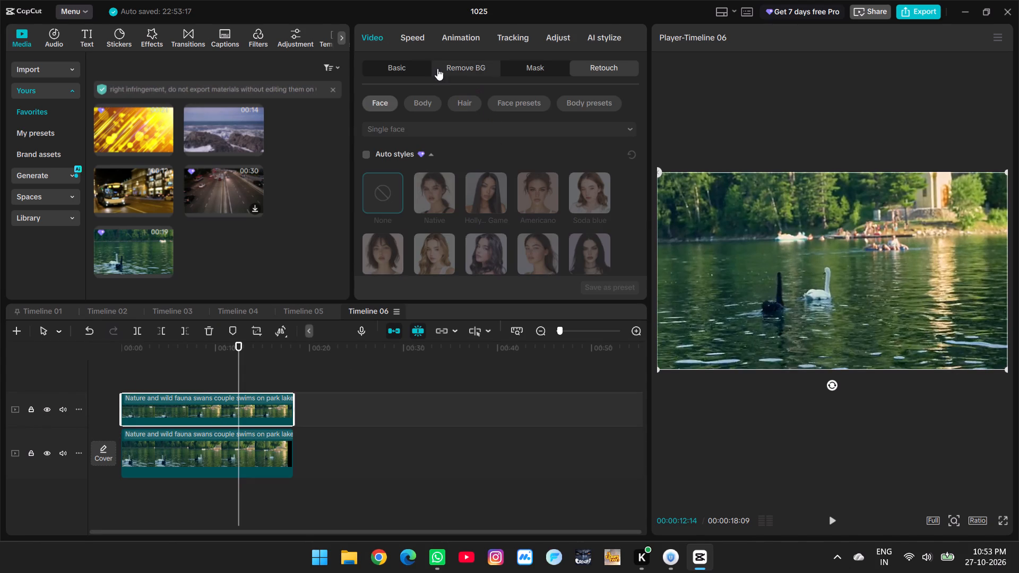
pyautogui.click(254, 36)
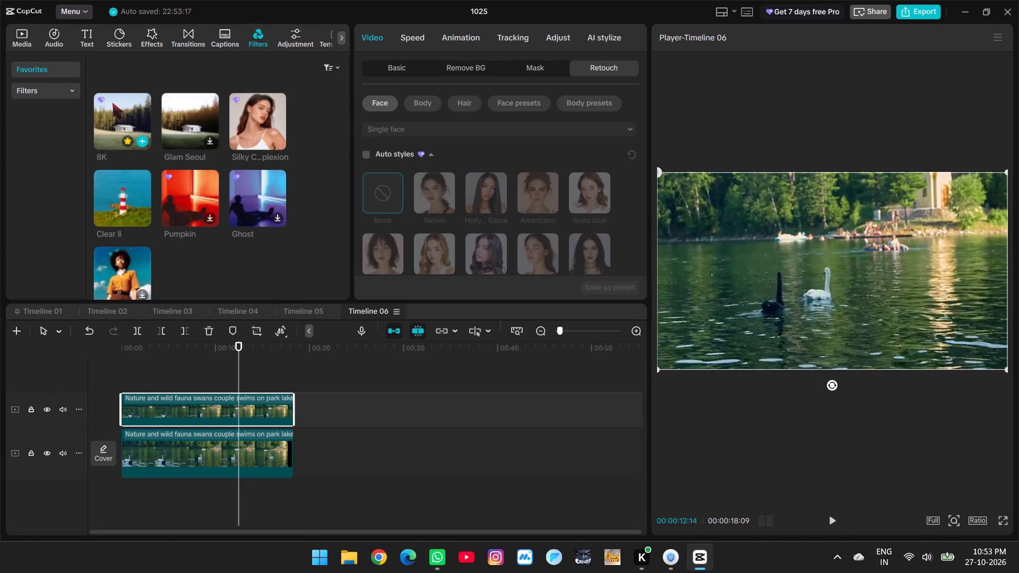
pyautogui.click(115, 194)
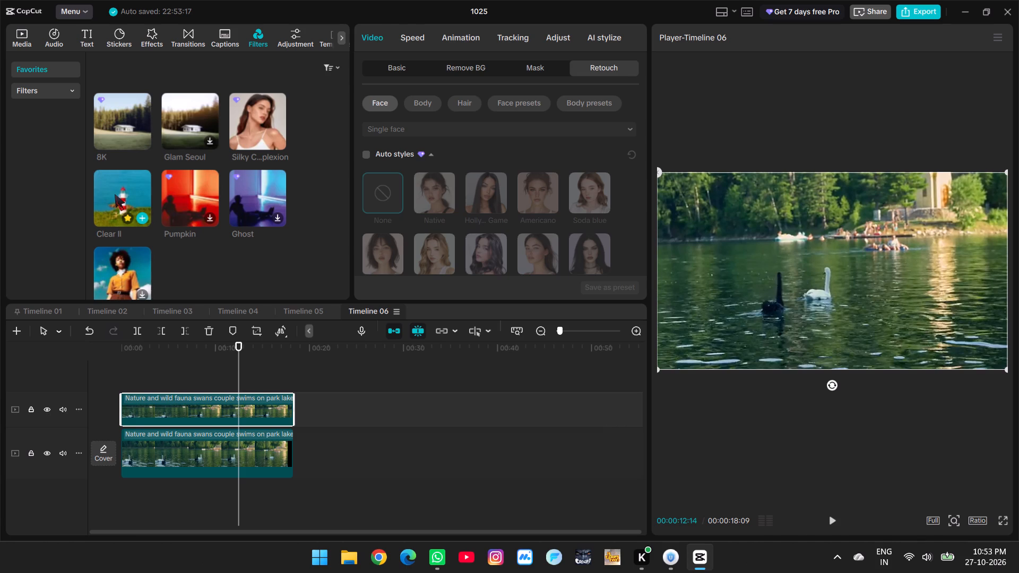
pyautogui.press('space')
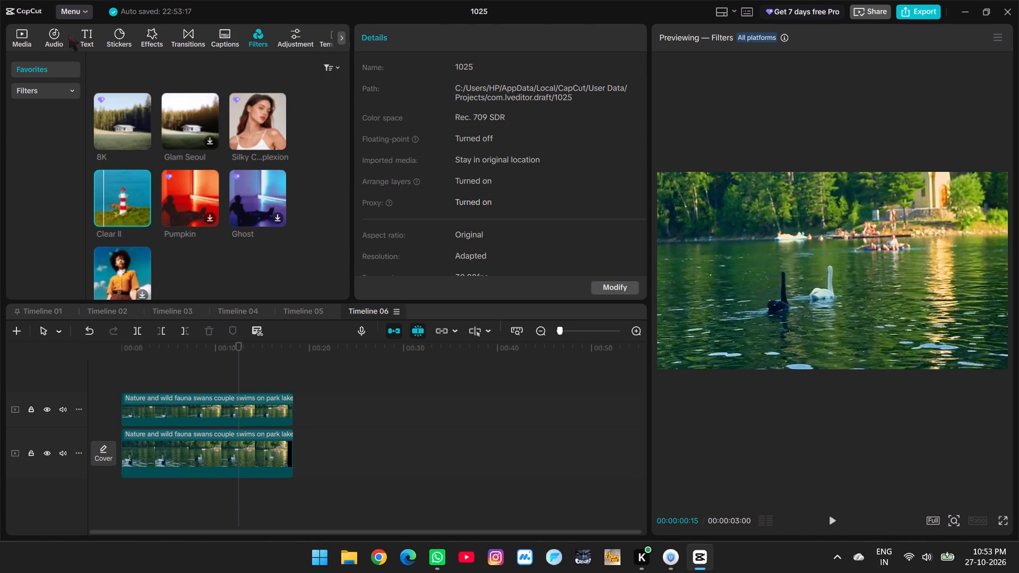
# Search the filters for "bright", add the 4K filter above both swan lake clips and stretch it over their full length.
pyautogui.click(35, 91)
pyautogui.click(132, 68)
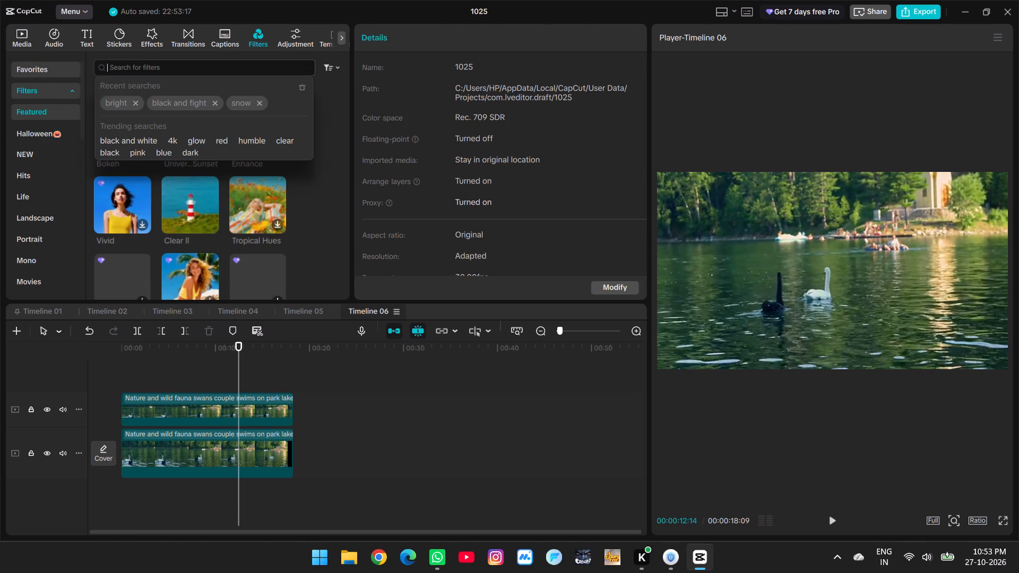
pyautogui.click(107, 105)
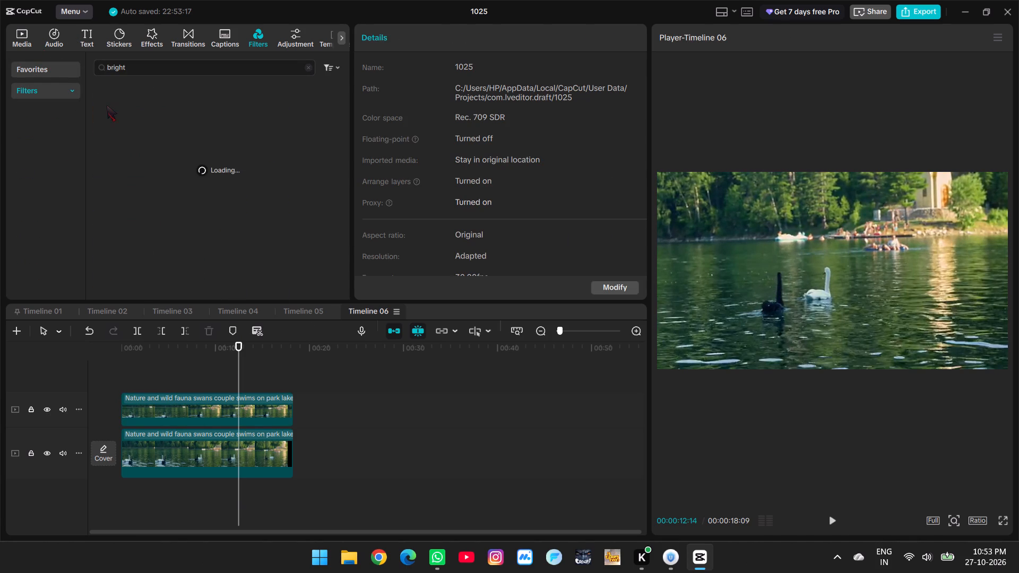
pyautogui.click(107, 105)
pyautogui.press('space')
pyautogui.moveTo(115, 95); pyautogui.dragTo(104, 143)
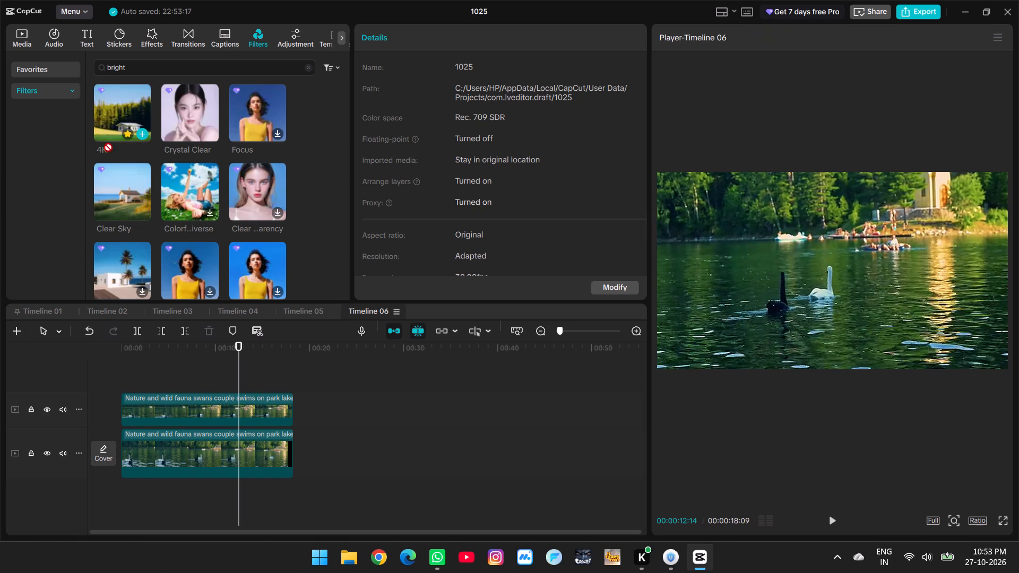
pyautogui.moveTo(104, 143); pyautogui.dragTo(118, 381)
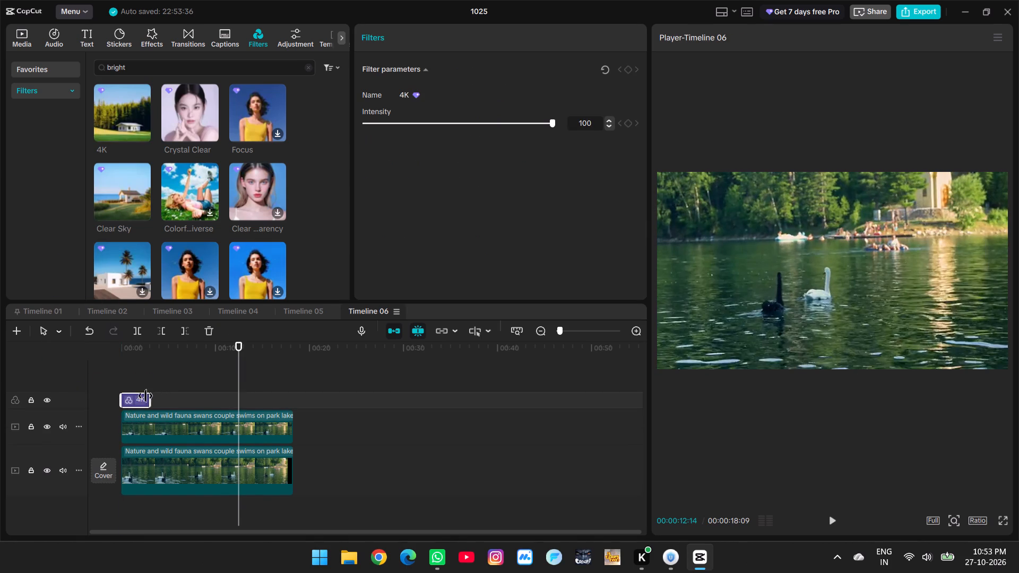
pyautogui.moveTo(145, 396); pyautogui.dragTo(148, 390)
pyautogui.moveTo(151, 404); pyautogui.dragTo(292, 412)
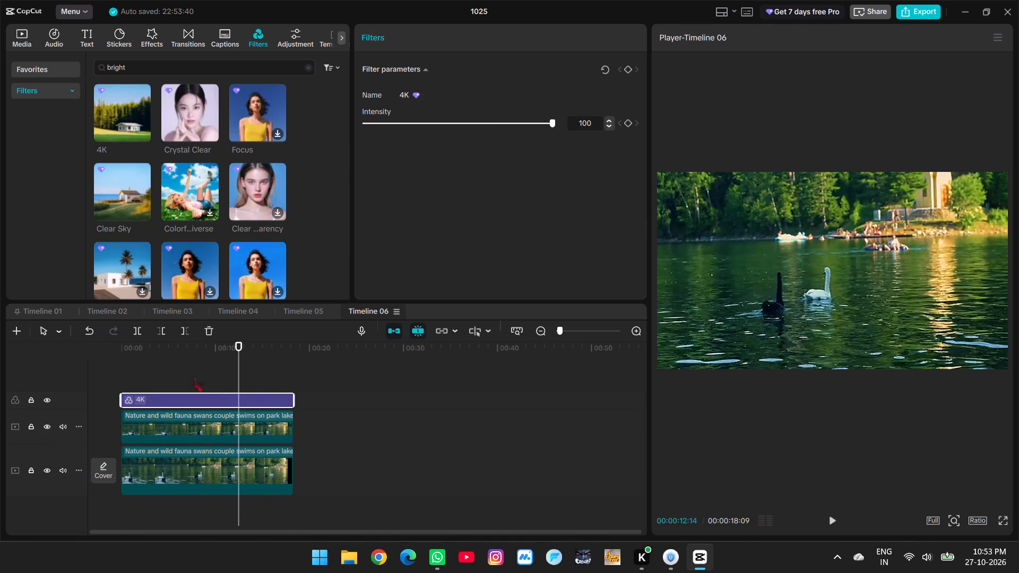
# Compare the 4K filter's effect on the original and graded clips by toggling both upper tracks, ending with all tracks shown.
pyautogui.click(178, 371)
pyautogui.moveTo(178, 371); pyautogui.dragTo(217, 381)
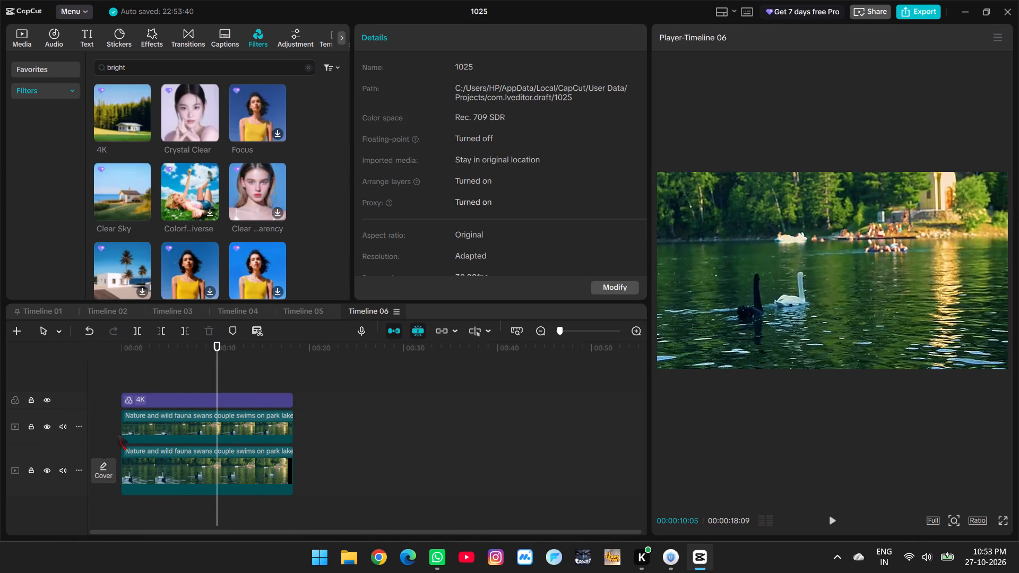
pyautogui.click(42, 427)
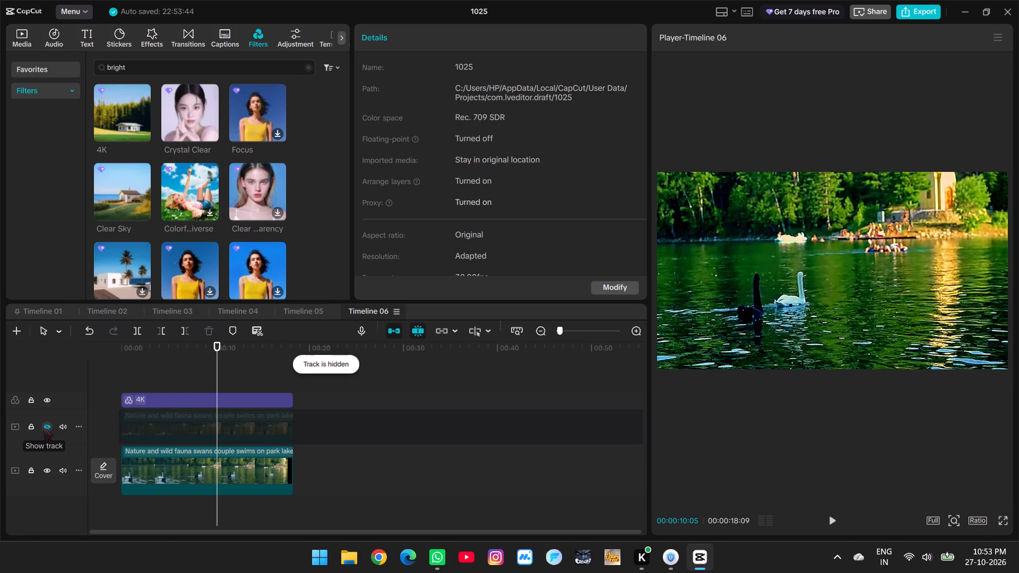
pyautogui.click(46, 399)
pyautogui.click(46, 399)
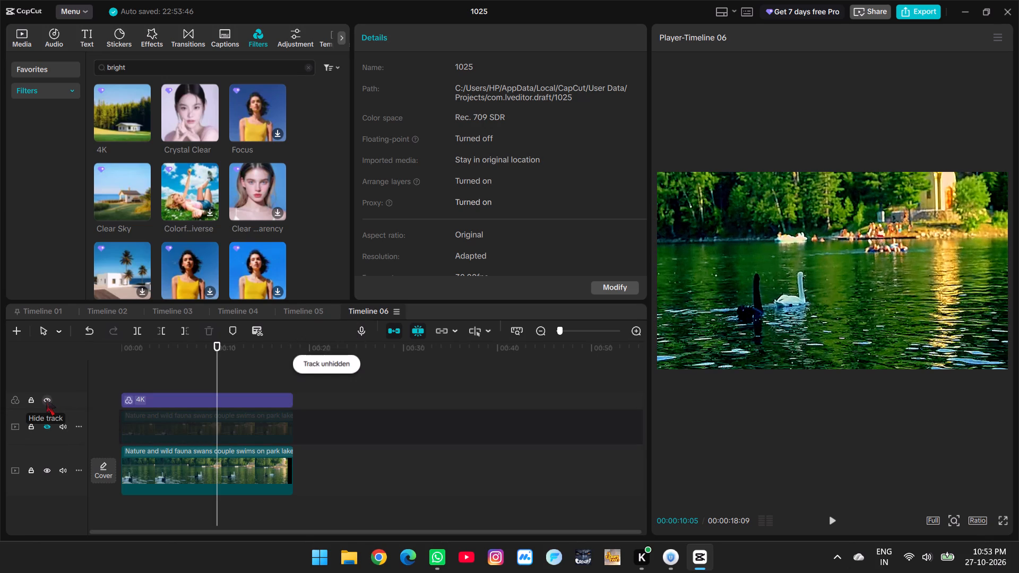
pyautogui.click(46, 399)
pyautogui.click(46, 399)
pyautogui.click(46, 399)
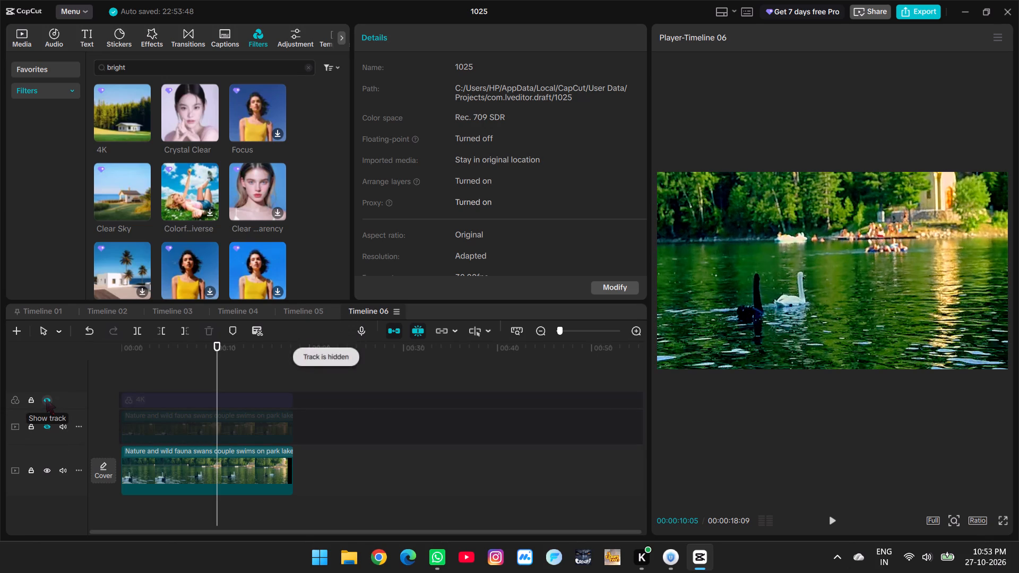
pyautogui.click(46, 399)
pyautogui.click(46, 399)
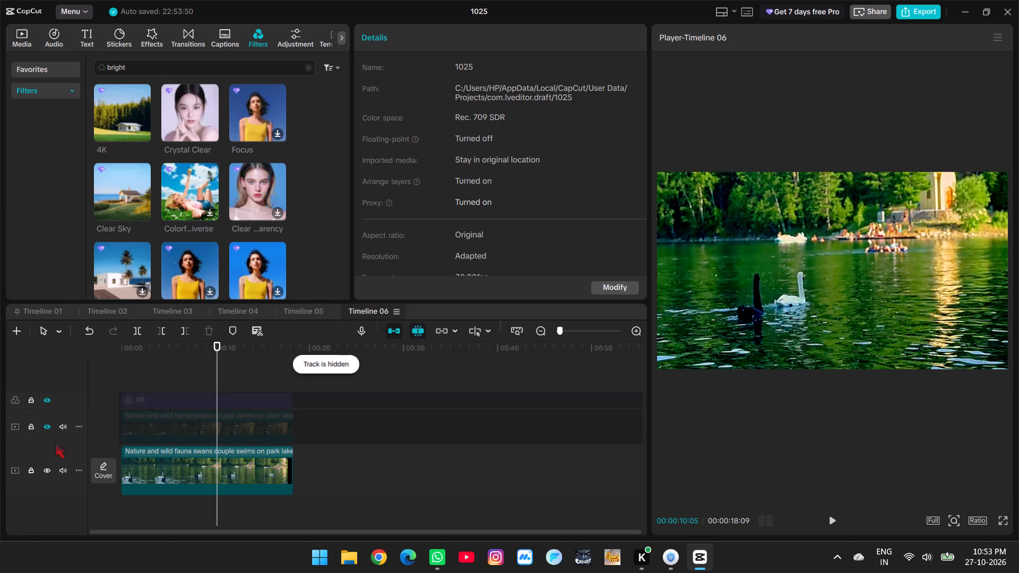
pyautogui.click(50, 425)
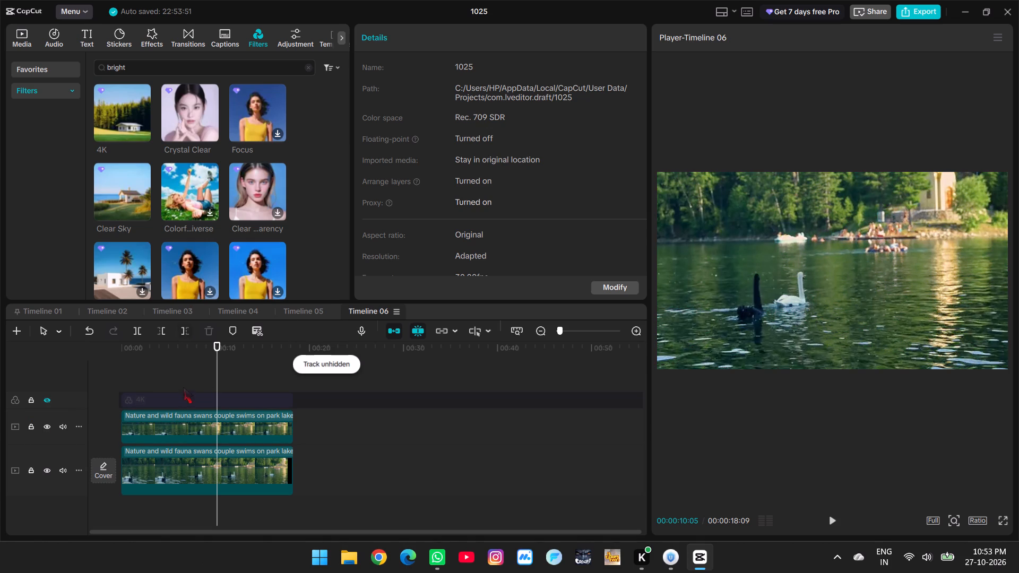
pyautogui.click(180, 395)
pyautogui.click(171, 367)
pyautogui.moveTo(171, 367); pyautogui.dragTo(186, 369)
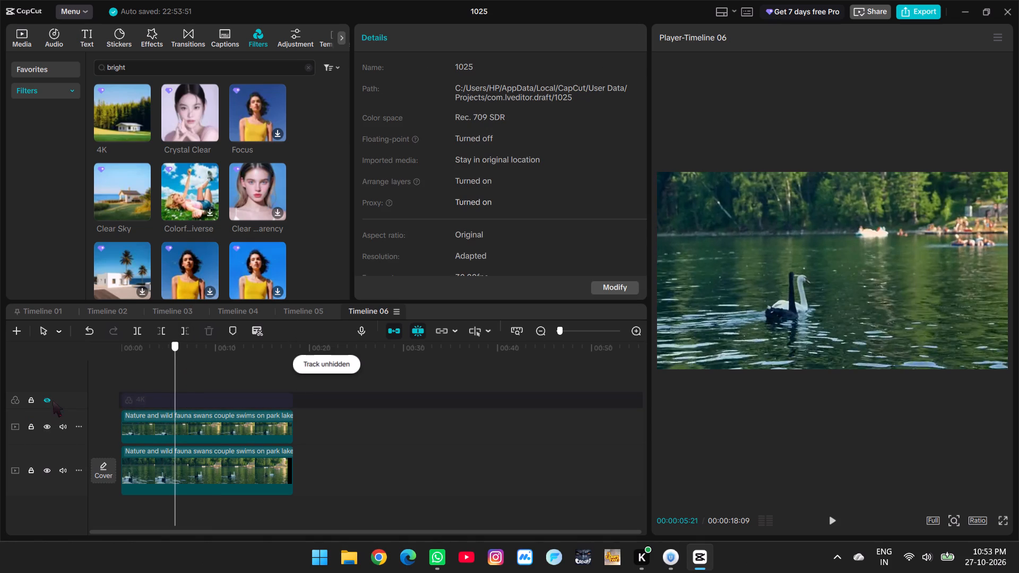
pyautogui.click(48, 400)
# Preview the Clear Sky filter on the swan lake footage and browse the remaining "bright" filters.
pyautogui.click(119, 192)
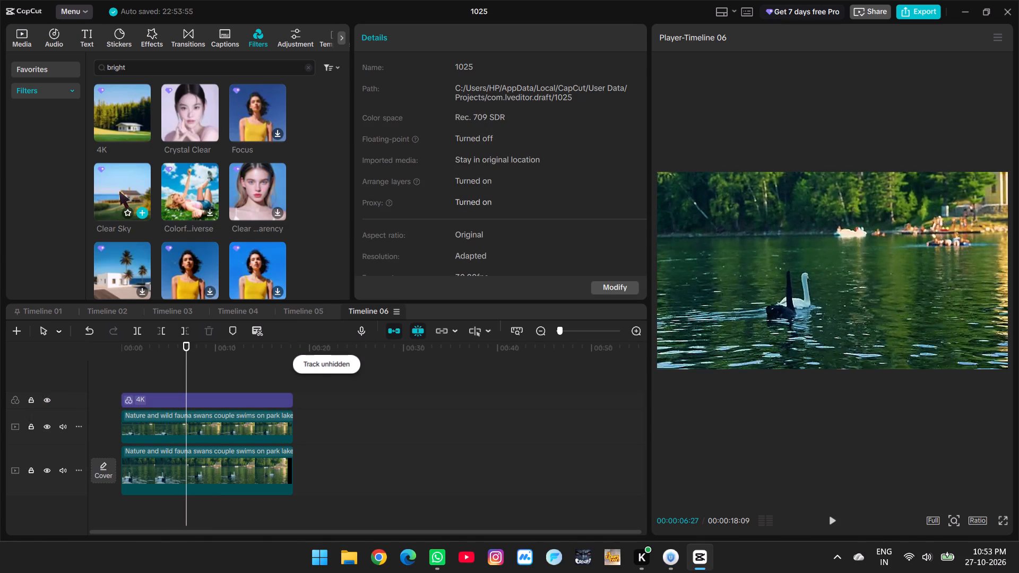
pyautogui.press('space')
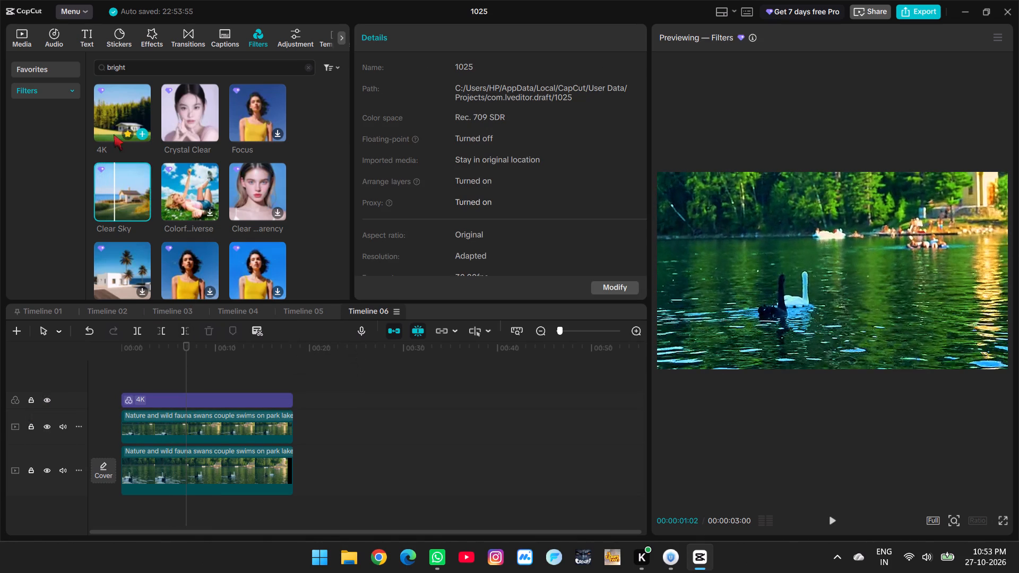
pyautogui.scroll(-3, 148, 206)
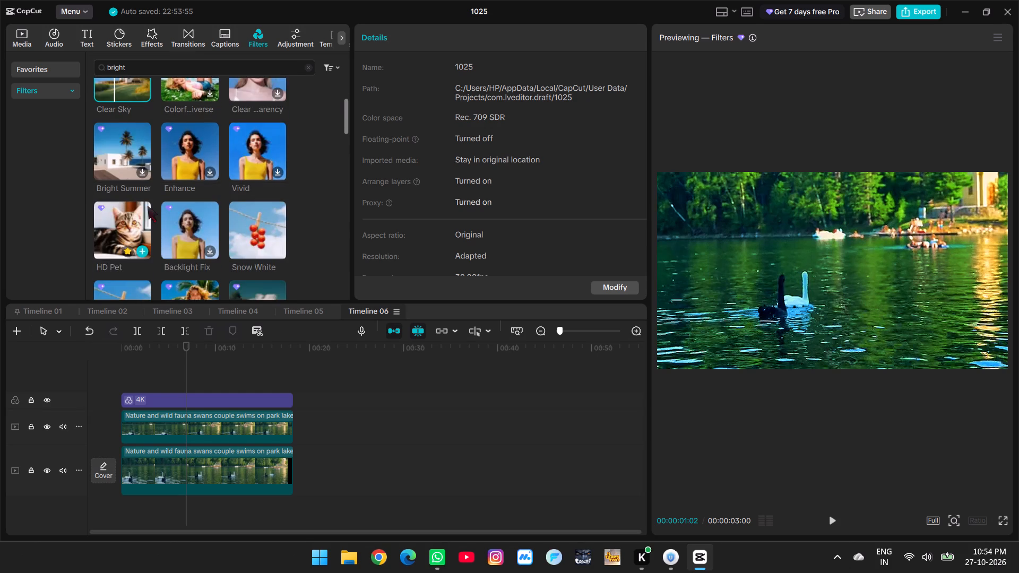
pyautogui.scroll(-1, 148, 206)
# Clear the filter search, preview the Clear II filter, add it above the 4K filter and stretch it over the clips' full length.
pyautogui.click(312, 68)
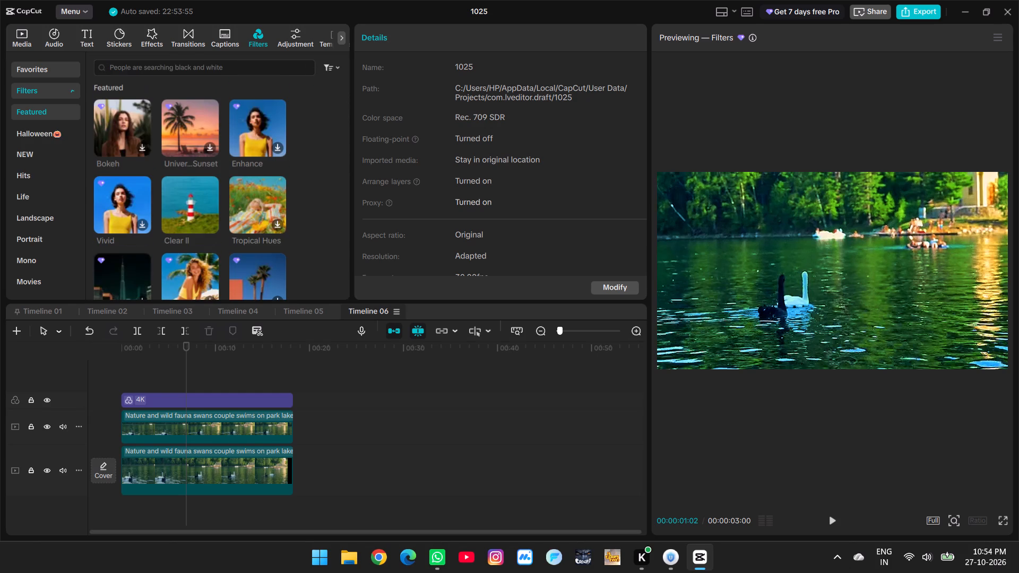
pyautogui.click(180, 204)
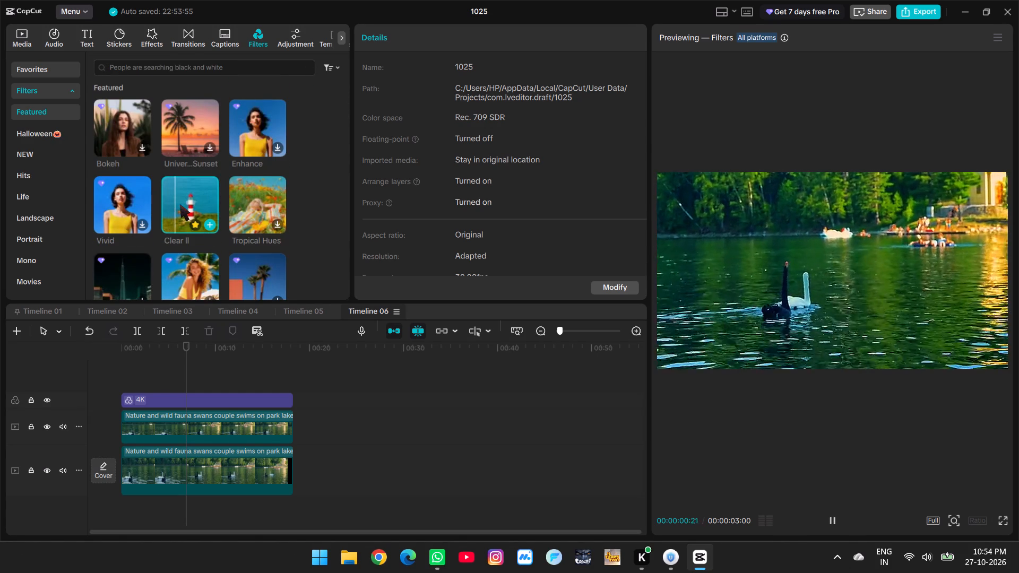
pyautogui.press('space')
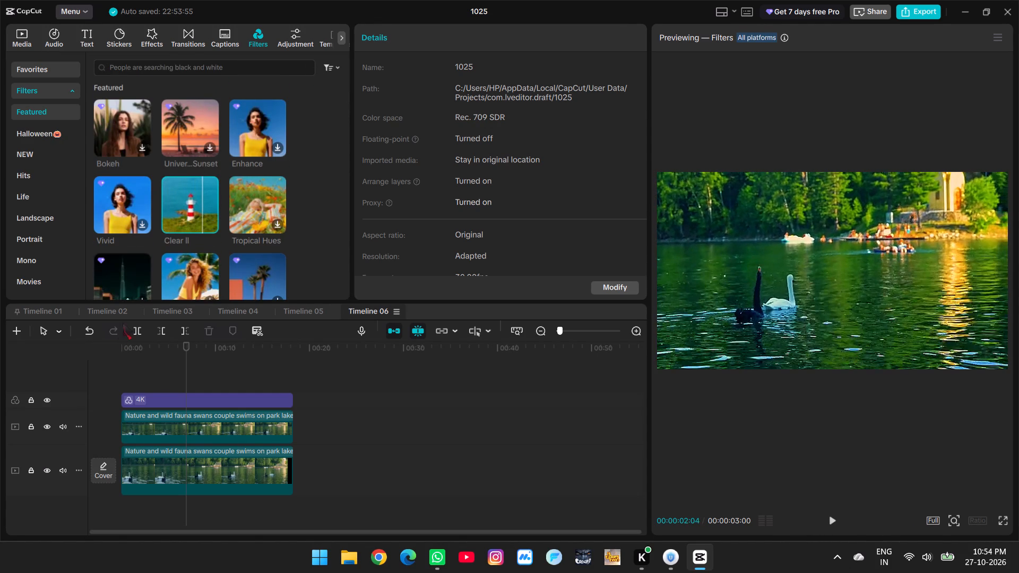
pyautogui.moveTo(188, 186); pyautogui.dragTo(97, 372)
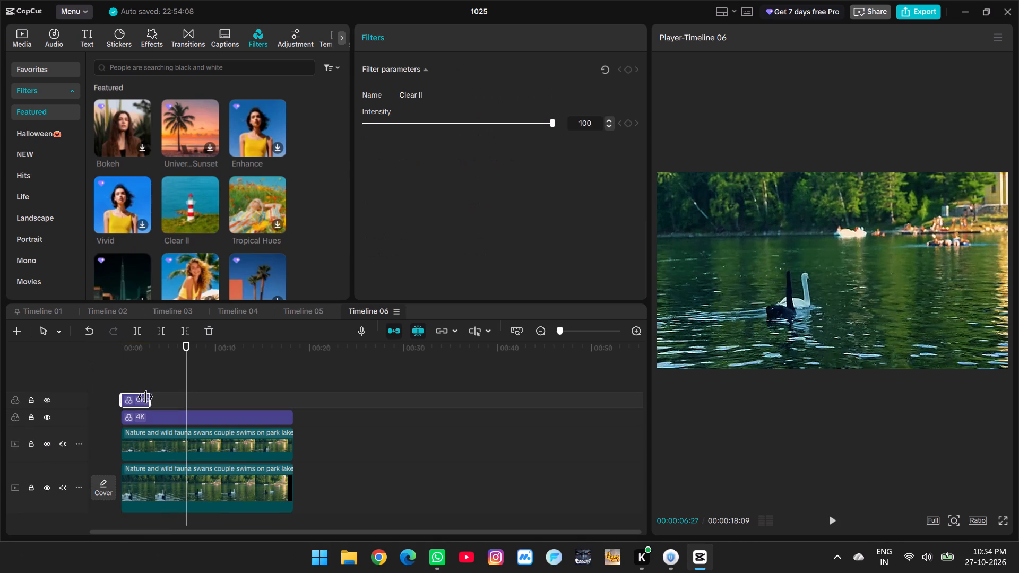
pyautogui.moveTo(149, 398); pyautogui.dragTo(290, 418)
# Check the combined Clear II and 4K filters along the timeline, comparing both swan clips by hiding and showing the upper one.
pyautogui.click(151, 380)
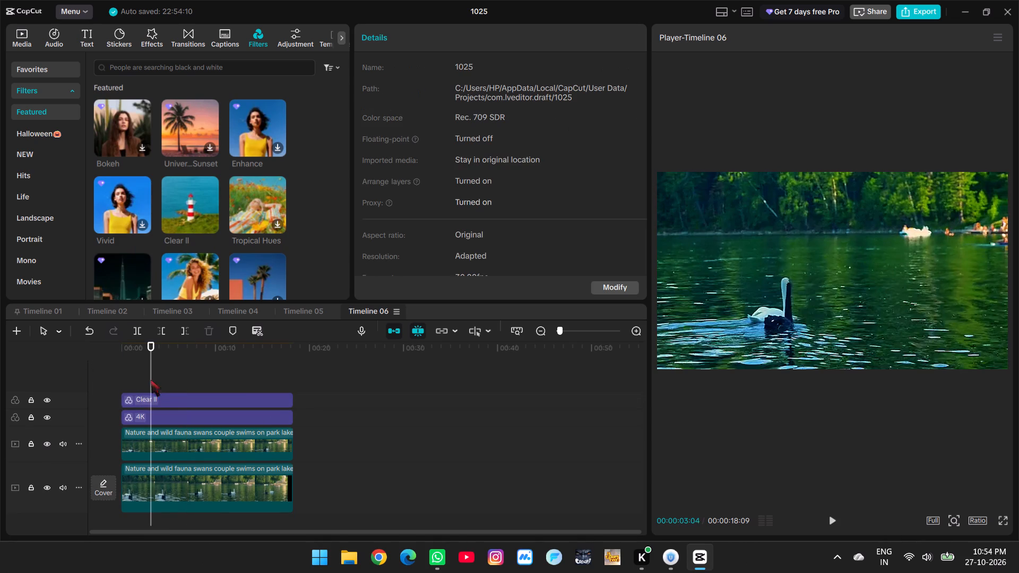
pyautogui.moveTo(149, 380); pyautogui.dragTo(203, 390)
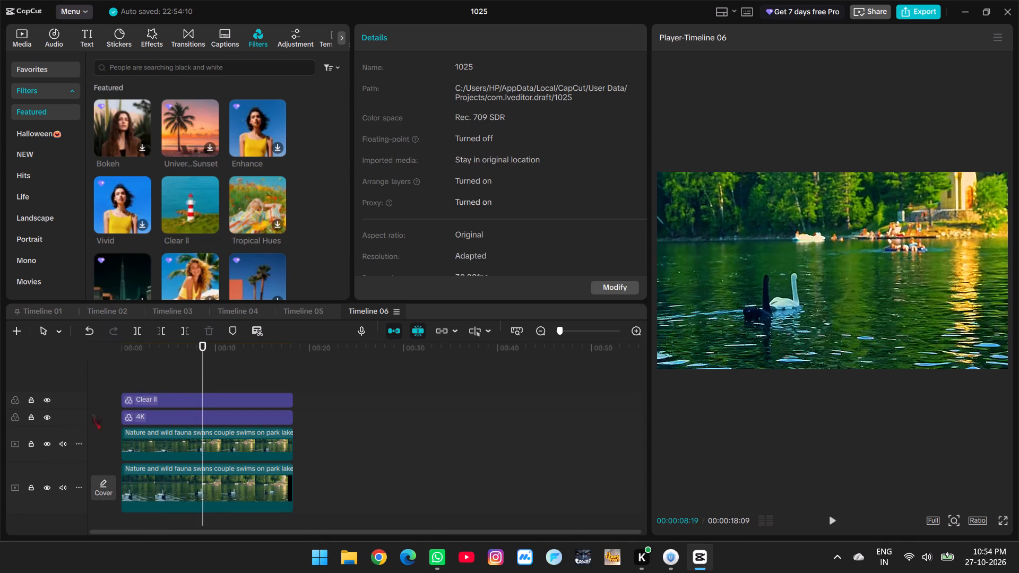
pyautogui.click(49, 442)
pyautogui.click(49, 442)
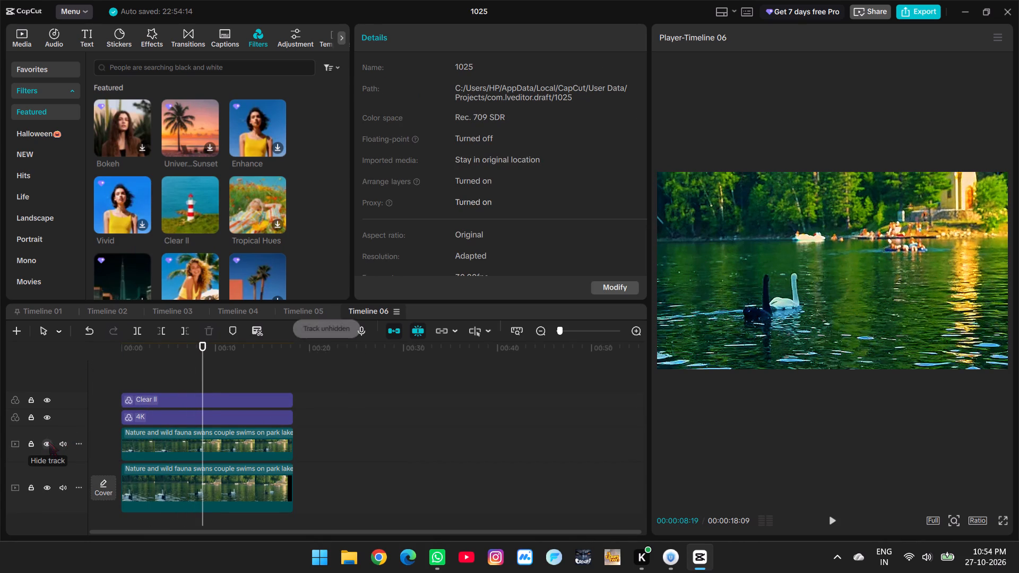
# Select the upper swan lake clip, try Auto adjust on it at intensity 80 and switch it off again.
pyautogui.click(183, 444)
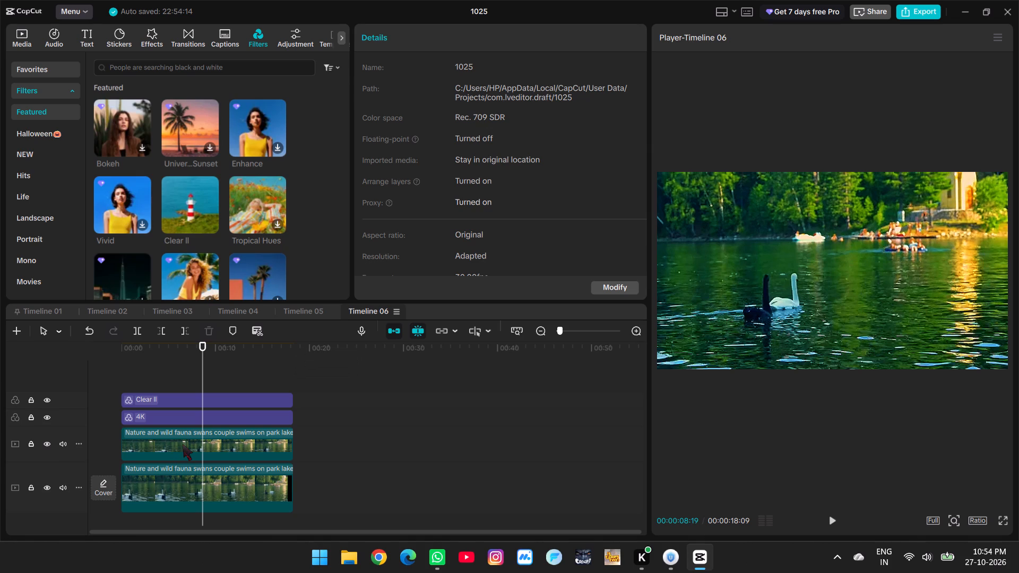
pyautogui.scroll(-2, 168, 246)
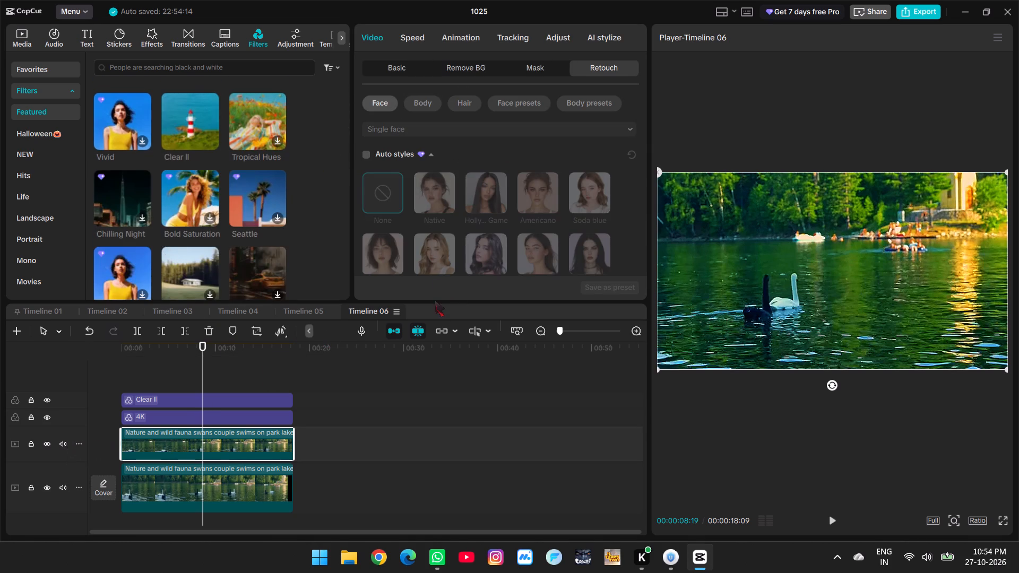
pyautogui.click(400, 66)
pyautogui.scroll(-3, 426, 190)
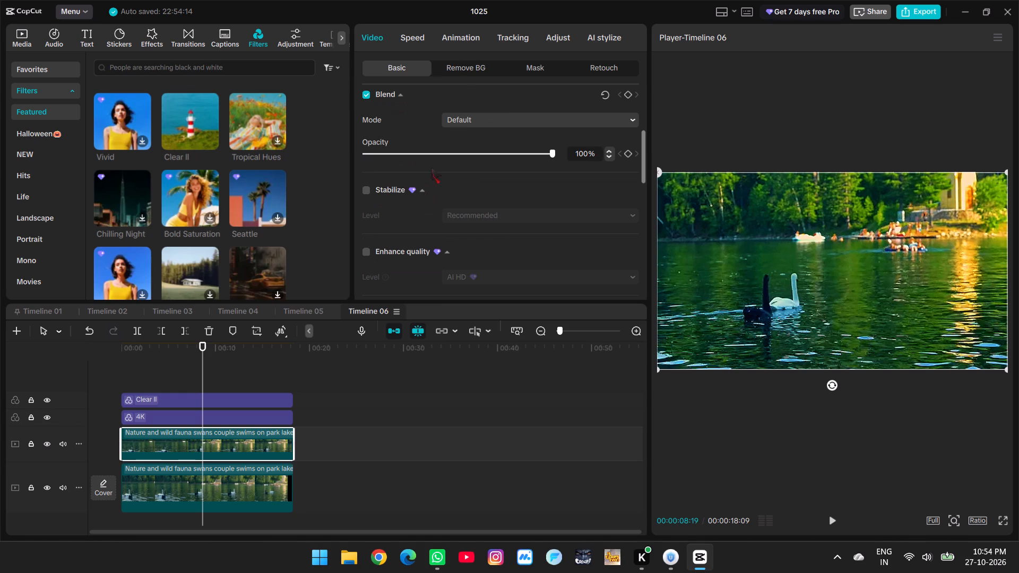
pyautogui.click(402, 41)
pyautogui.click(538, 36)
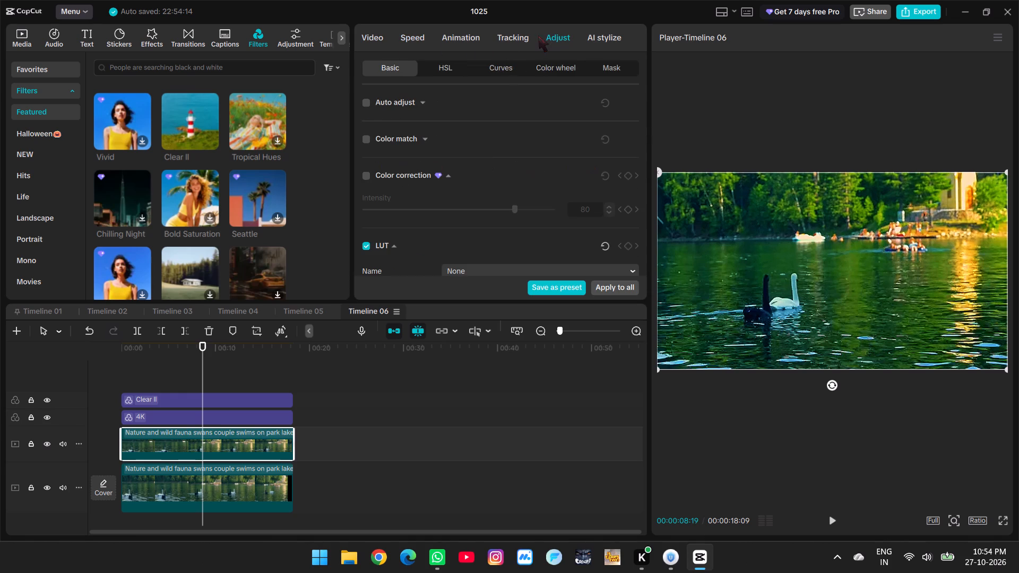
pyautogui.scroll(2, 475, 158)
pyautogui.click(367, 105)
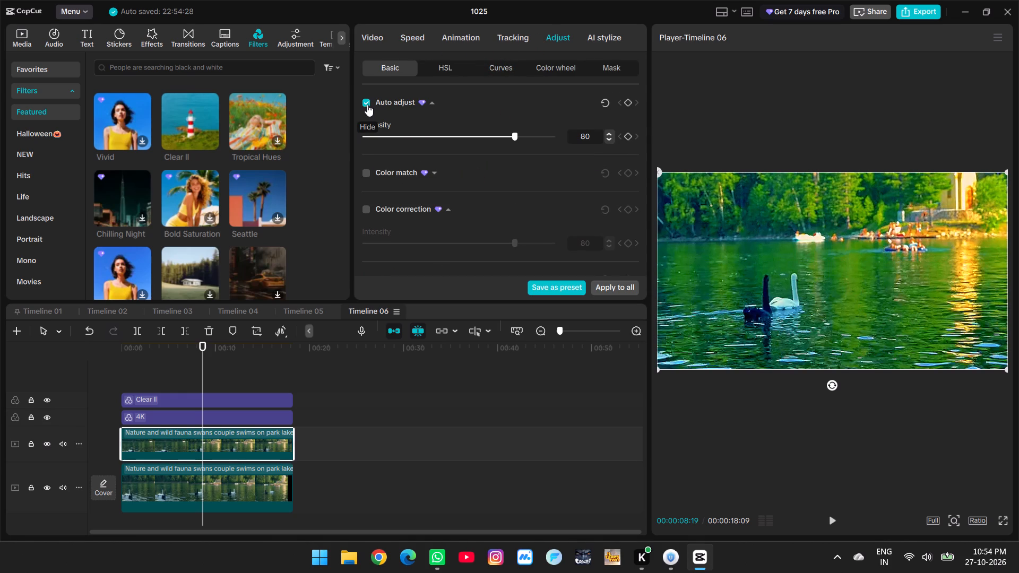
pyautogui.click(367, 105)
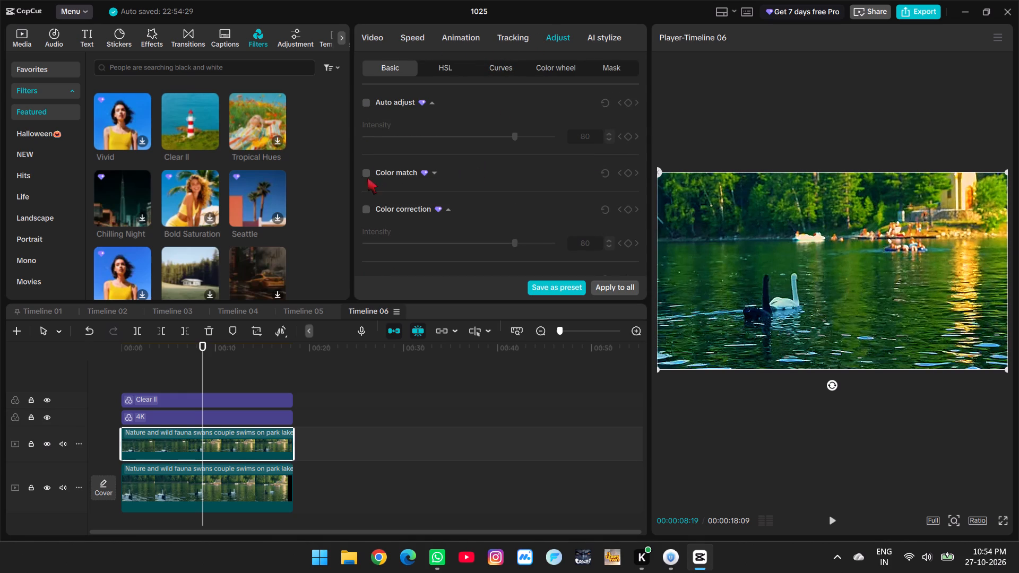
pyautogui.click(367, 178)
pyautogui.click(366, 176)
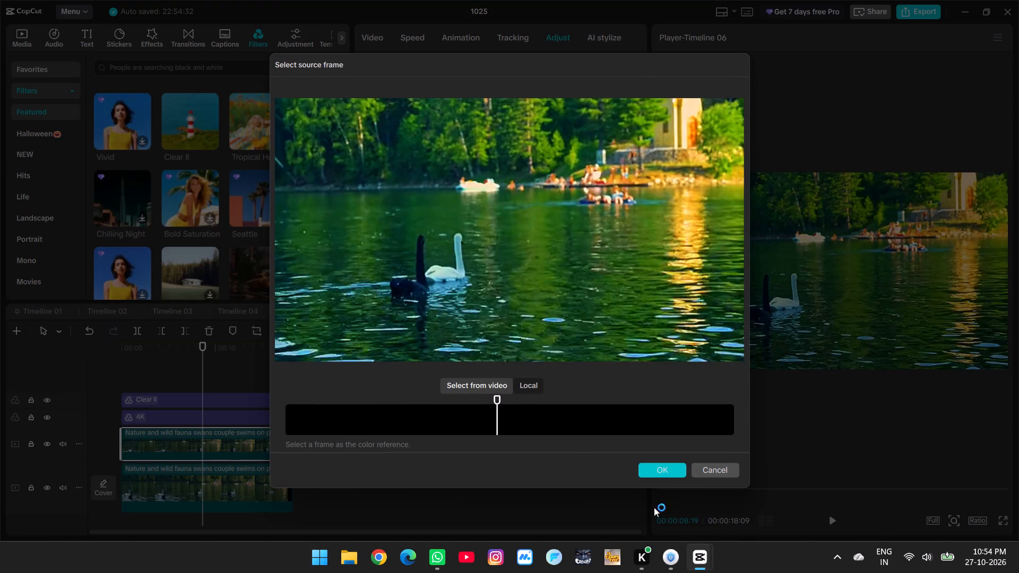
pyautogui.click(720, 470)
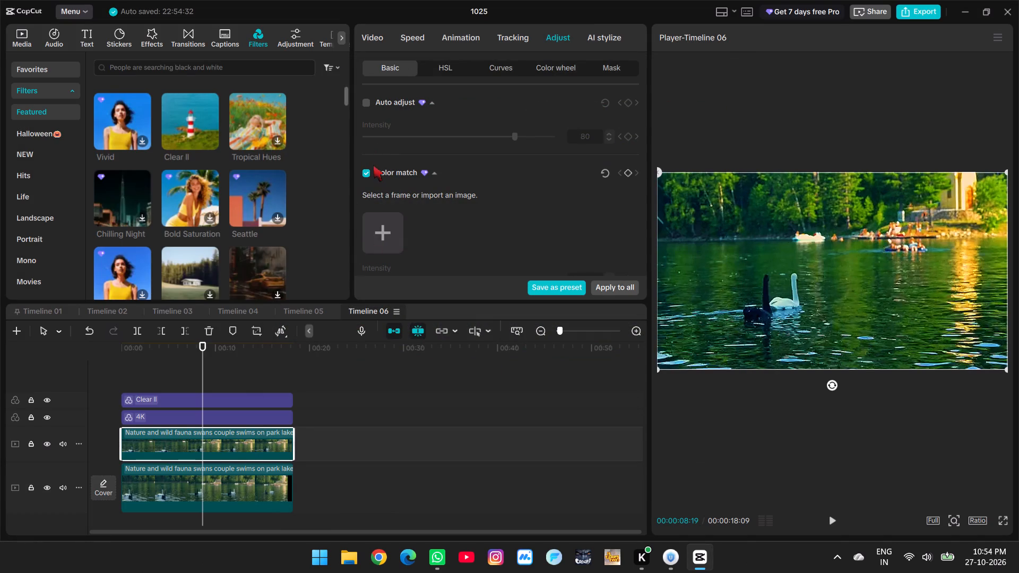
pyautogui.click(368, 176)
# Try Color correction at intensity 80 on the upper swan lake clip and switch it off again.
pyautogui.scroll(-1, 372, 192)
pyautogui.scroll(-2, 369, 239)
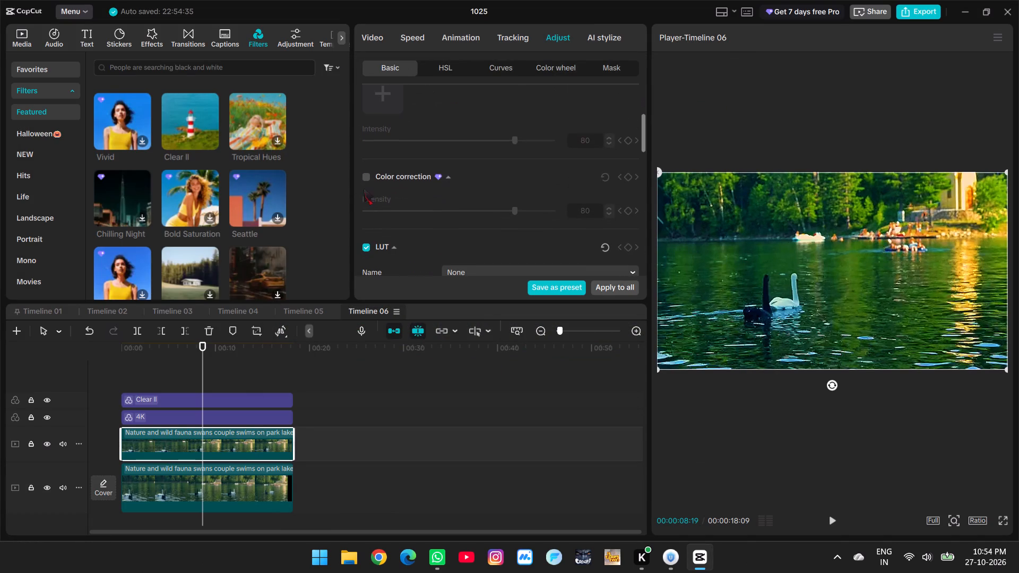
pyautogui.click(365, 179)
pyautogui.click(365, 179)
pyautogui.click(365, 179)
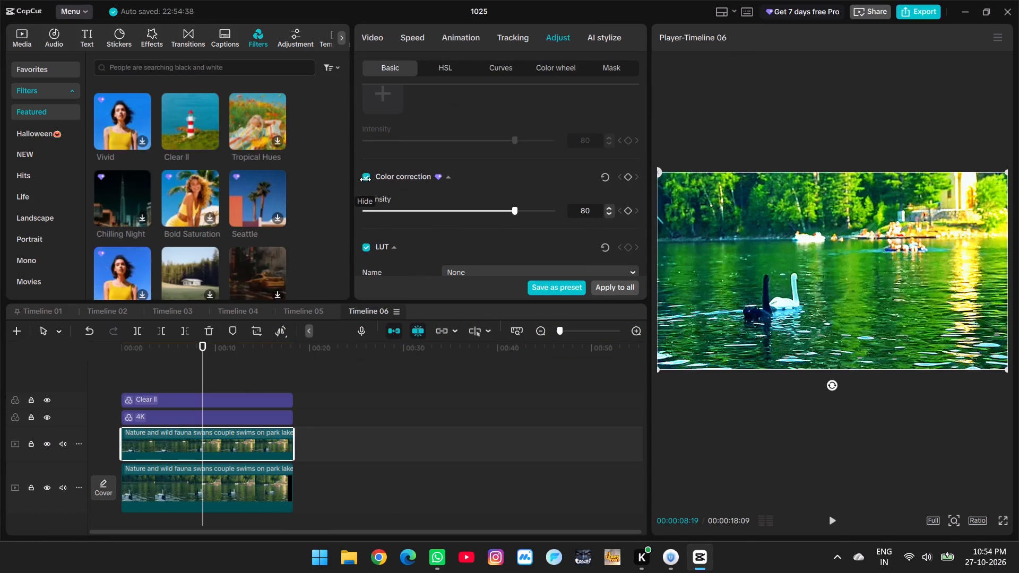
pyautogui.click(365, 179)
# Try a warmer Temp on the upper swan lake clip, return it to 0, and set the Saturation to 10.
pyautogui.scroll(-5, 366, 179)
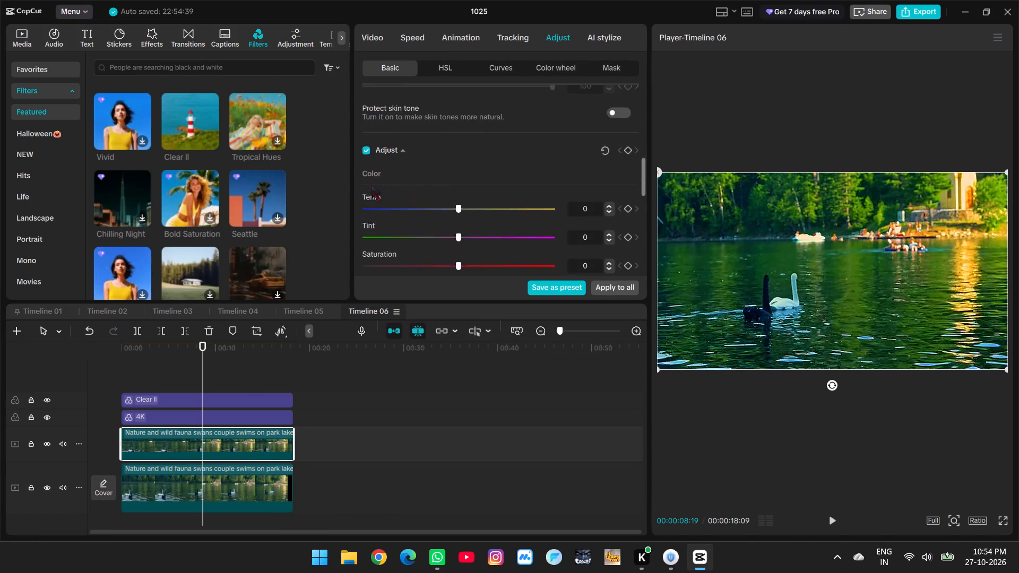
pyautogui.scroll(-1, 371, 185)
pyautogui.moveTo(457, 162); pyautogui.dragTo(494, 175)
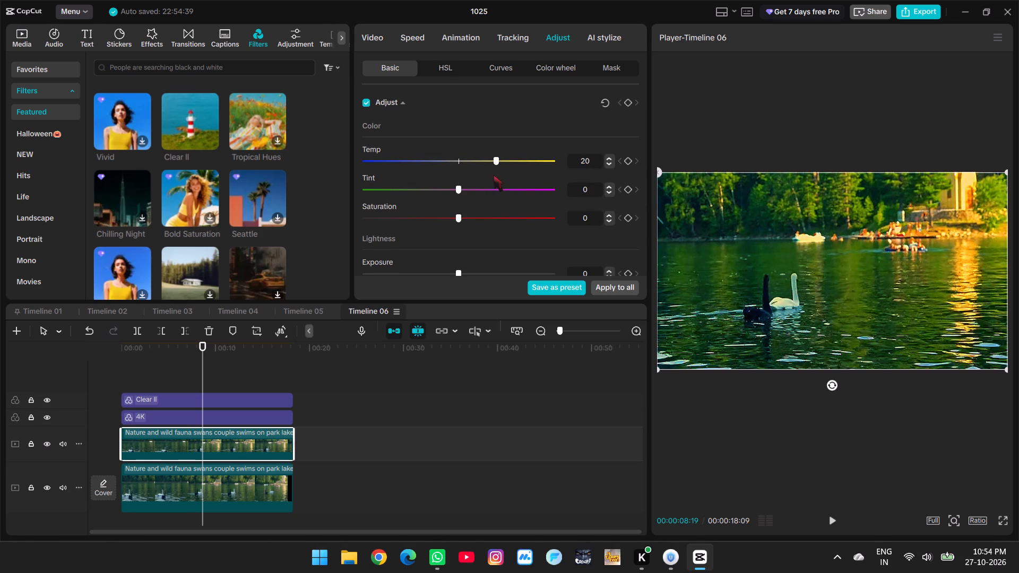
pyautogui.moveTo(494, 175); pyautogui.dragTo(459, 175)
pyautogui.moveTo(459, 217); pyautogui.dragTo(412, 220)
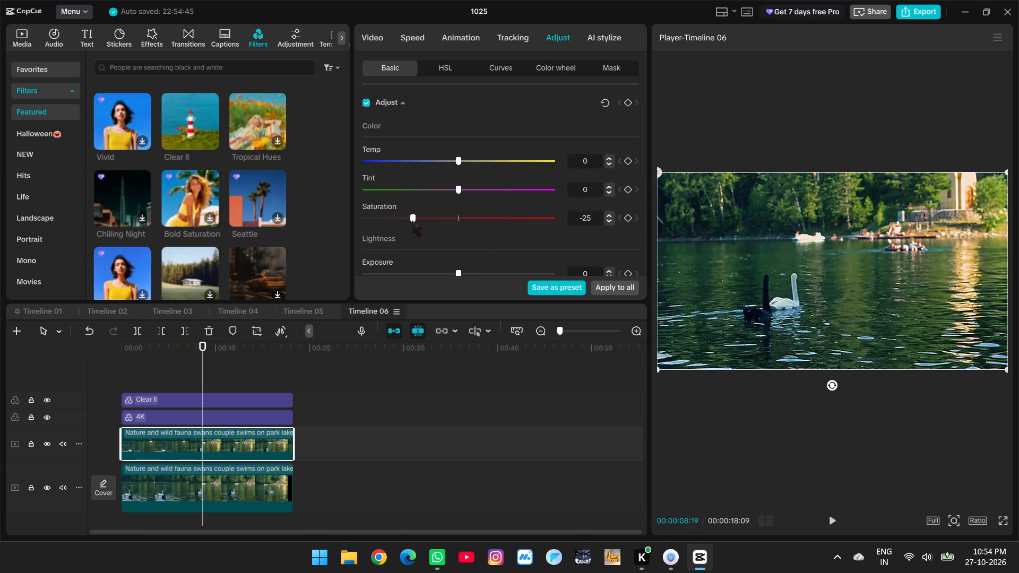
pyautogui.moveTo(412, 220); pyautogui.dragTo(474, 239)
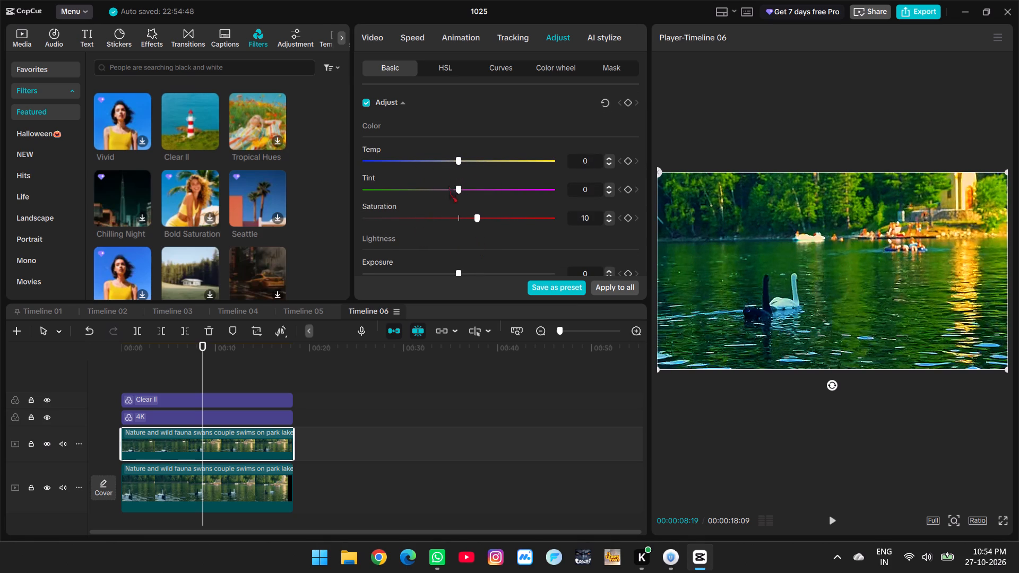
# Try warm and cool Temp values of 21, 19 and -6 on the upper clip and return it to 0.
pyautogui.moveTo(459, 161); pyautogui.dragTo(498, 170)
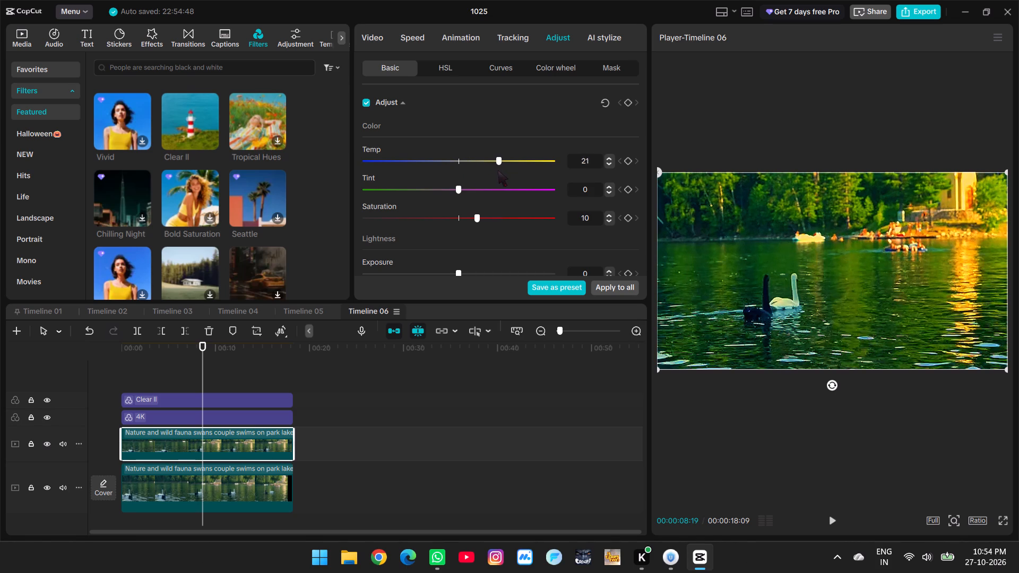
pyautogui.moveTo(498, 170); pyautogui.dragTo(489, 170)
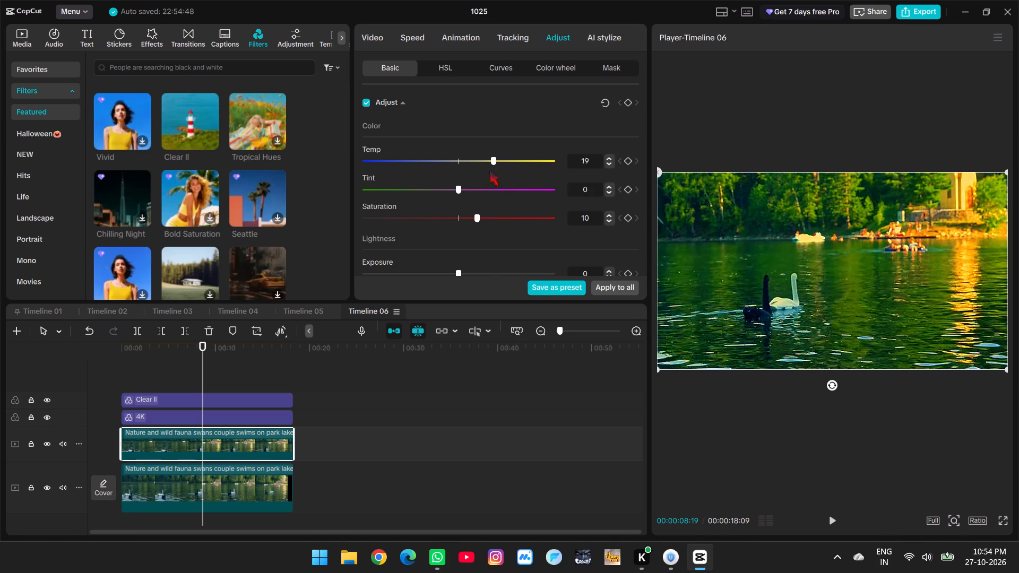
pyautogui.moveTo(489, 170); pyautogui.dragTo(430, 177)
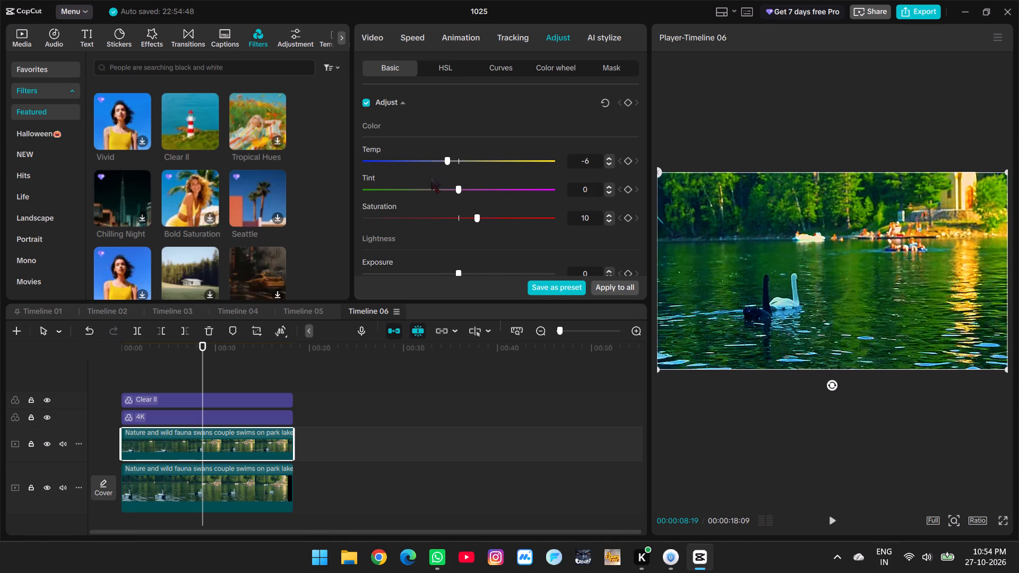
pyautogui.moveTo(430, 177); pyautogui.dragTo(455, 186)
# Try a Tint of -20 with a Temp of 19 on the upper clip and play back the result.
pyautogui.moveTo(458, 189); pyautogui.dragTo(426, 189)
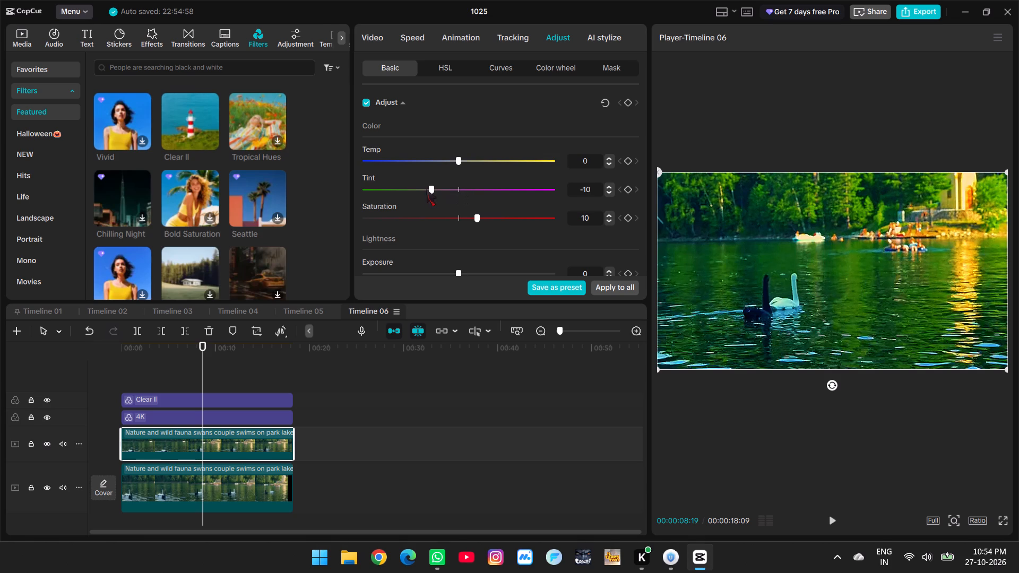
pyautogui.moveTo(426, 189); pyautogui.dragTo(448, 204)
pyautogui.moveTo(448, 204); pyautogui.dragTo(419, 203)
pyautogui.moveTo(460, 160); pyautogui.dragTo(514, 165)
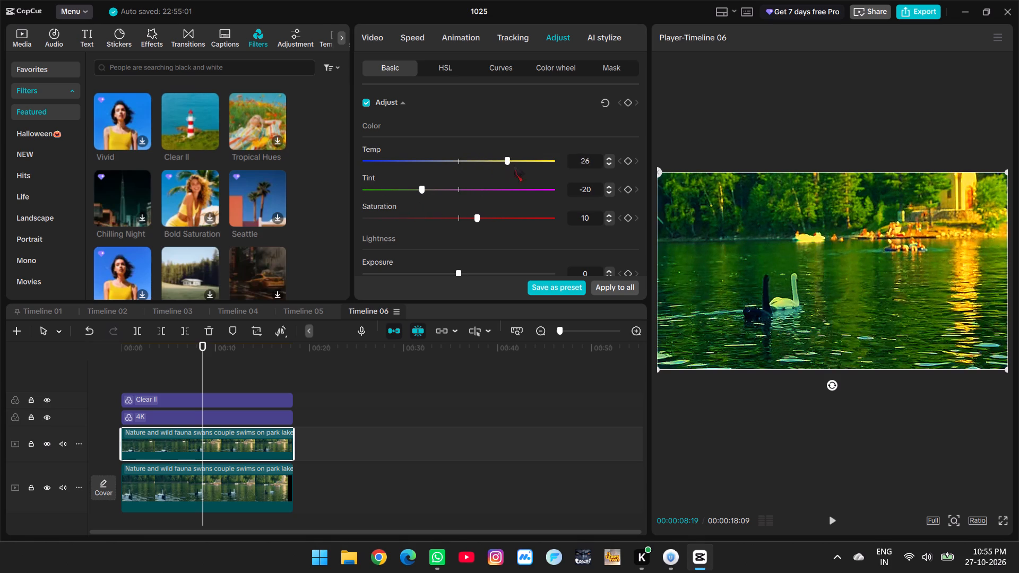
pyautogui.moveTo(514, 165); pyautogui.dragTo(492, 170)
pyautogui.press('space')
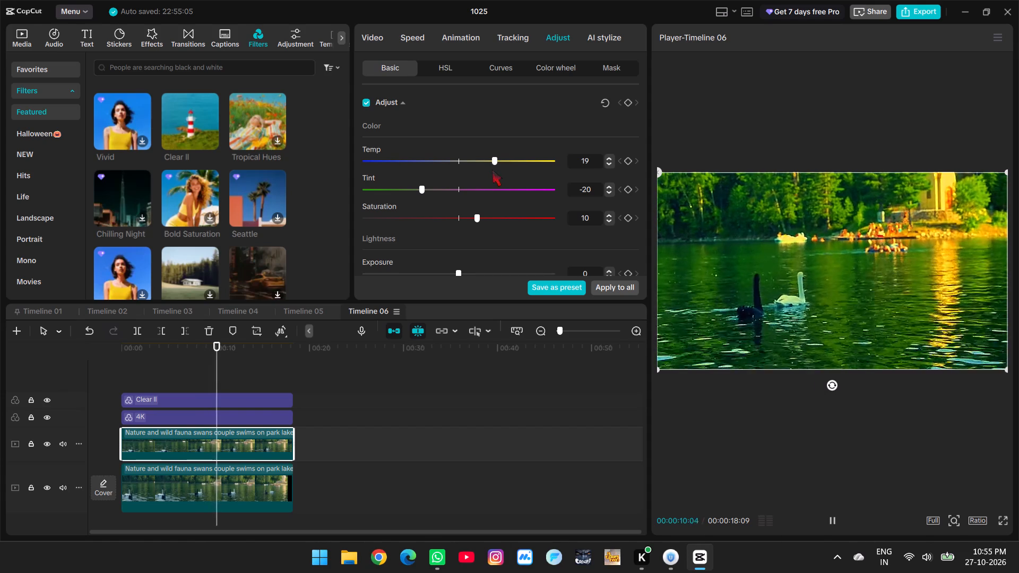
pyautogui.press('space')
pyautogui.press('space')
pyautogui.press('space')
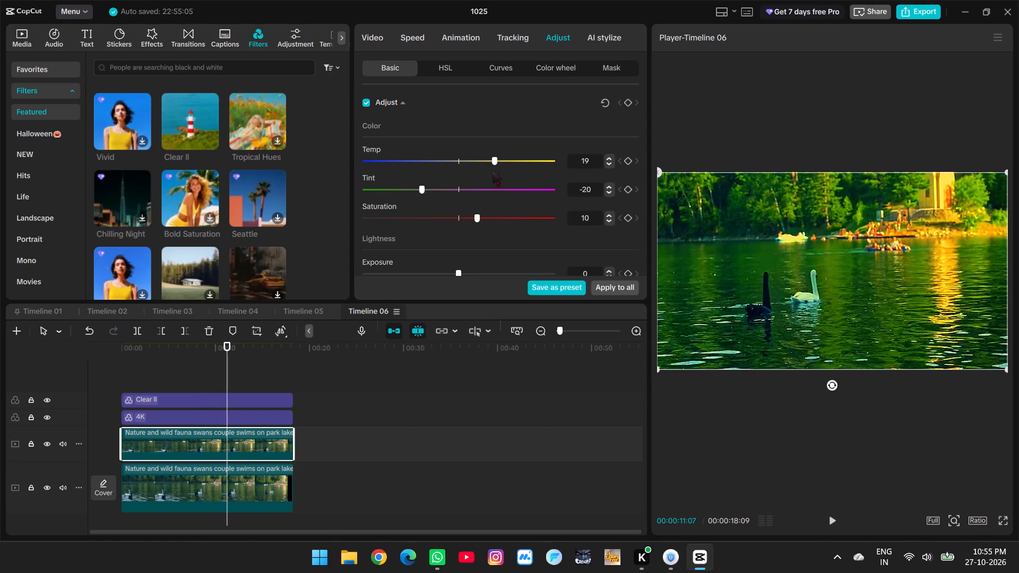
# Set the upper swan lake clip's Temp to -20 and its Tint to -13.
pyautogui.click(459, 164)
pyautogui.moveTo(459, 164); pyautogui.dragTo(427, 164)
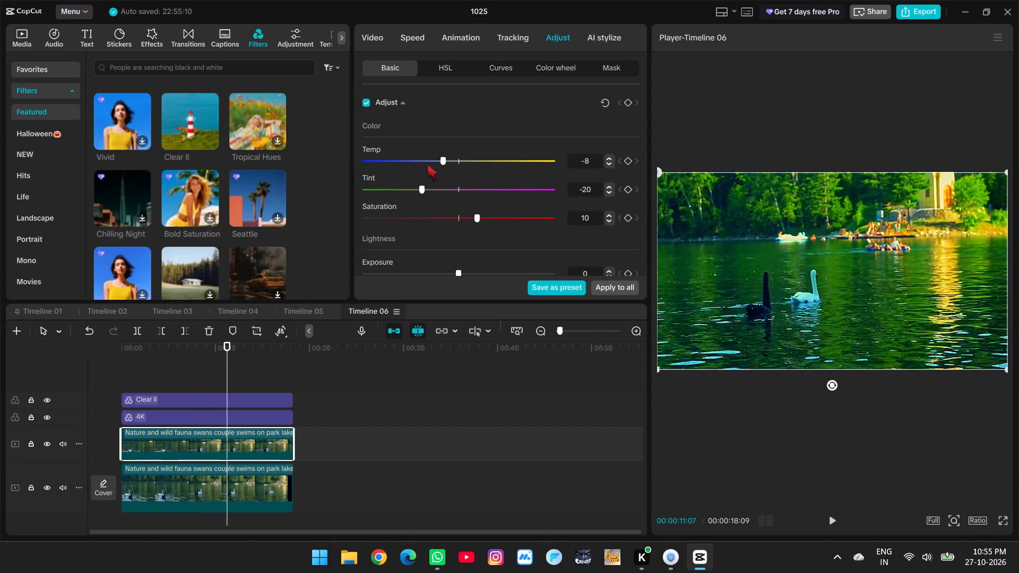
pyautogui.moveTo(427, 164); pyautogui.dragTo(419, 164)
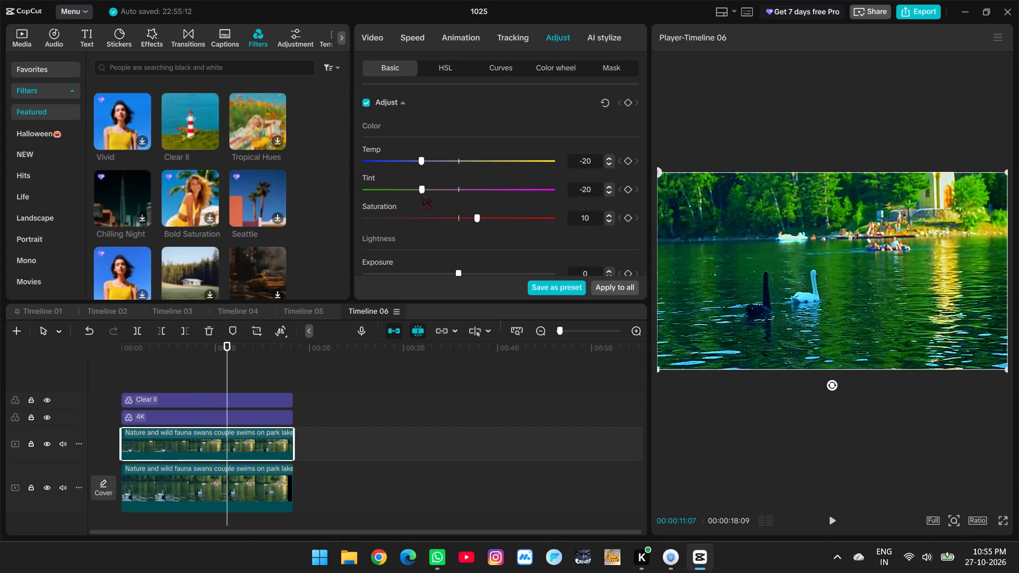
pyautogui.moveTo(422, 193); pyautogui.dragTo(377, 190)
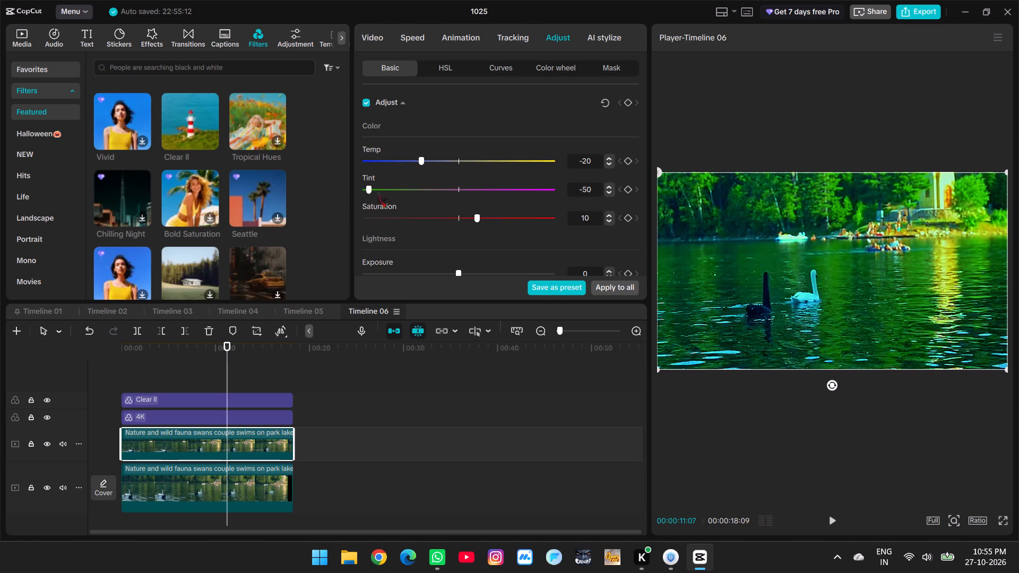
pyautogui.moveTo(377, 190); pyautogui.dragTo(444, 201)
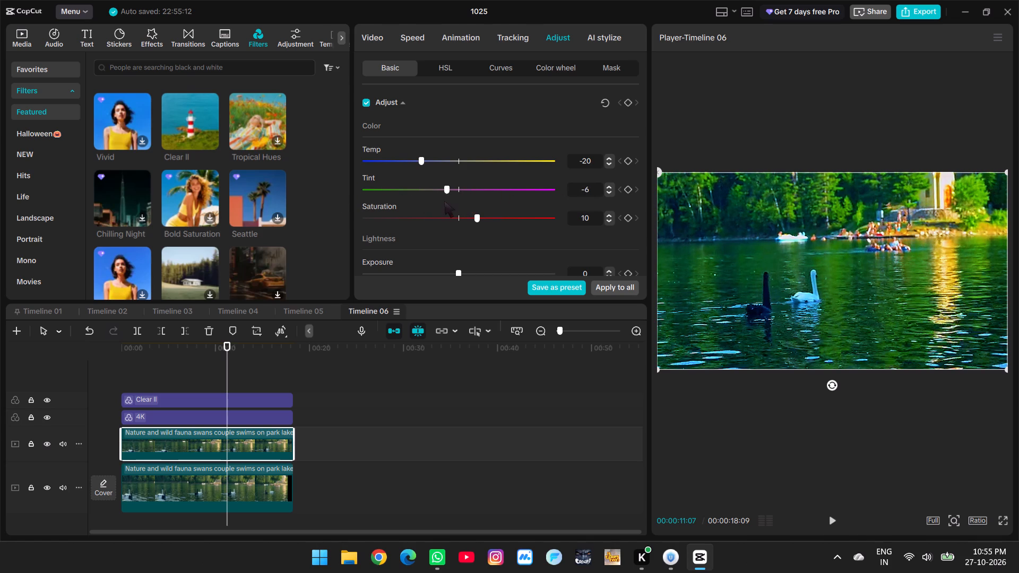
pyautogui.moveTo(444, 201); pyautogui.dragTo(432, 201)
# Hide the Clear II and 4K filter tracks above the swan lake clips.
pyautogui.click(48, 402)
pyautogui.click(49, 418)
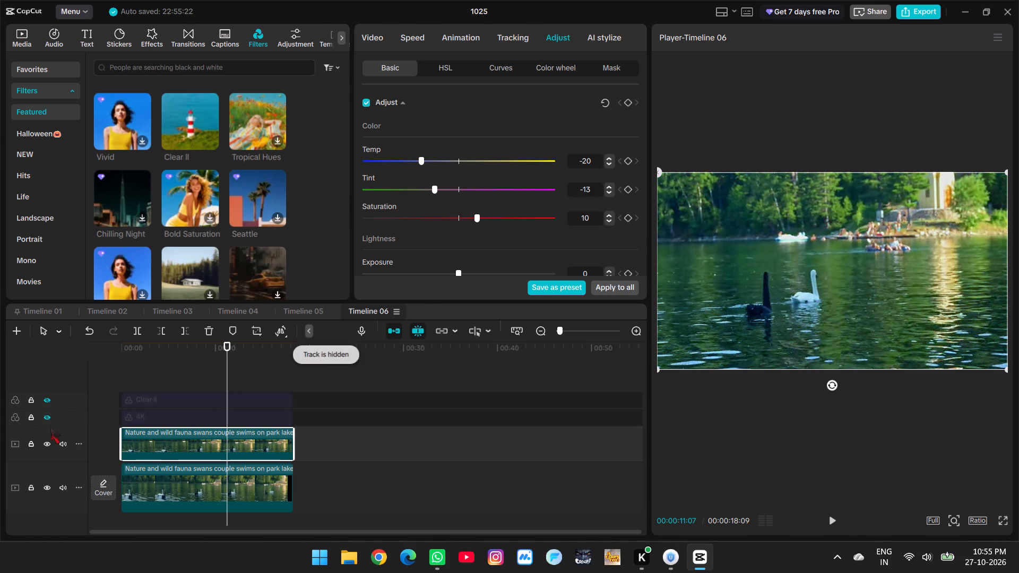
# Toggle the upper swan lake clip's track visibility to compare its grade with the clip beneath.
pyautogui.click(44, 445)
pyautogui.click(44, 445)
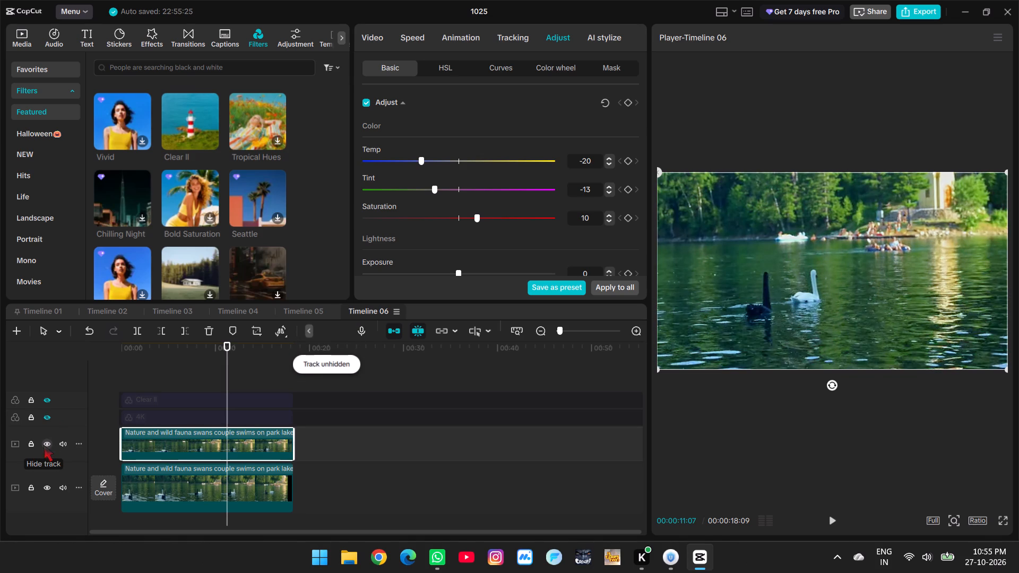
pyautogui.click(44, 445)
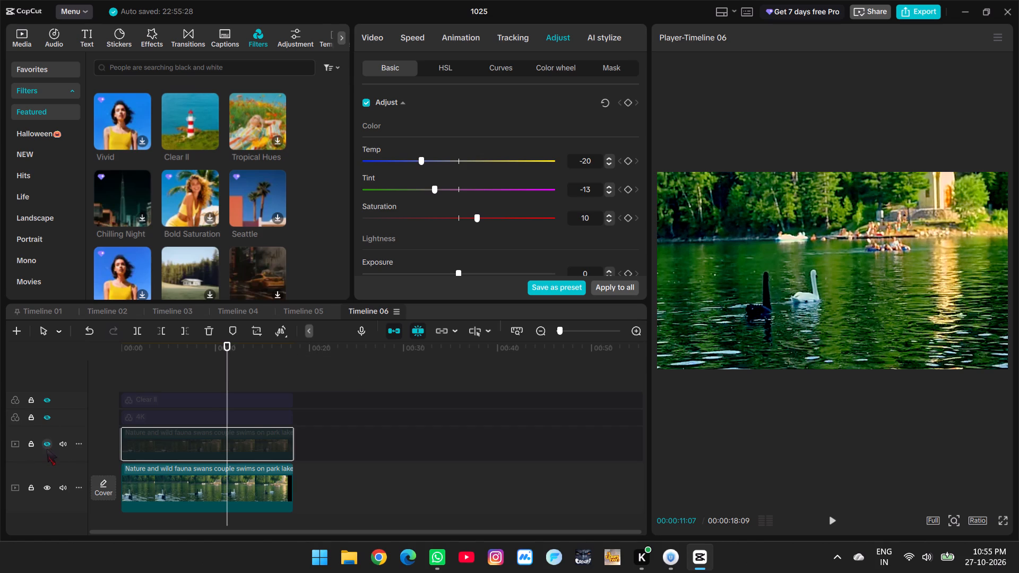
pyautogui.click(47, 445)
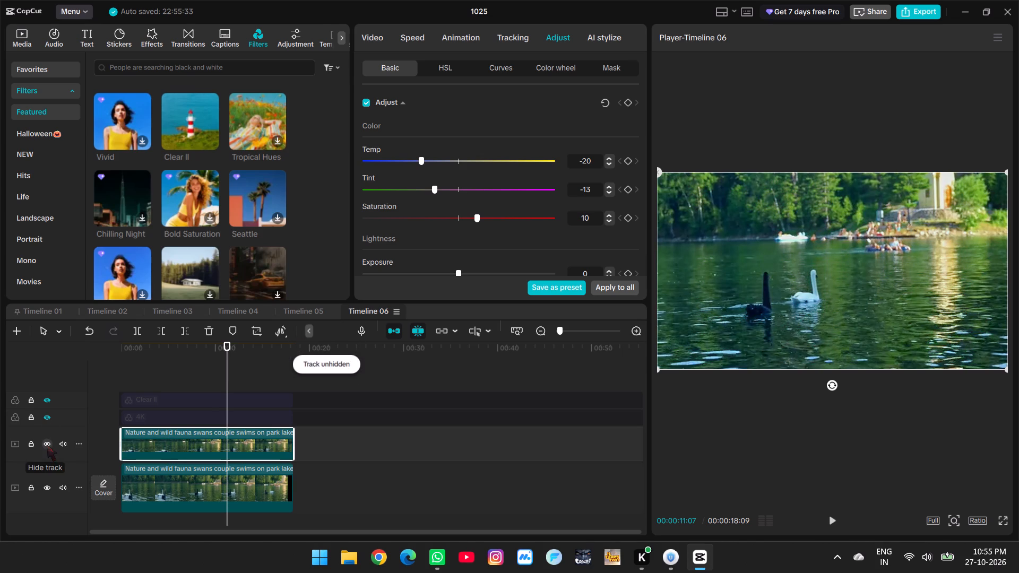
# Show the 4K and Clear II filter tracks again and compare the filtered picture with and without the upper swan lake clip.
pyautogui.click(48, 418)
pyautogui.click(47, 398)
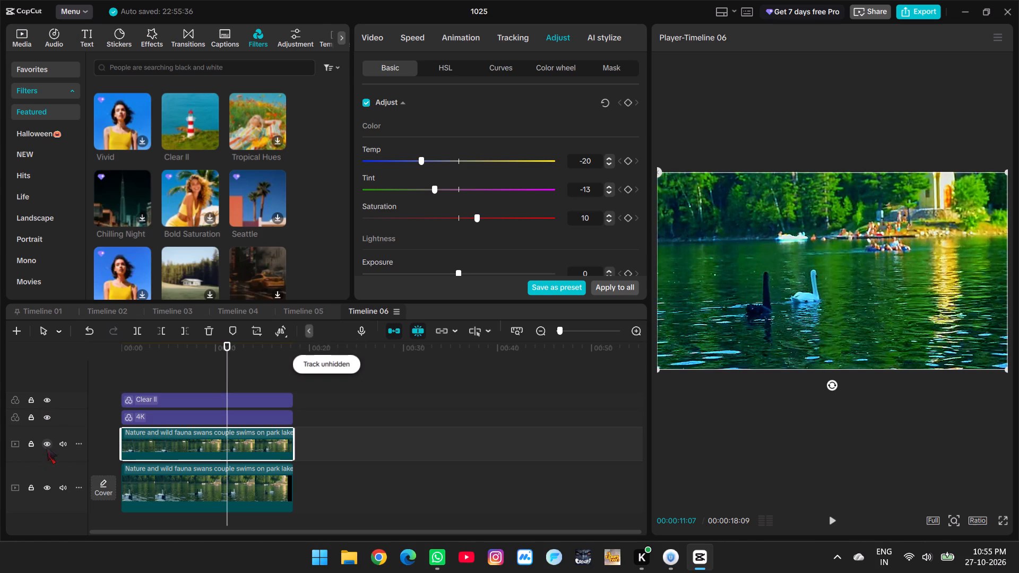
pyautogui.click(47, 445)
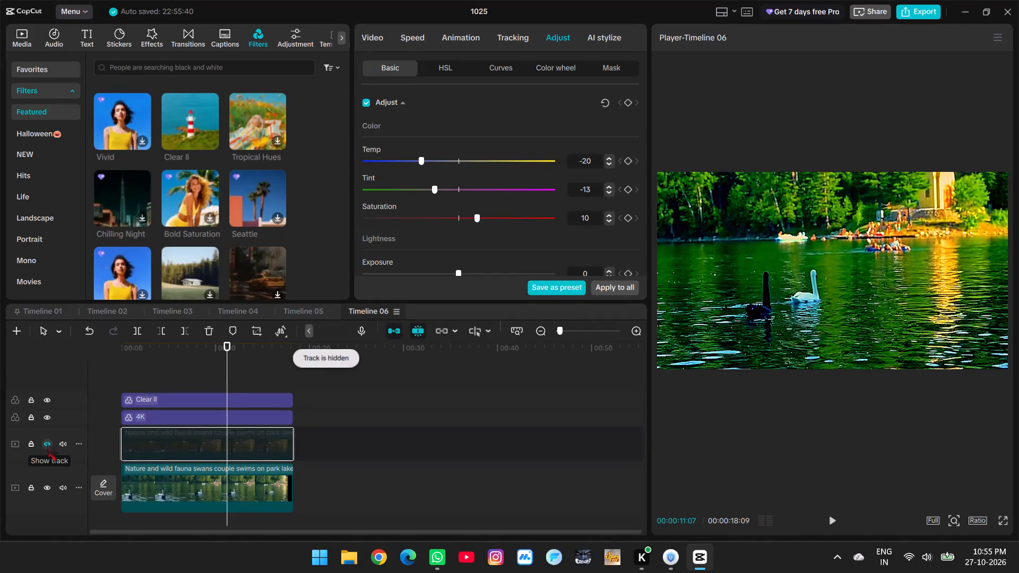
pyautogui.click(47, 445)
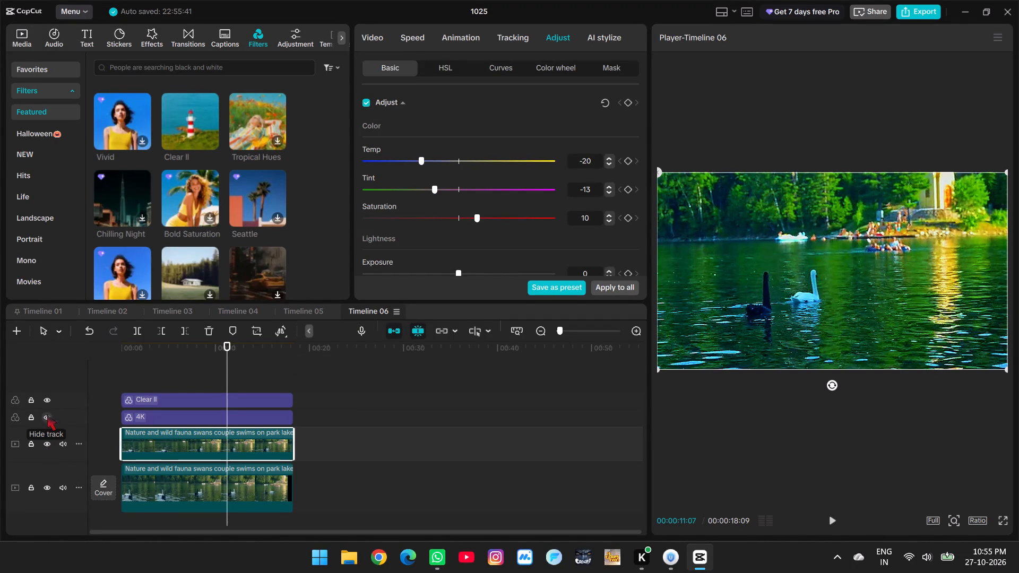
pyautogui.click(167, 370)
pyautogui.moveTo(169, 370); pyautogui.dragTo(237, 381)
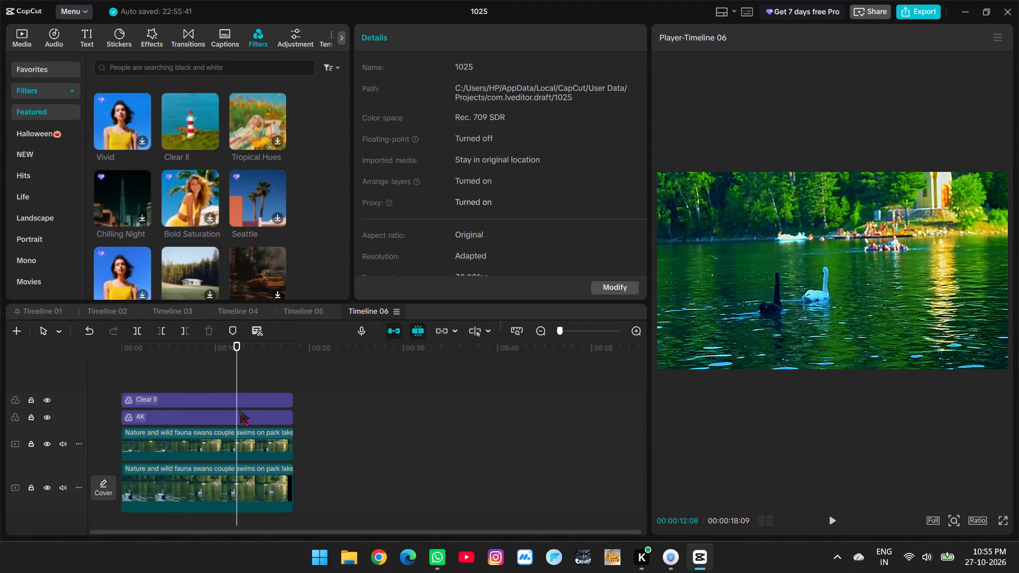
# In Timeline 05, set the yellow HSL hue of the gold abstract background clip to 28.
pyautogui.click(295, 311)
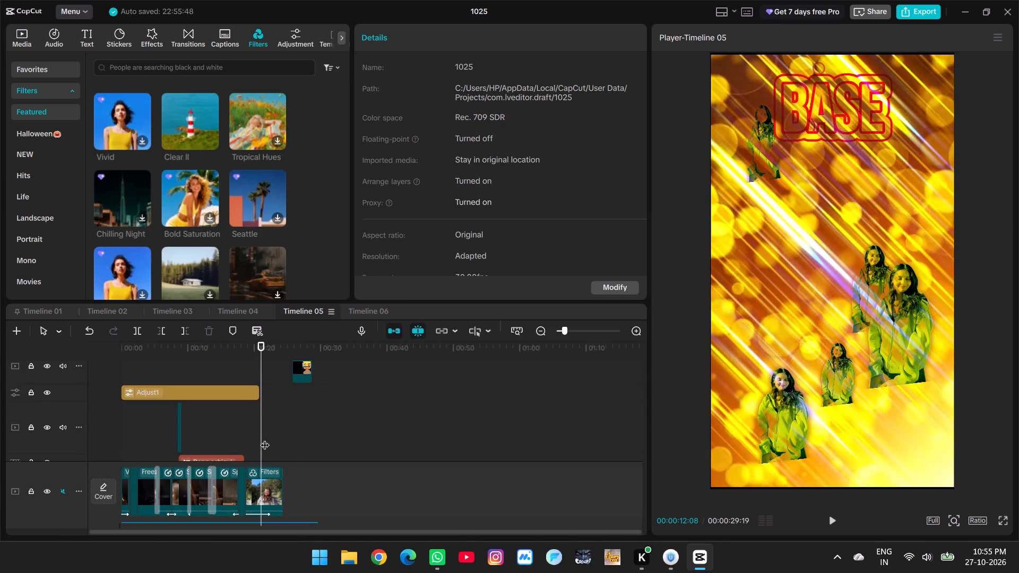
pyautogui.click(264, 438)
pyautogui.scroll(6, 267, 439)
pyautogui.click(260, 442)
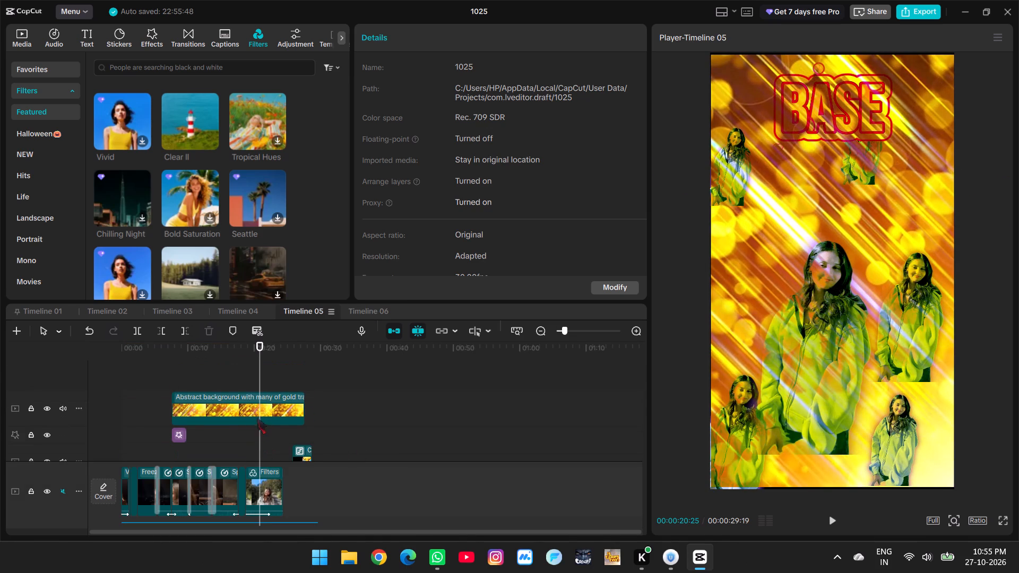
pyautogui.click(256, 415)
pyautogui.click(450, 68)
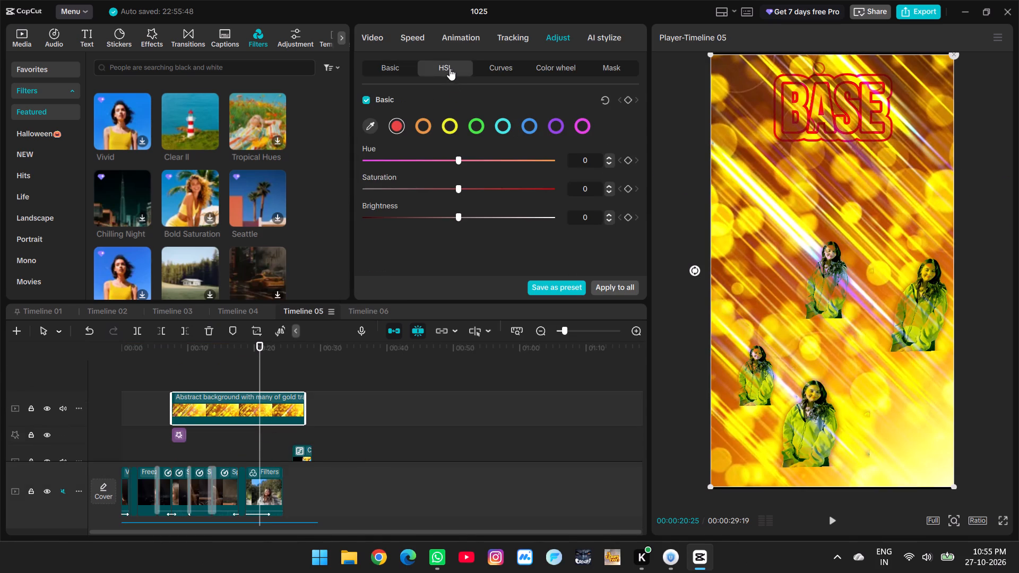
pyautogui.click(451, 133)
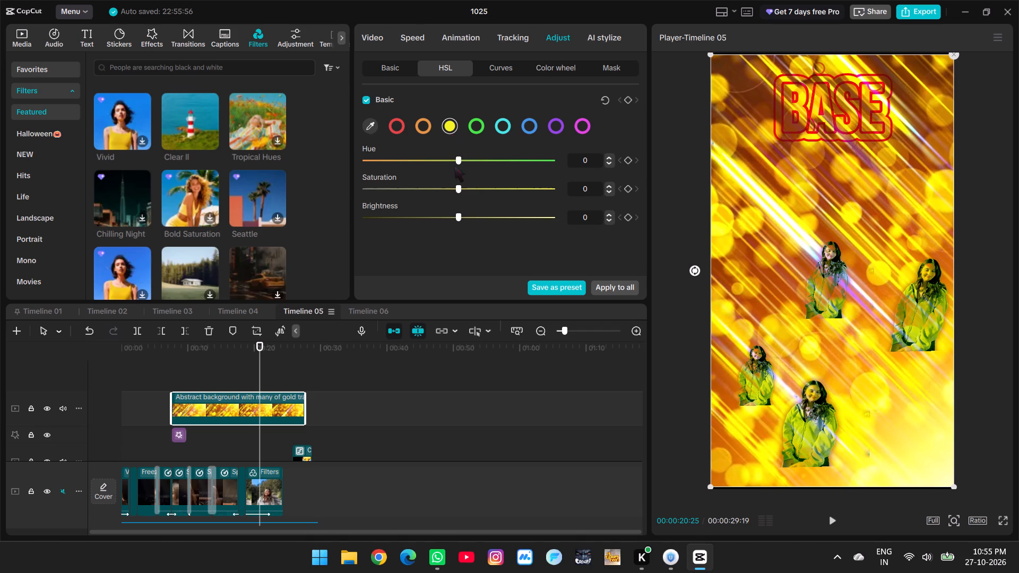
pyautogui.moveTo(456, 161); pyautogui.dragTo(467, 177)
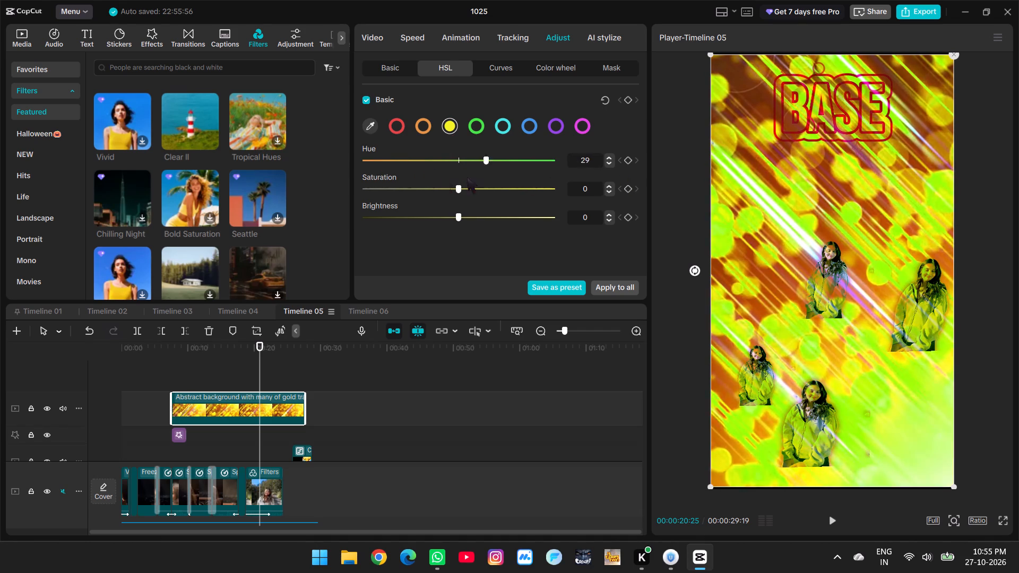
pyautogui.moveTo(467, 177); pyautogui.dragTo(483, 177)
# Set the gold background clip's yellow HSL saturation to 19 and strongly lower its yellow brightness.
pyautogui.moveTo(459, 187); pyautogui.dragTo(452, 186)
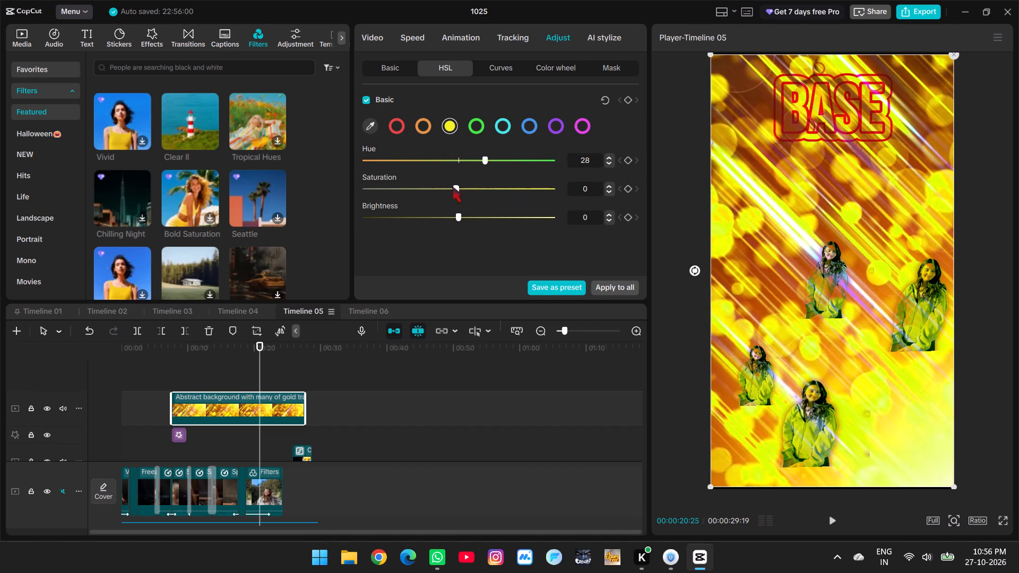
pyautogui.moveTo(452, 186); pyautogui.dragTo(474, 194)
pyautogui.moveTo(474, 194); pyautogui.dragTo(474, 194)
pyautogui.moveTo(456, 219); pyautogui.dragTo(408, 222)
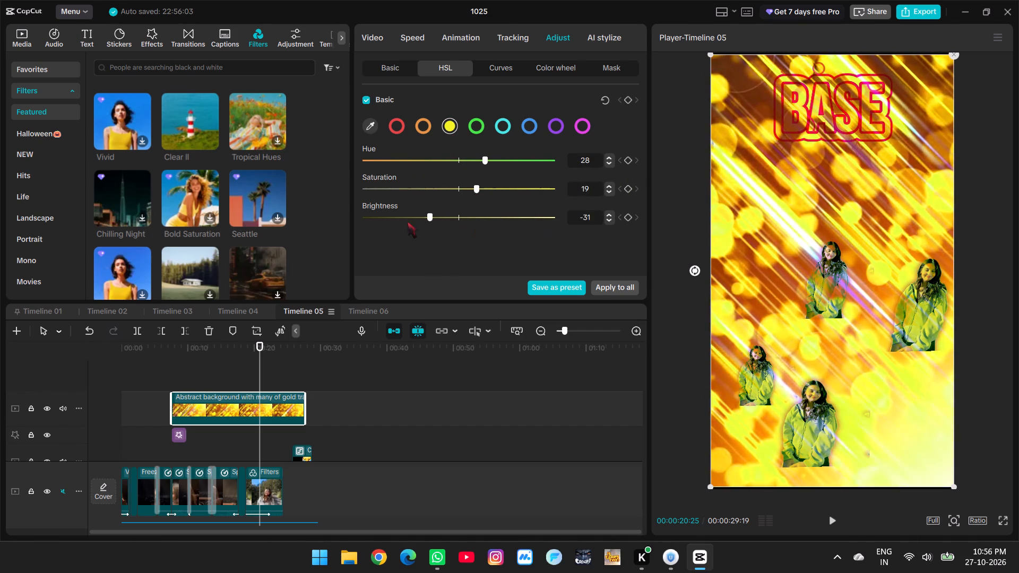
pyautogui.moveTo(408, 222); pyautogui.dragTo(398, 234)
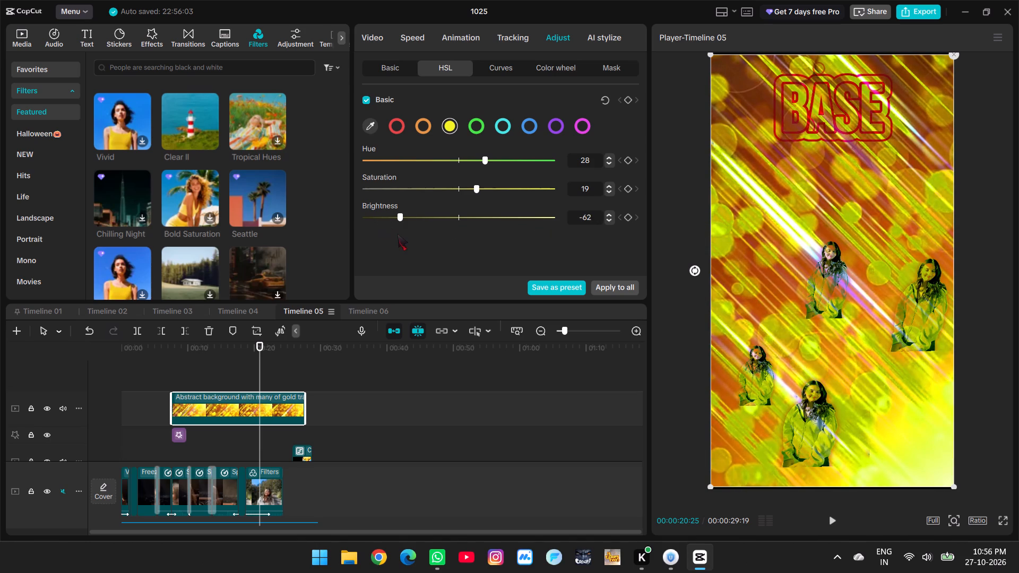
pyautogui.moveTo(398, 234); pyautogui.dragTo(408, 235)
# Change the gold background clip's blend mode to Overlay.
pyautogui.click(376, 42)
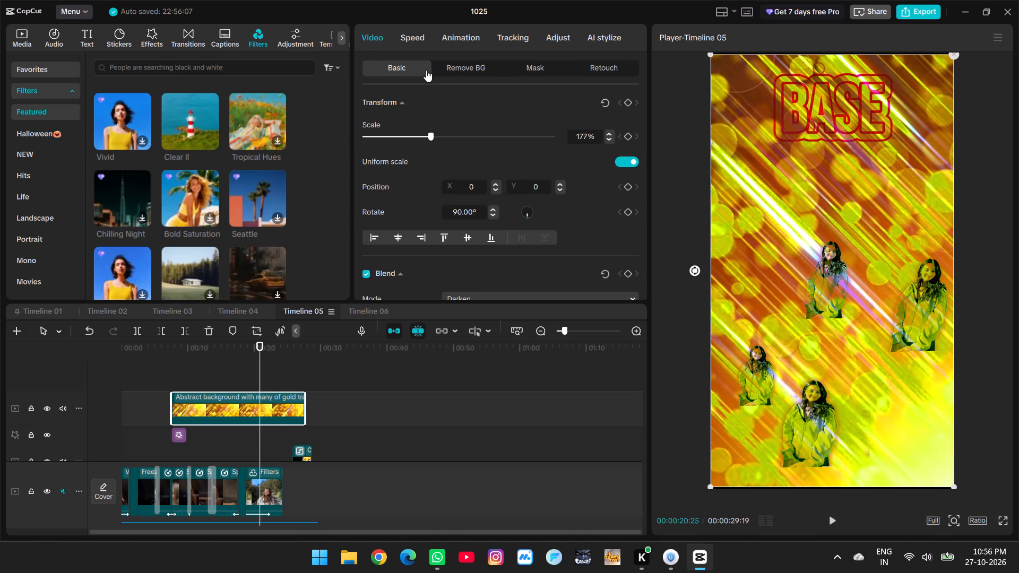
pyautogui.click(462, 38)
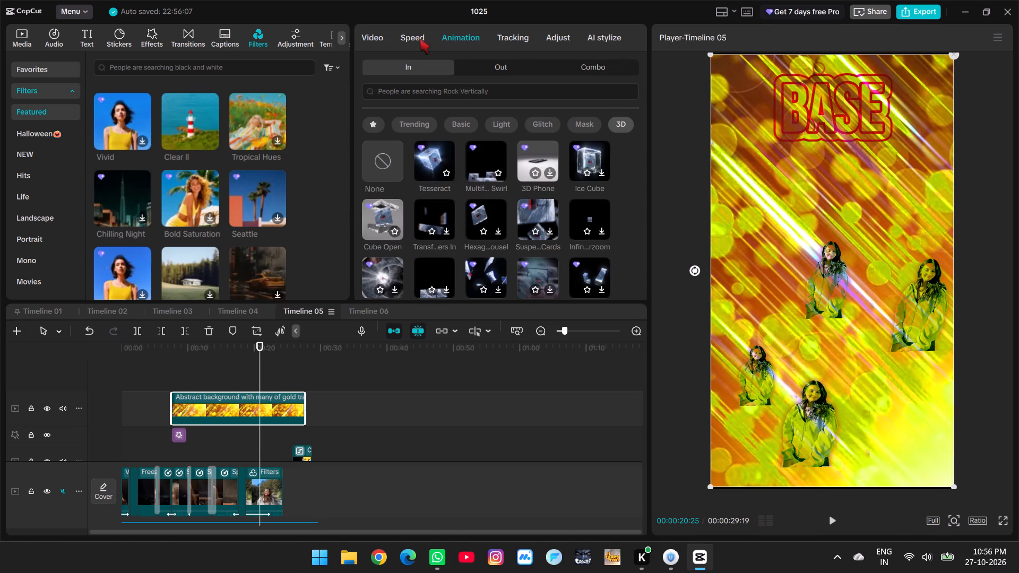
pyautogui.click(420, 38)
pyautogui.click(379, 41)
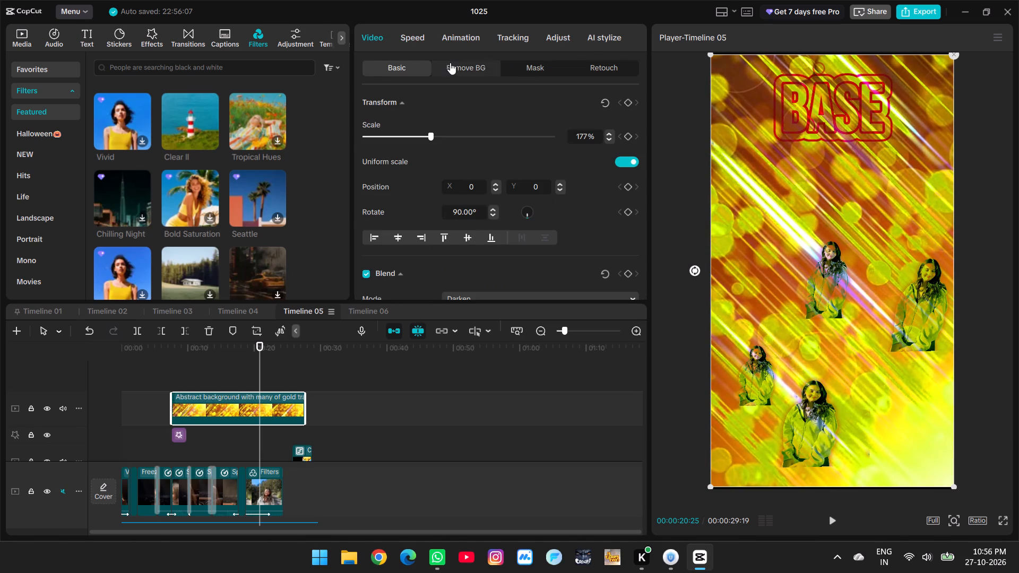
pyautogui.click(451, 44)
pyautogui.click(549, 38)
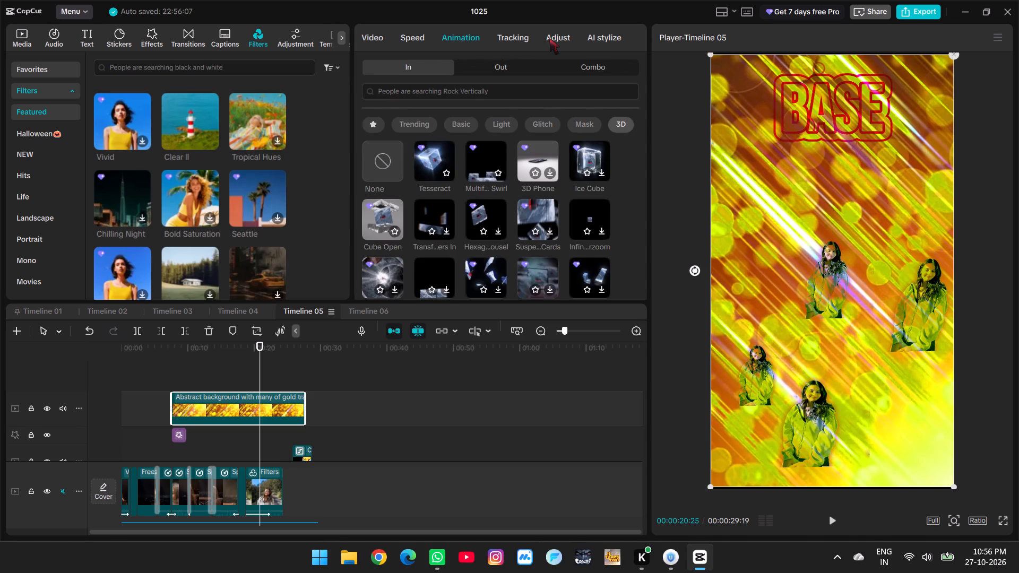
pyautogui.click(475, 38)
pyautogui.click(373, 39)
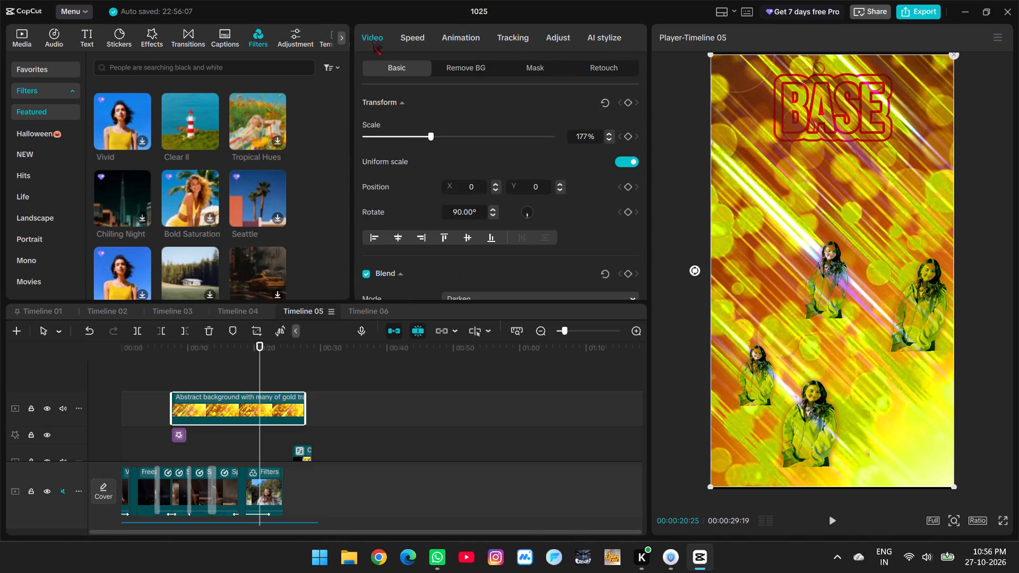
pyautogui.scroll(-2, 393, 236)
pyautogui.click(469, 181)
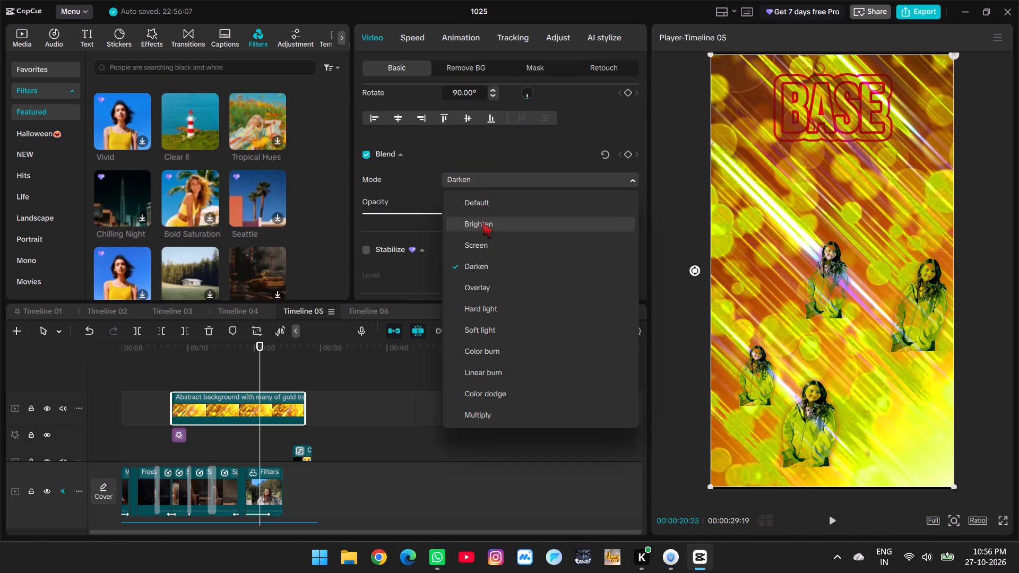
pyautogui.click(480, 288)
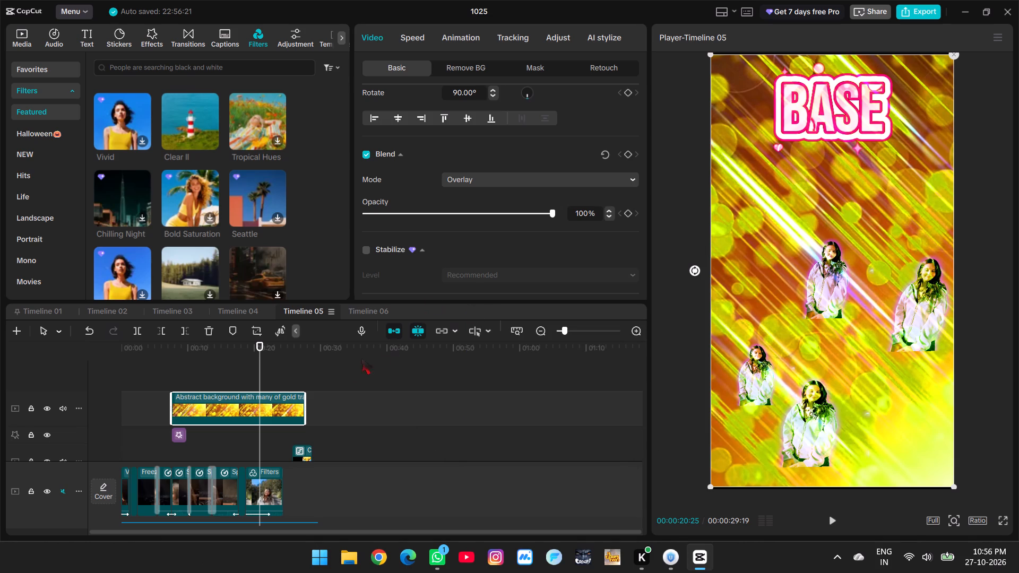
# Play back Timeline 05 from about 16 seconds to review the gold overlay on the footage.
pyautogui.click(213, 375)
pyautogui.moveTo(213, 375); pyautogui.dragTo(227, 377)
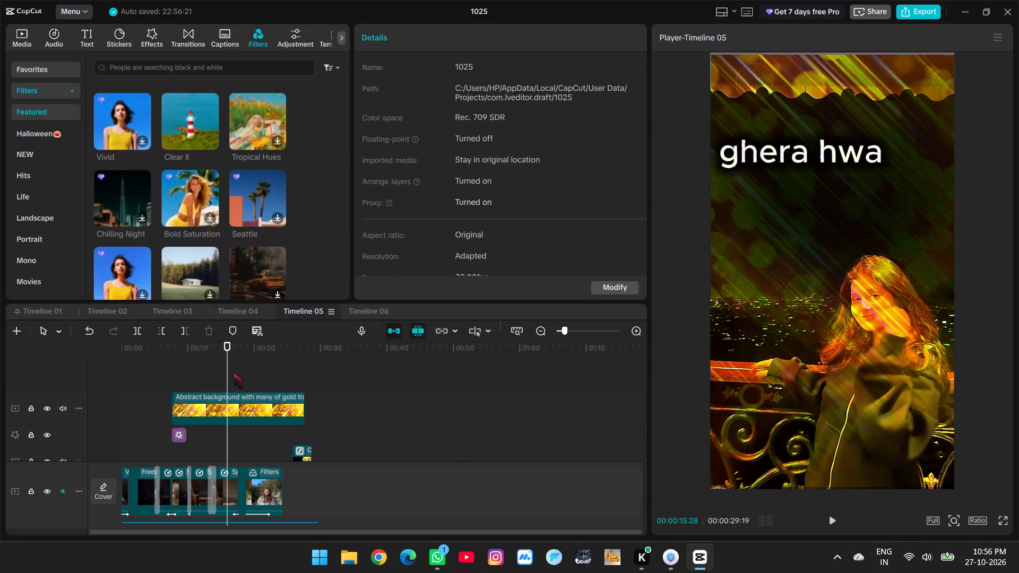
pyautogui.press('space')
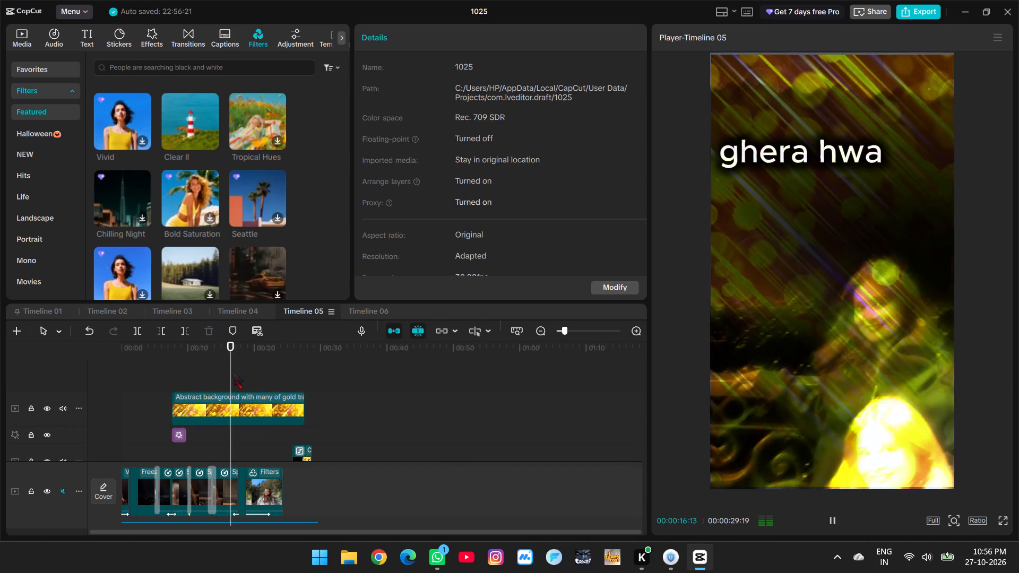
pyautogui.press('space')
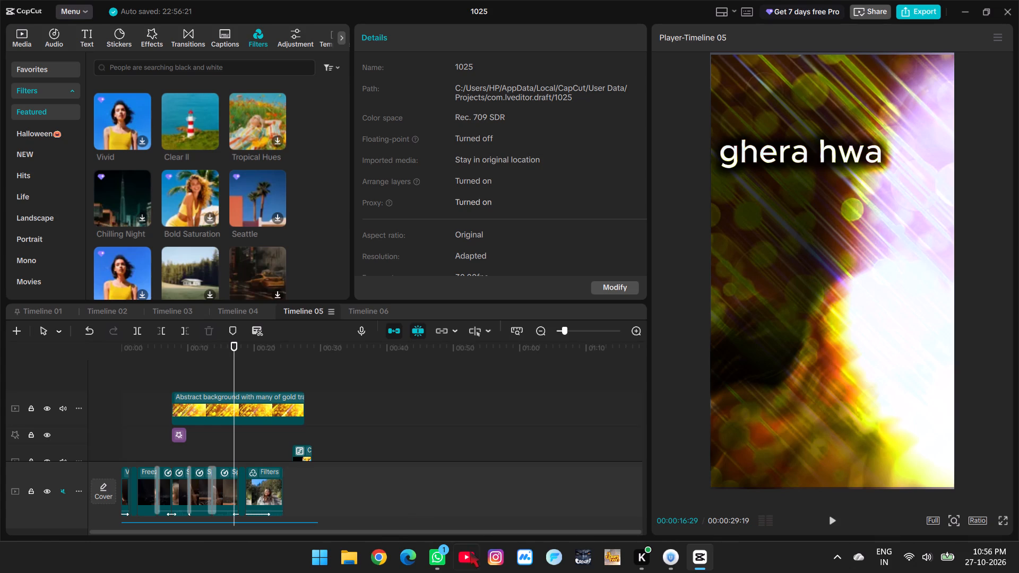
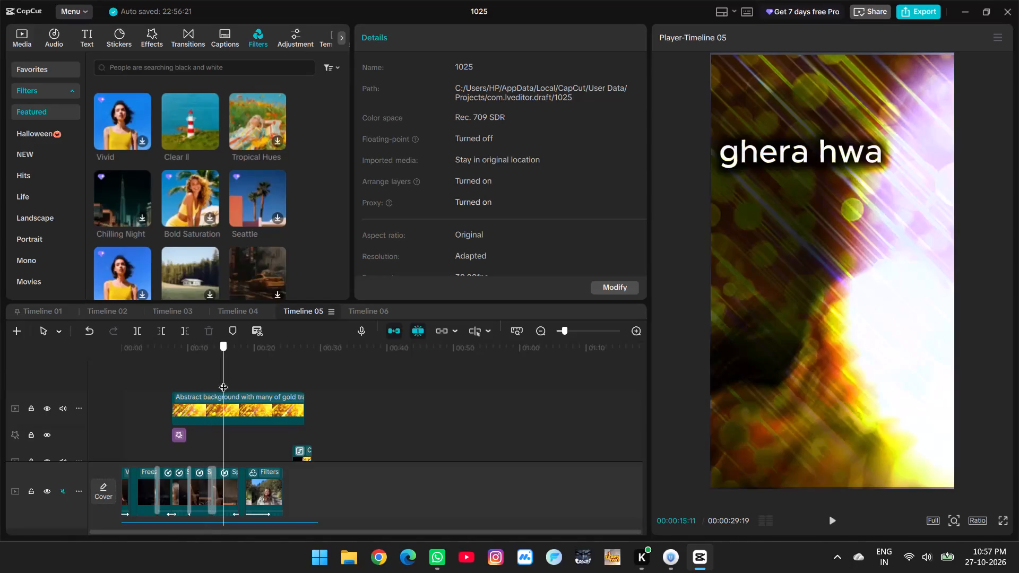
# Browse the Featured filters and preview Dreamy Night and Clear on the gold-overlay footage in Timeline 05.
pyautogui.click(240, 403)
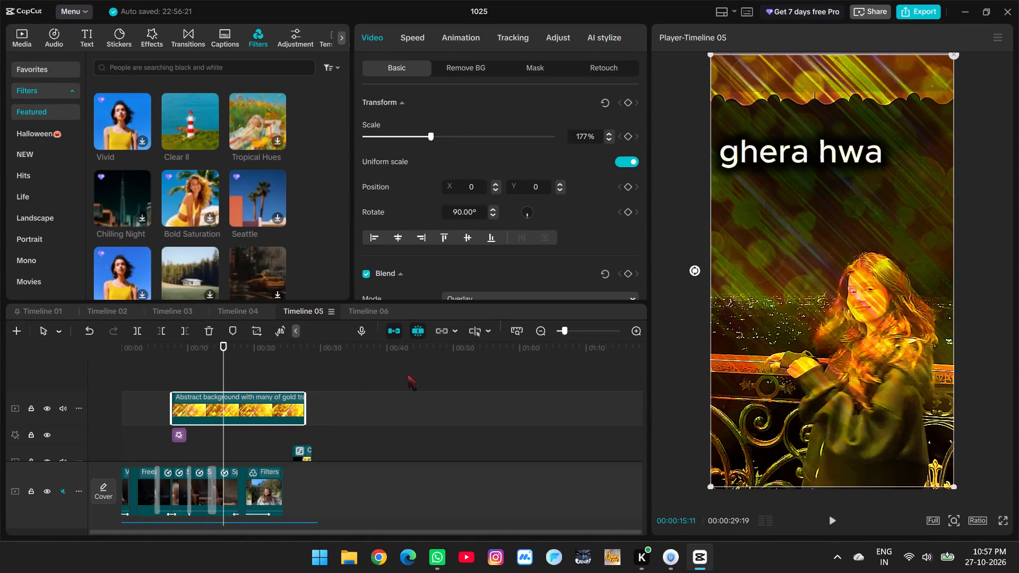
pyautogui.scroll(-2, 232, 207)
pyautogui.scroll(-4, 185, 268)
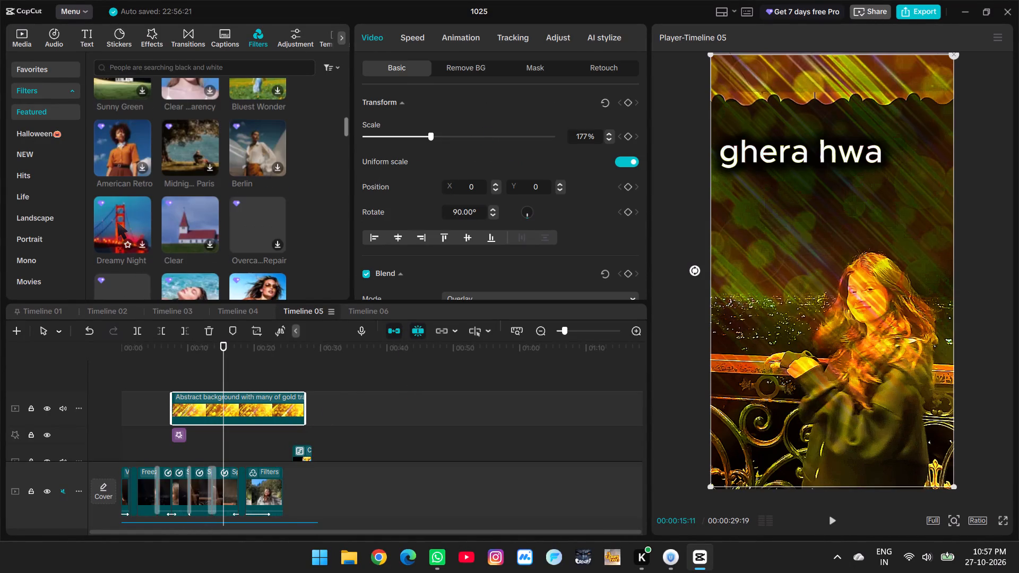
pyautogui.click(117, 223)
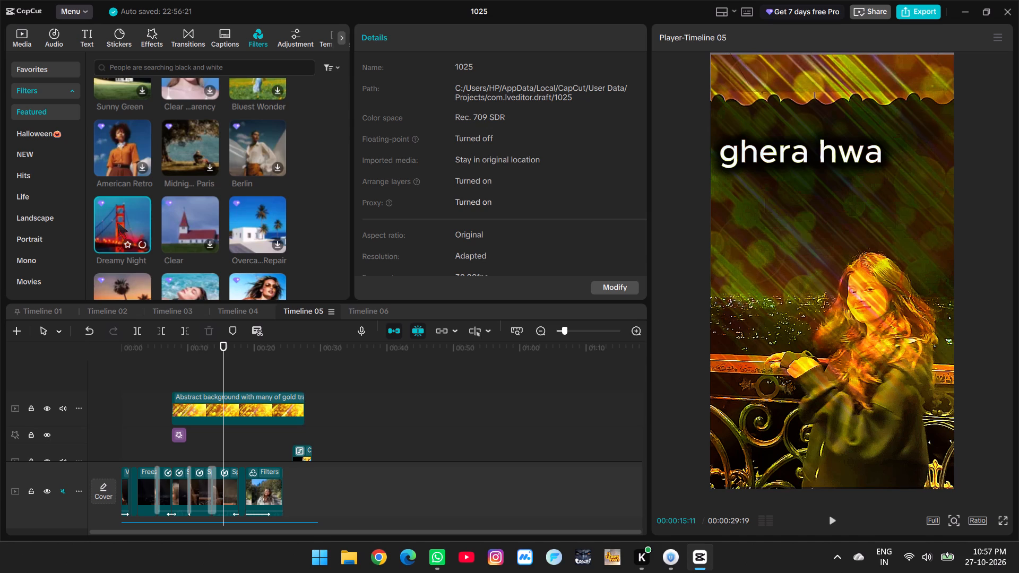
pyautogui.click(184, 222)
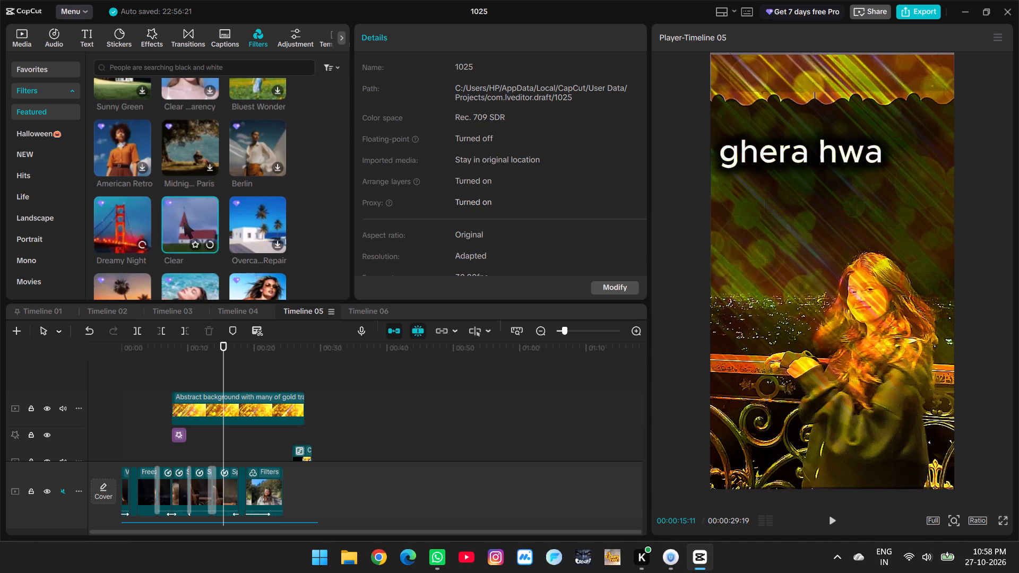
pyautogui.press('space')
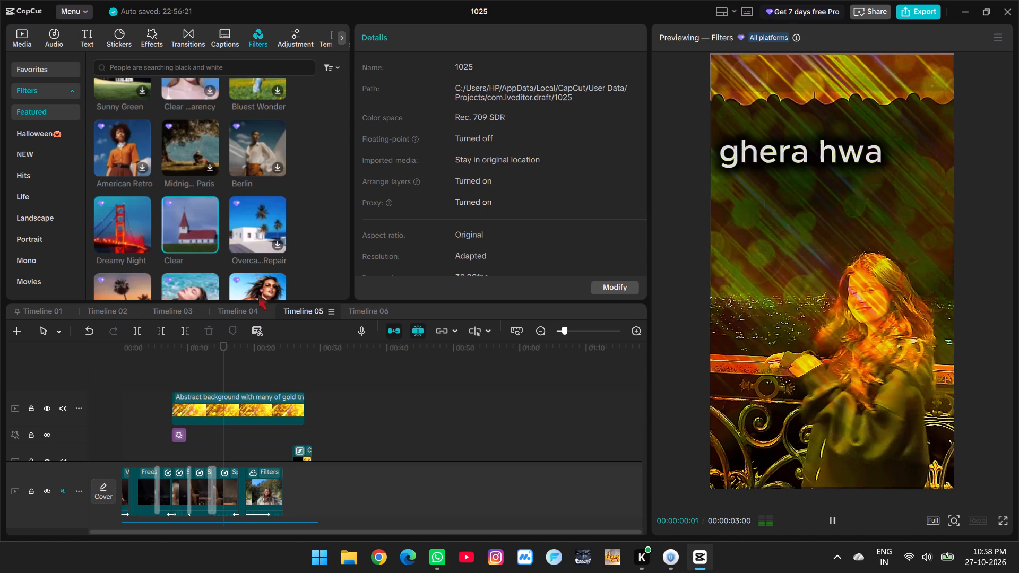
pyautogui.click(255, 362)
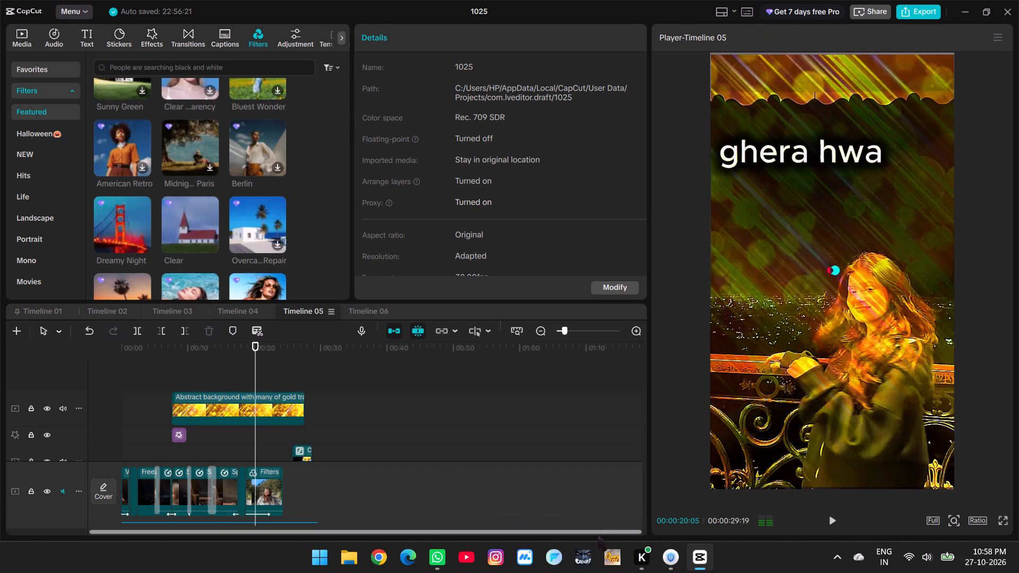